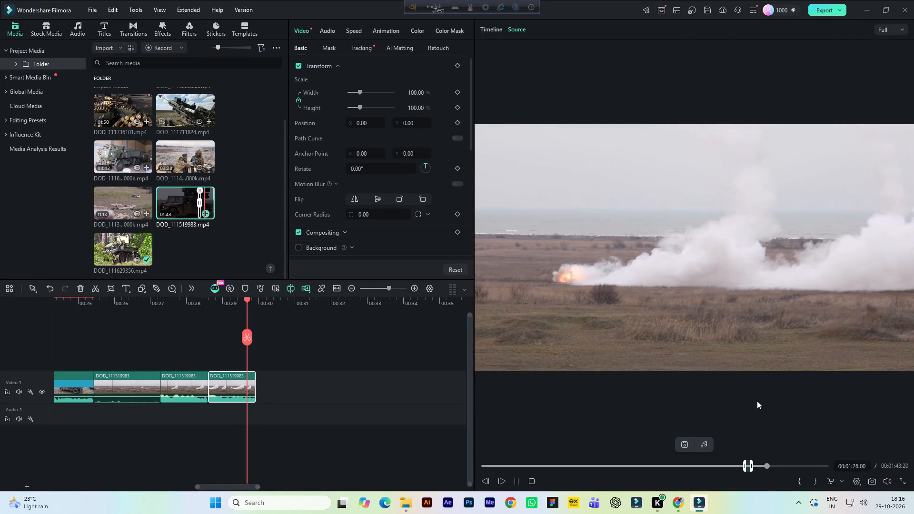
Examine the rest of the DOD_111519983.mp4 source and skim through the 11:13 DOD_1113...000k.mp4 clip for usable footage.
{"action": "key", "text": "space"}
{"action": "key", "text": "space"}
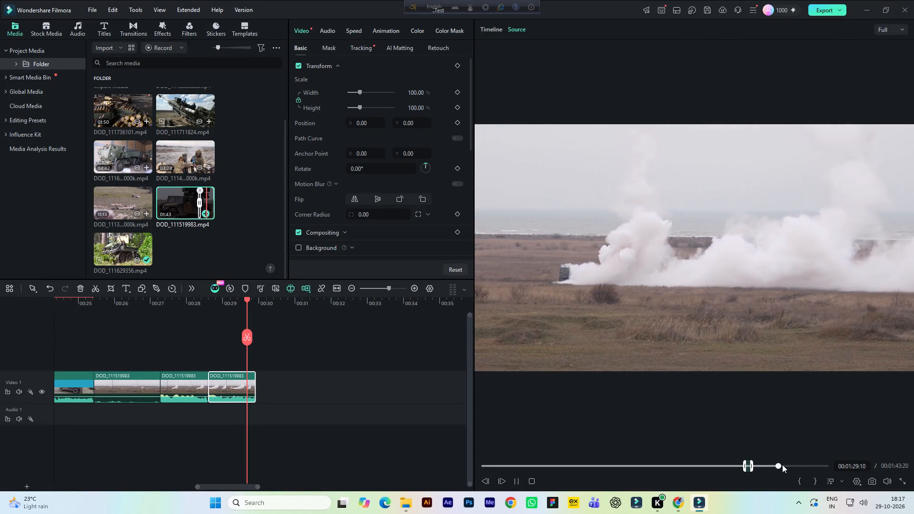
{"action": "key", "text": "space"}
{"action": "left_click", "coordinate": [121, 207]}
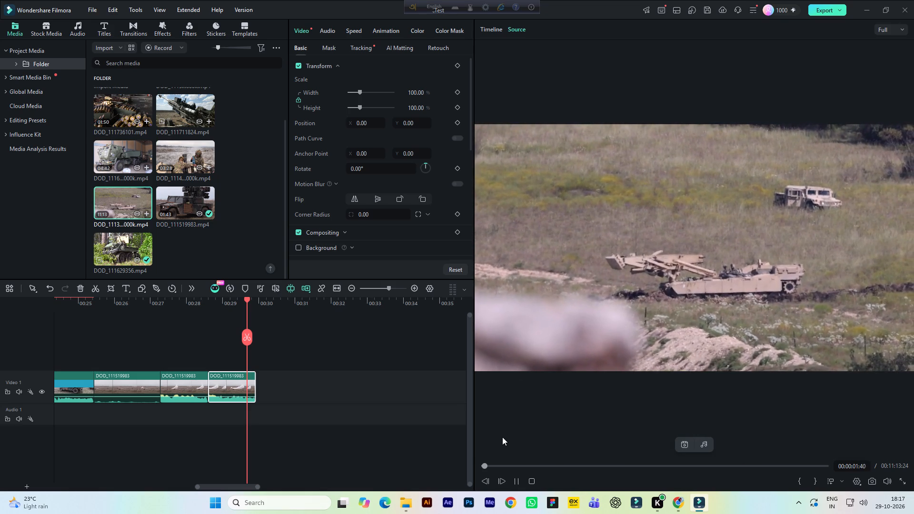
{"action": "left_click", "coordinate": [493, 466]}
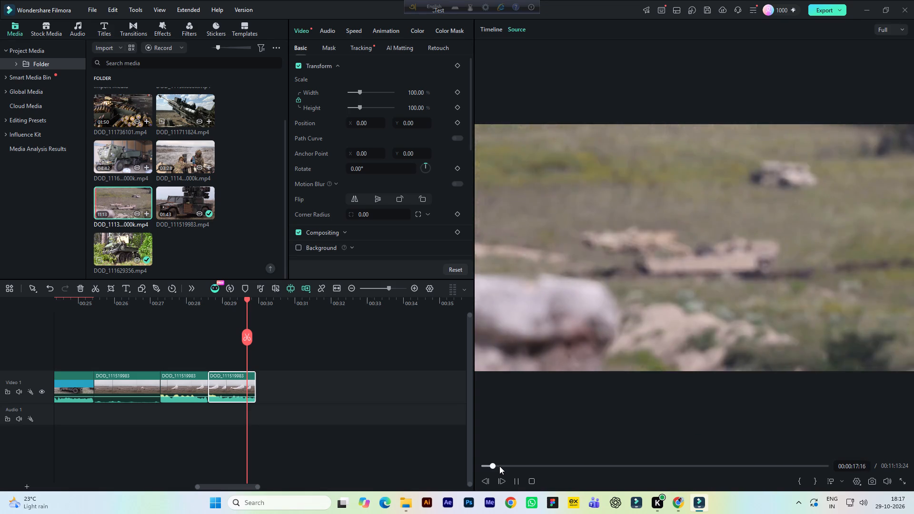
{"action": "left_click", "coordinate": [499, 466]}
{"action": "left_click", "coordinate": [507, 465]}
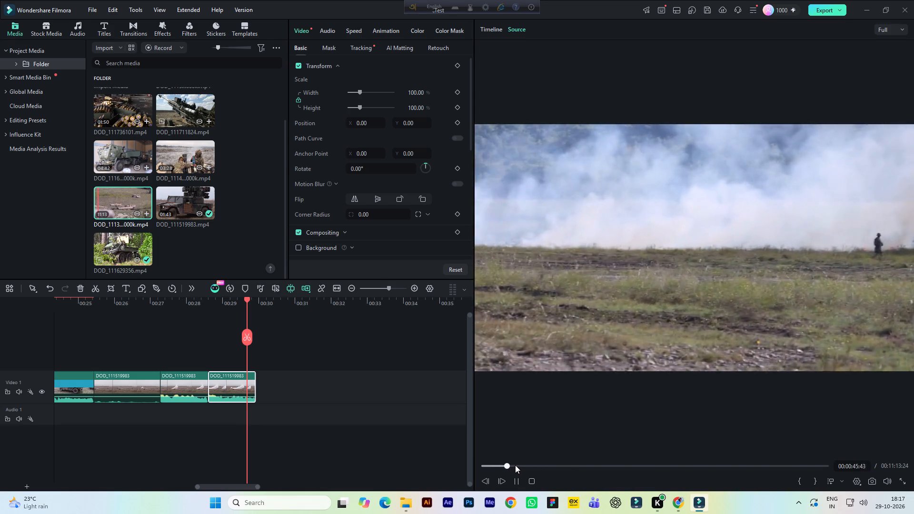
{"action": "left_click", "coordinate": [516, 465]}
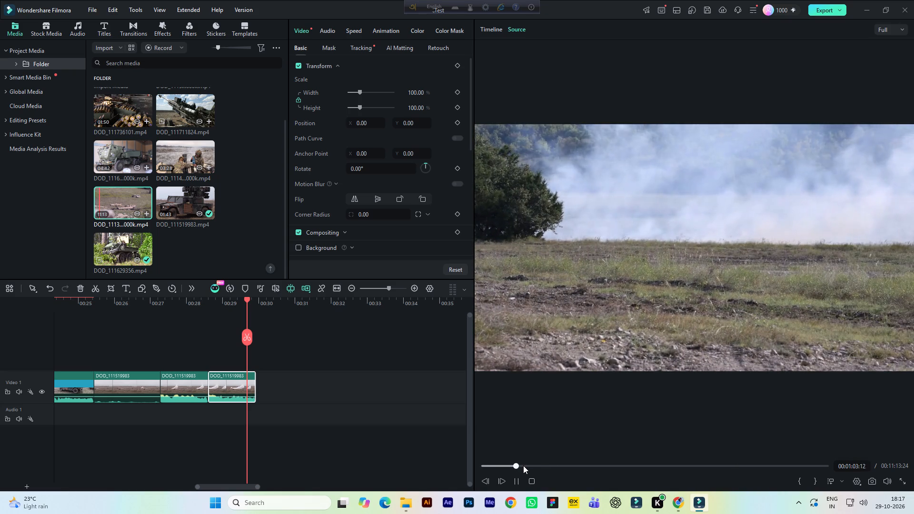
{"action": "left_click", "coordinate": [523, 465]}
{"action": "left_click", "coordinate": [529, 466]}
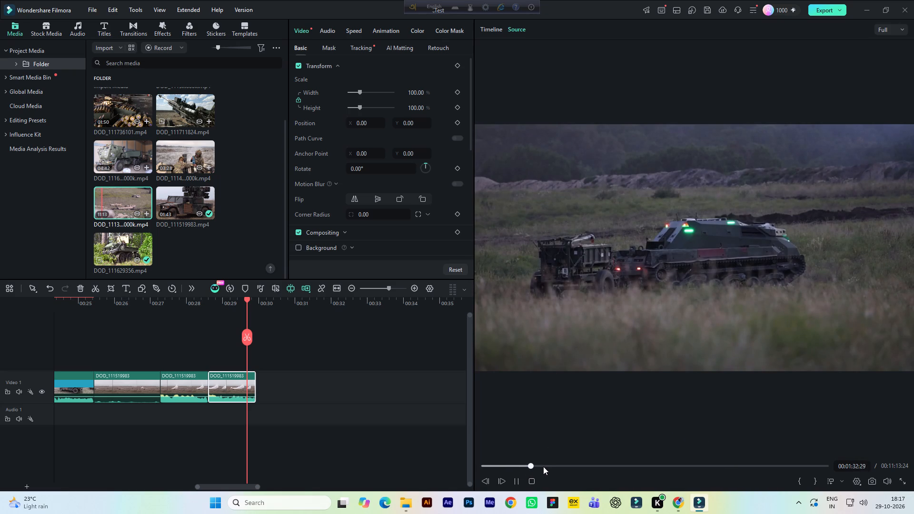
{"action": "left_click", "coordinate": [539, 466]}
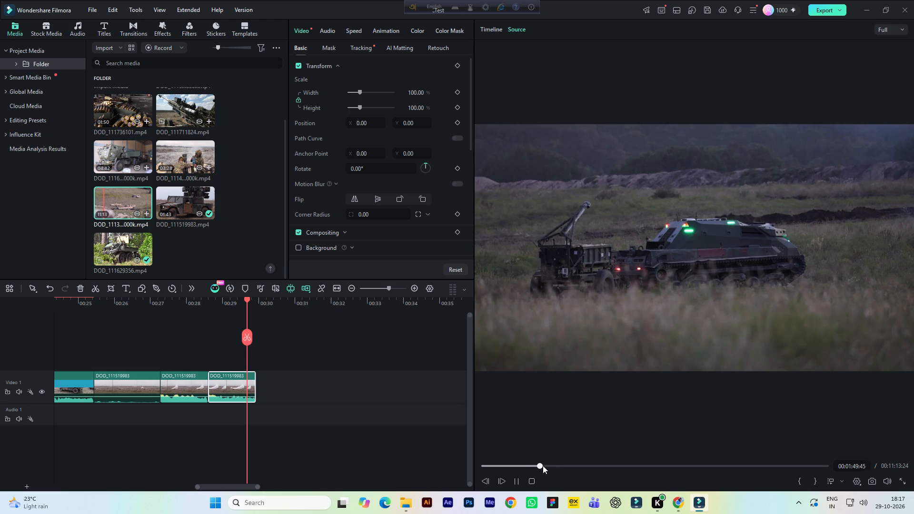
{"action": "left_click", "coordinate": [551, 464]}
{"action": "left_click", "coordinate": [563, 463]}
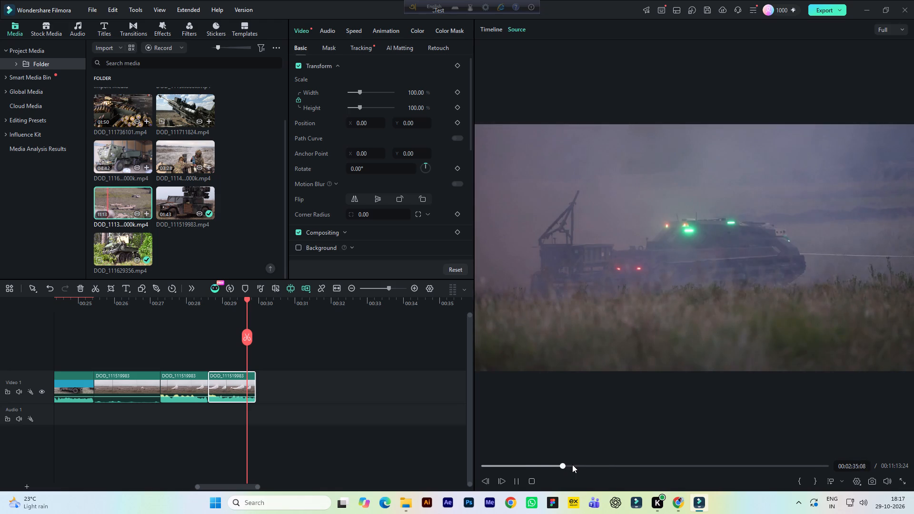
{"action": "left_click", "coordinate": [572, 465]}
{"action": "left_click", "coordinate": [586, 465]}
{"action": "left_click", "coordinate": [596, 465]}
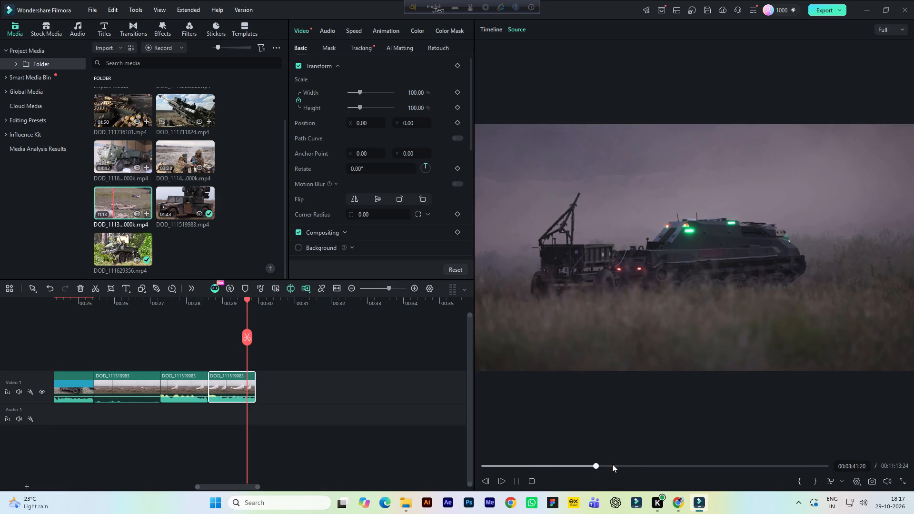
{"action": "left_click", "coordinate": [614, 464]}
{"action": "left_click", "coordinate": [635, 463]}
{"action": "left_click", "coordinate": [648, 464]}
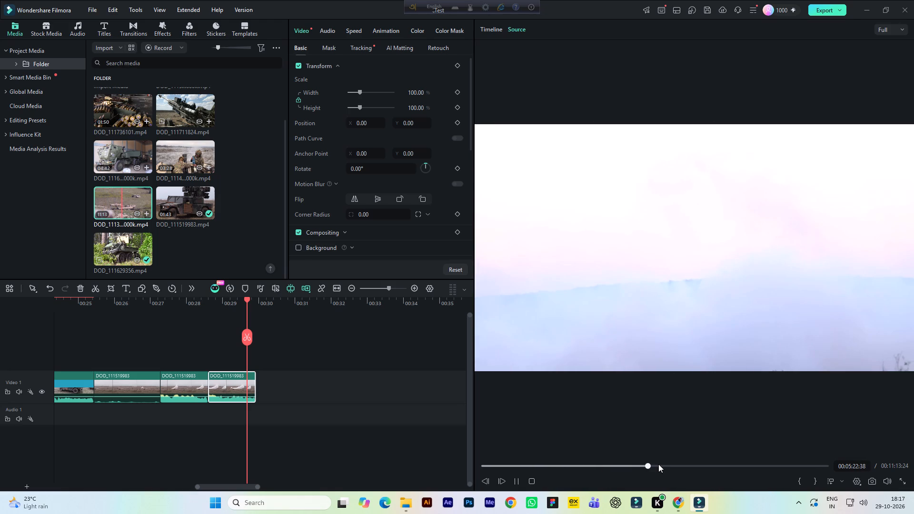
{"action": "left_click", "coordinate": [658, 464]}
{"action": "left_click", "coordinate": [669, 465]}
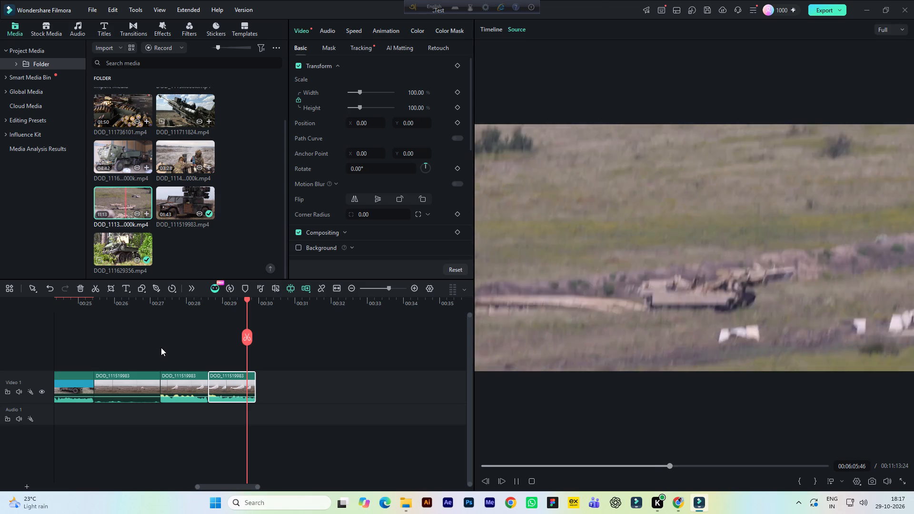
Preview the mortar clip DOD_1114...000k.mp4 from the media folder and set its mark-in point at 00:00:00:00.
{"action": "left_click", "coordinate": [185, 153]}
{"action": "key", "text": "space"}
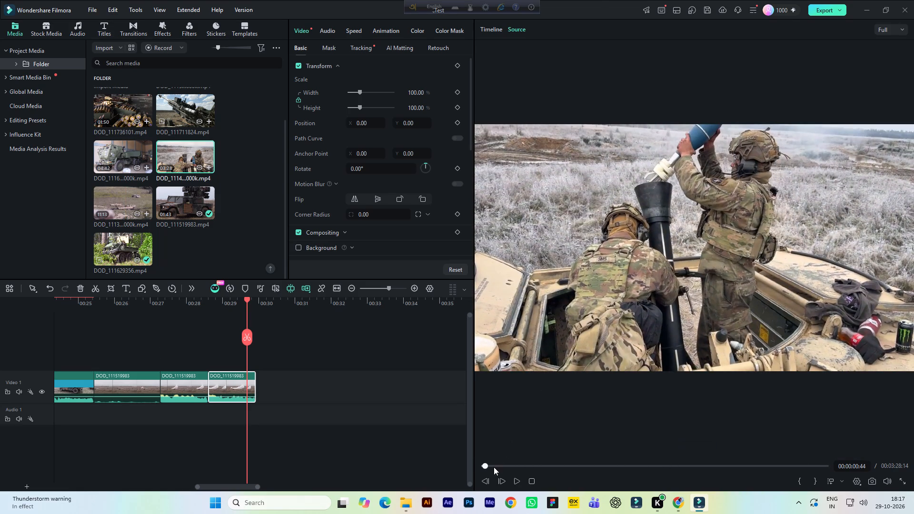
{"action": "left_click_drag", "start_coordinate": [489, 466], "coordinate": [480, 465]}
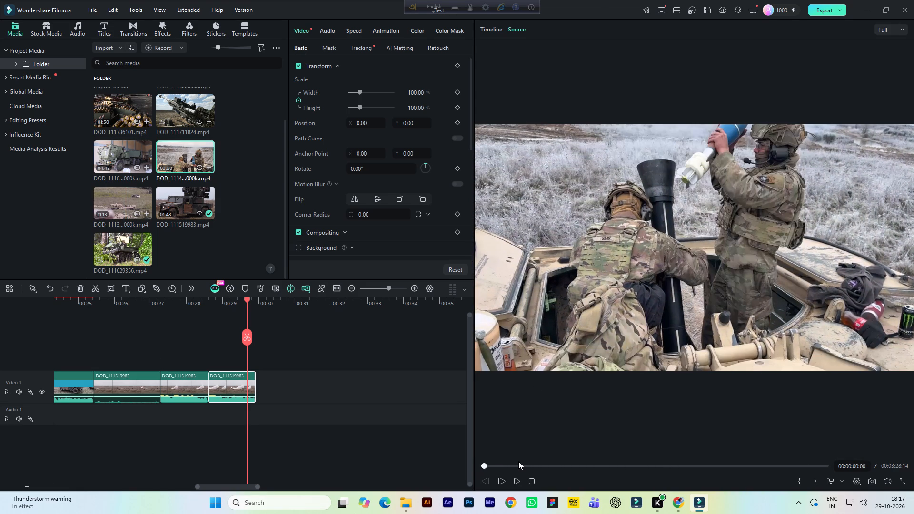
{"action": "key", "text": "space"}
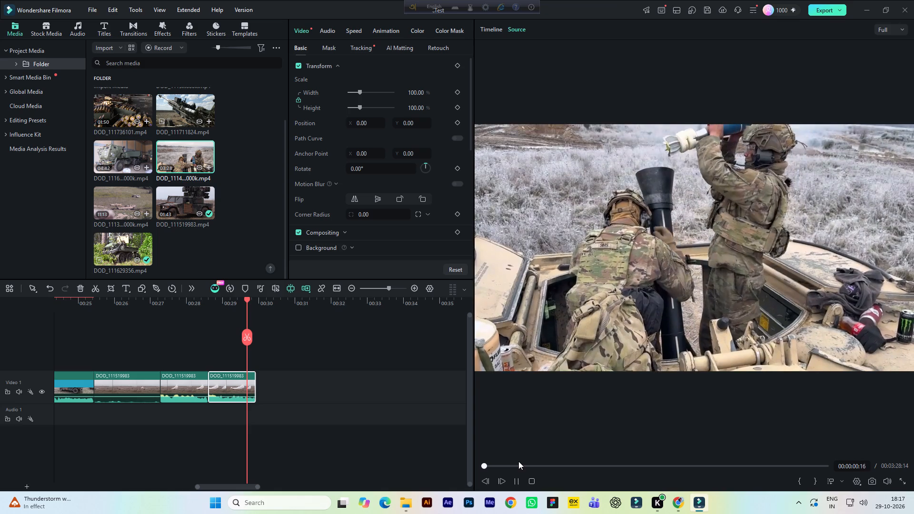
{"action": "key", "text": "space"}
{"action": "left_click_drag", "start_coordinate": [486, 464], "coordinate": [478, 462]}
{"action": "left_click", "coordinate": [798, 482]}
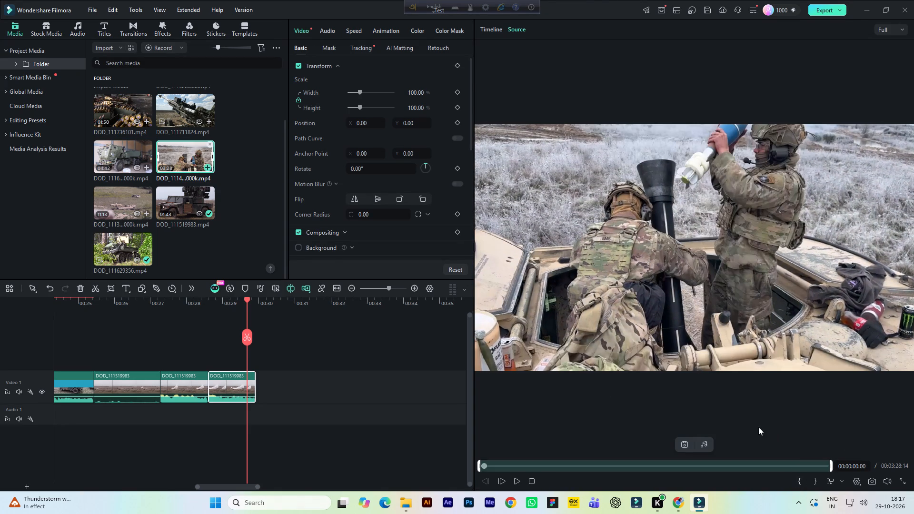
Review the mortar clip's opening footage and set its mark-out point at 00:00:13:15.
{"action": "key", "text": "space"}
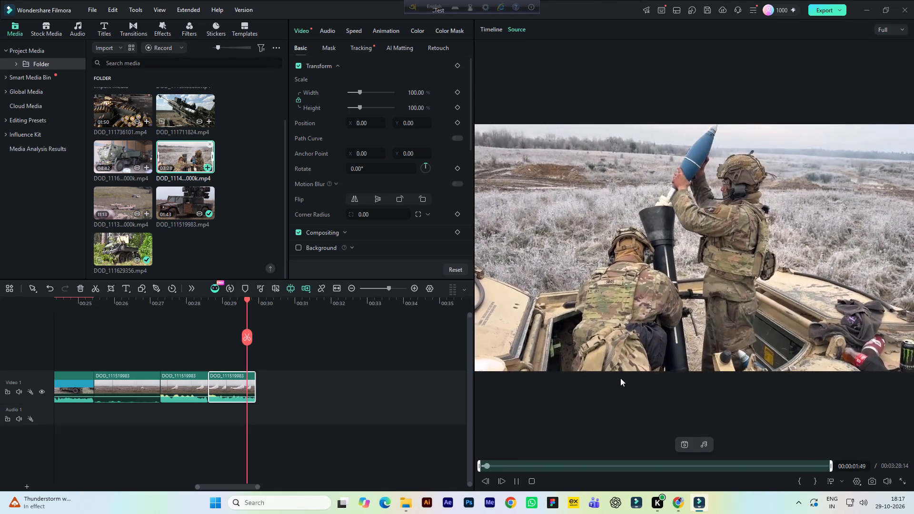
{"action": "key", "text": "space"}
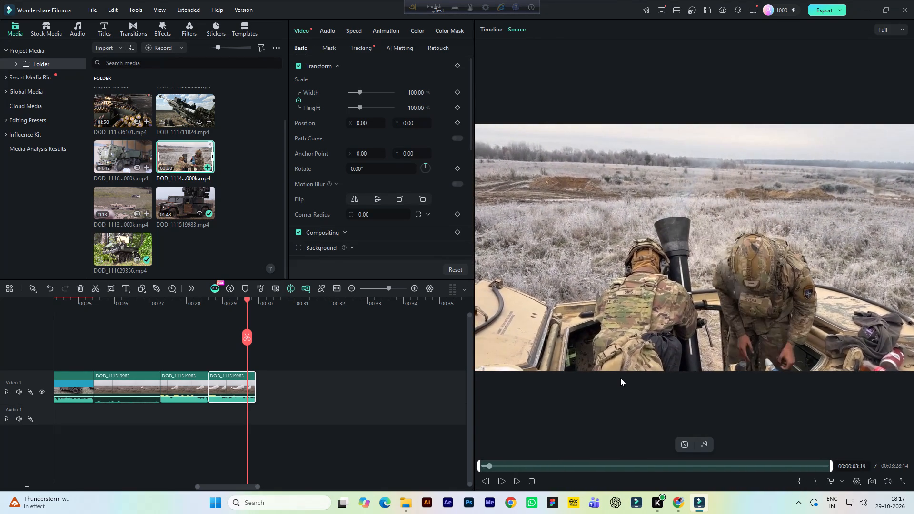
{"action": "key", "text": "space"}
{"action": "key", "text": "space"}
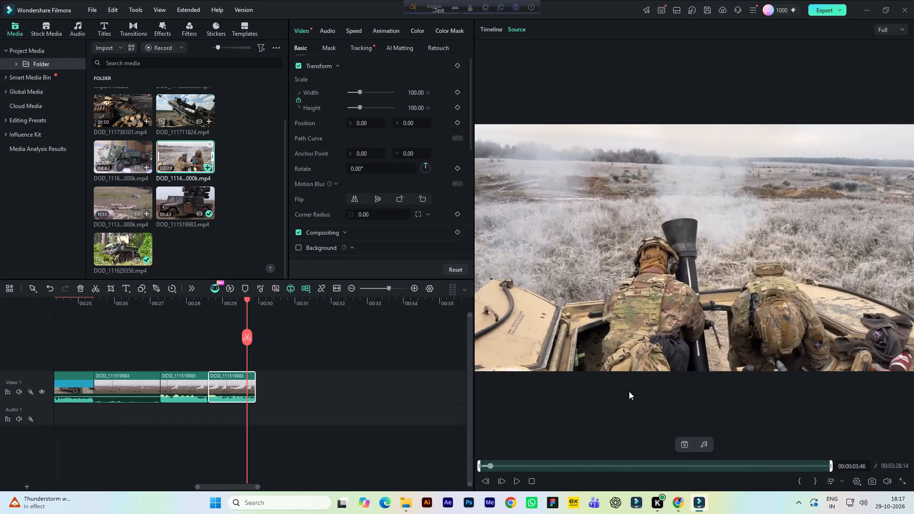
{"action": "triple_click", "coordinate": [486, 482]}
{"action": "triple_click", "coordinate": [486, 482]}
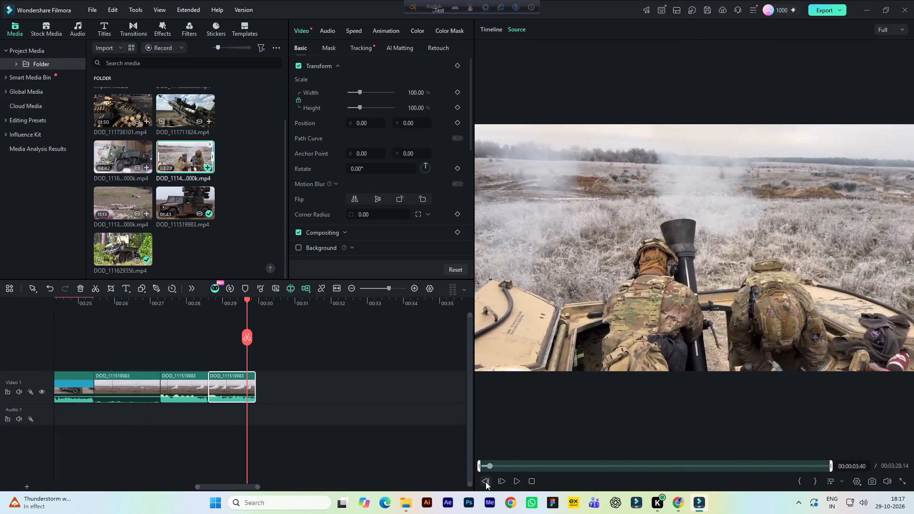
{"action": "triple_click", "coordinate": [486, 482]}
{"action": "triple_click", "coordinate": [486, 482]}
{"action": "double_click", "coordinate": [486, 482]}
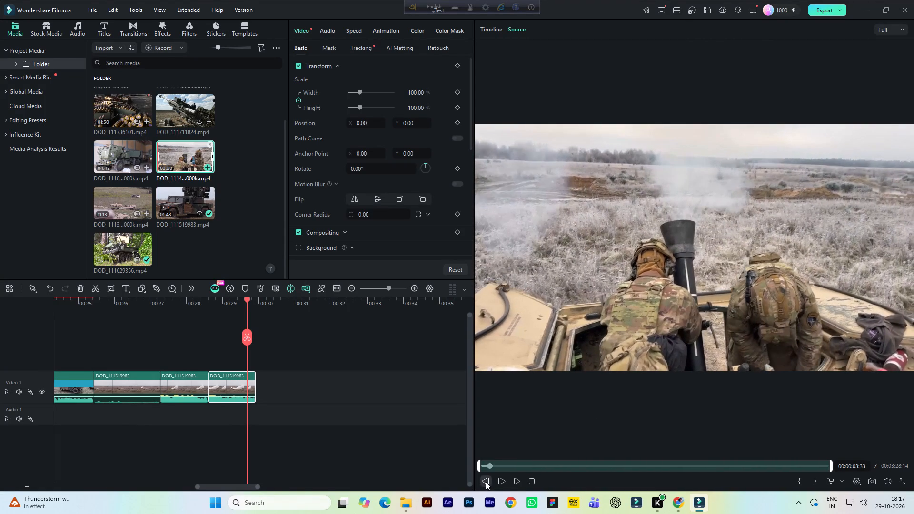
{"action": "key", "text": "space"}
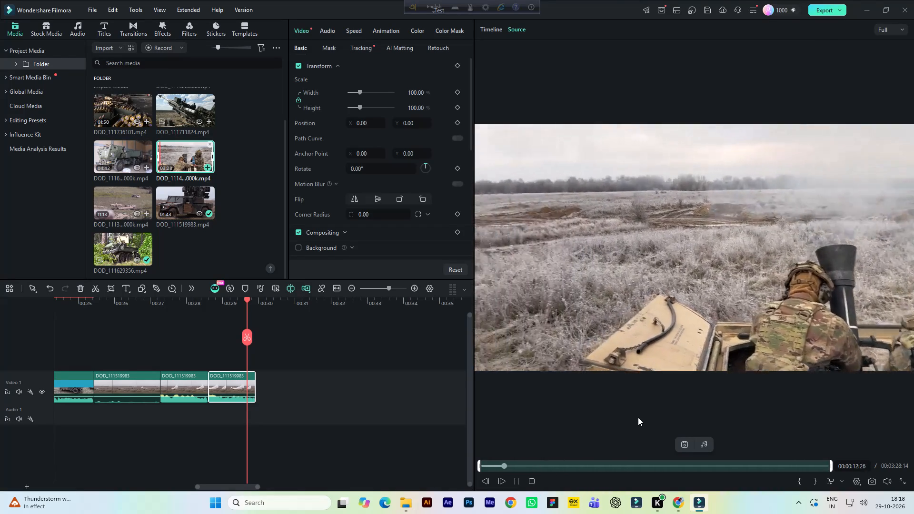
{"action": "key", "text": "space"}
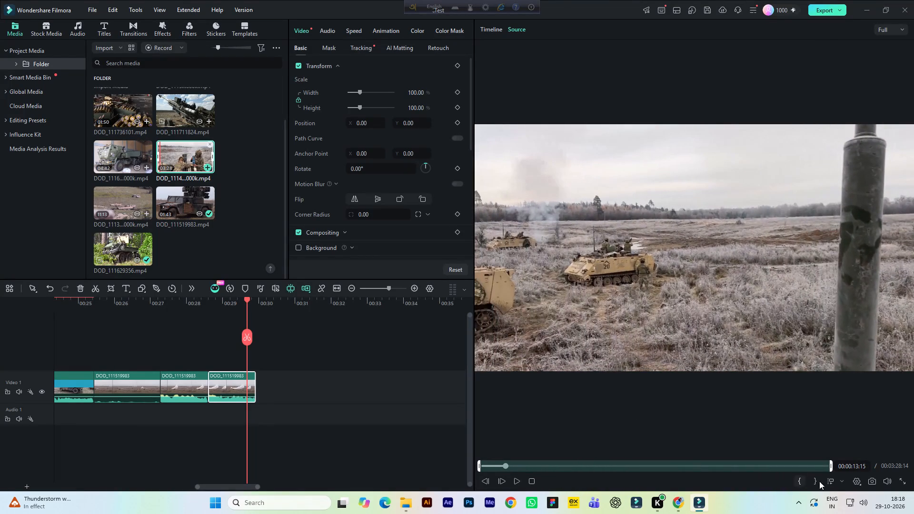
{"action": "left_click", "coordinate": [817, 482]}
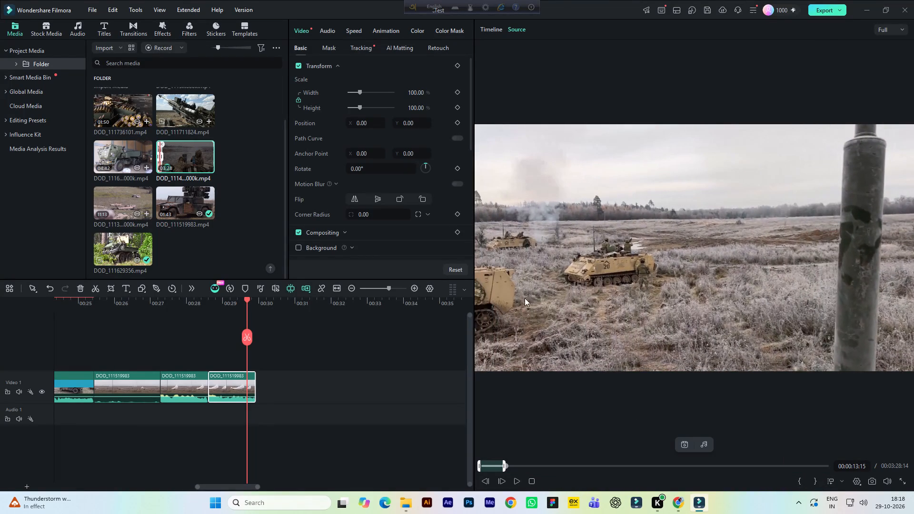
Place the marked mortar segment after the last clip on Video 1, keeping the current 1920x1080 25fps project settings.
{"action": "left_click_drag", "start_coordinate": [552, 287], "coordinate": [356, 380]}
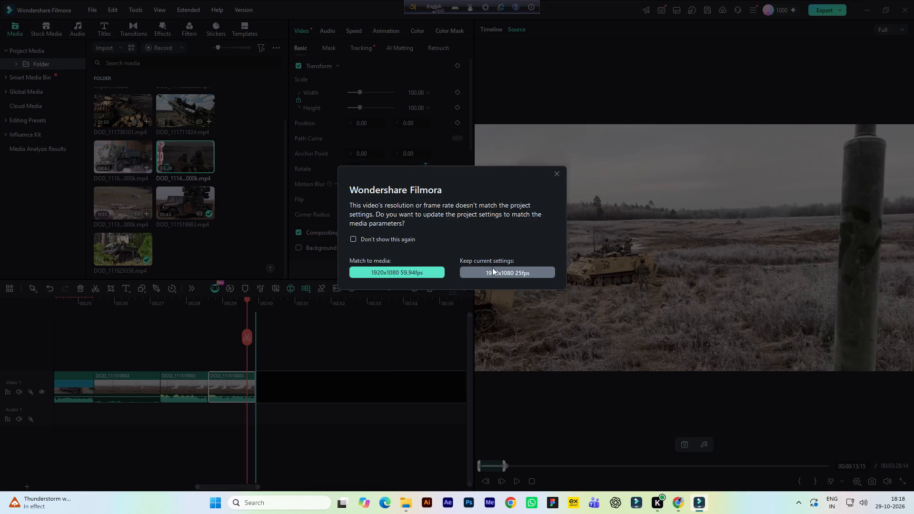
{"action": "left_click", "coordinate": [492, 267]}
Play the newly added mortar clip on the timeline from about 00:32 to check its footage.
{"action": "left_click_drag", "start_coordinate": [225, 488], "coordinate": [238, 487]}
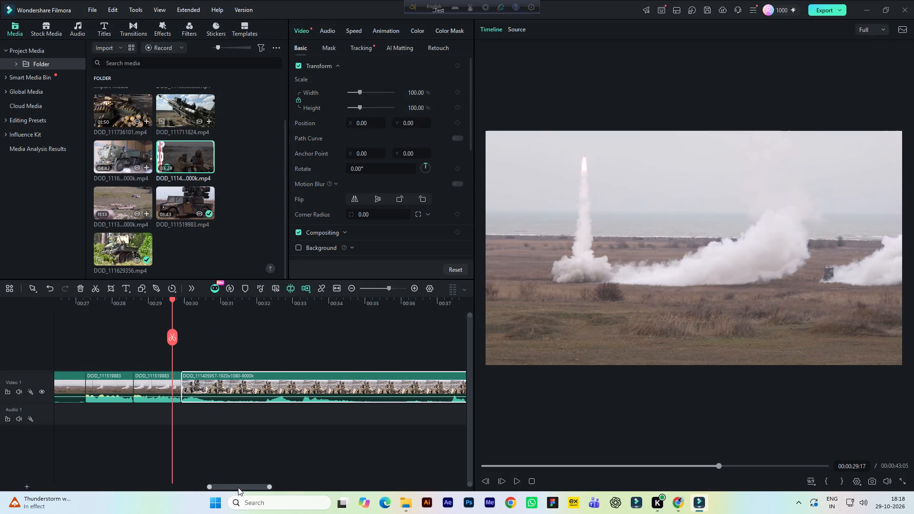
{"action": "left_click_drag", "start_coordinate": [238, 487], "coordinate": [238, 487]}
{"action": "left_click_drag", "start_coordinate": [290, 301], "coordinate": [257, 309]}
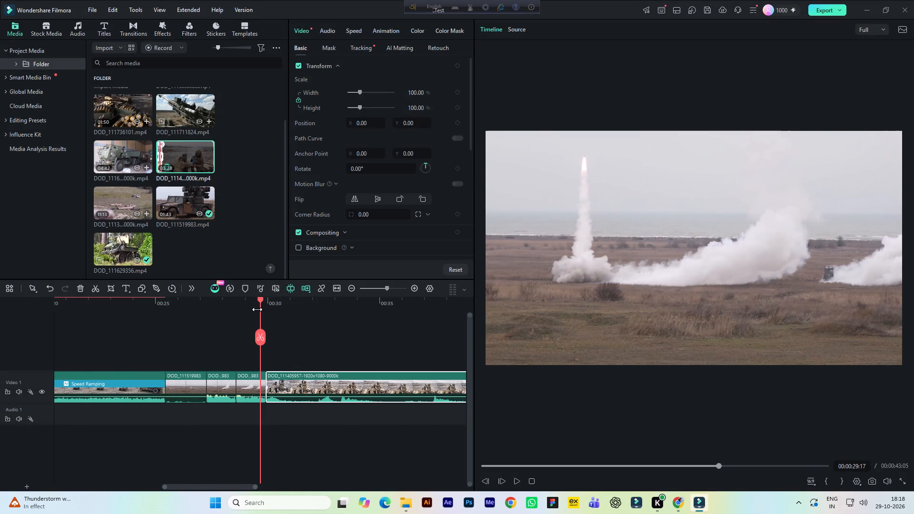
{"action": "left_click_drag", "start_coordinate": [257, 309], "coordinate": [249, 312]}
{"action": "left_click_drag", "start_coordinate": [201, 487], "coordinate": [228, 482]}
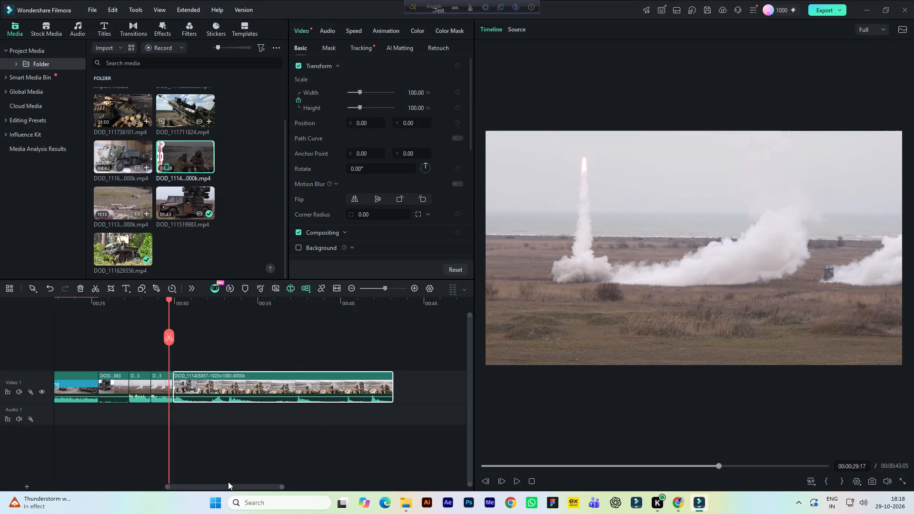
{"action": "left_click", "coordinate": [207, 304]}
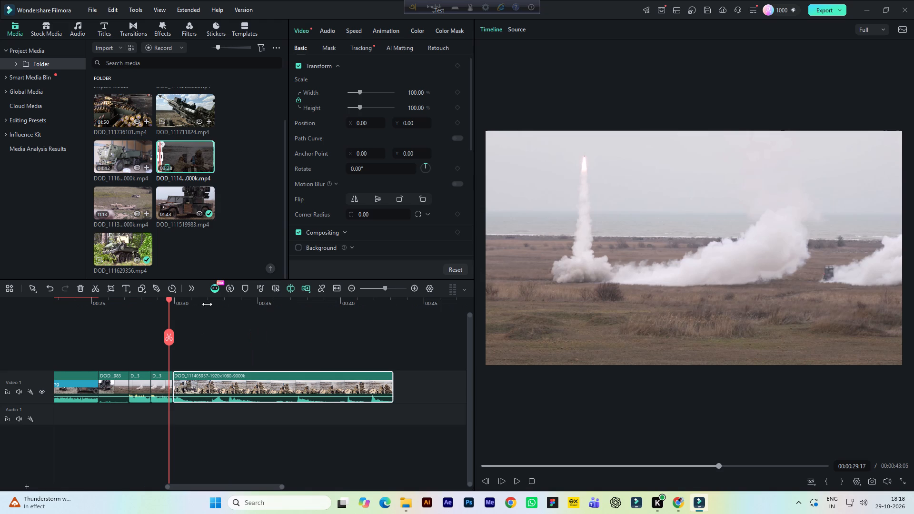
{"action": "key", "text": "space"}
{"action": "key", "text": "space"}
{"action": "key", "text": "space"}
{"action": "key", "text": "space"}
{"action": "key", "text": "space"}
{"action": "key", "text": "space"}
{"action": "key", "text": "space"}
{"action": "key", "text": "space"}
{"action": "key", "text": "space"}
{"action": "key", "text": "space"}
{"action": "key", "text": "space"}
{"action": "key", "text": "space"}
{"action": "key", "text": "space"}
{"action": "key", "text": "space"}
{"action": "key", "text": "space"}
{"action": "key", "text": "space"}
{"action": "key", "text": "space"}
{"action": "key", "text": "space"}
{"action": "key", "text": "space"}
{"action": "key", "text": "space"}
{"action": "key", "text": "space"}
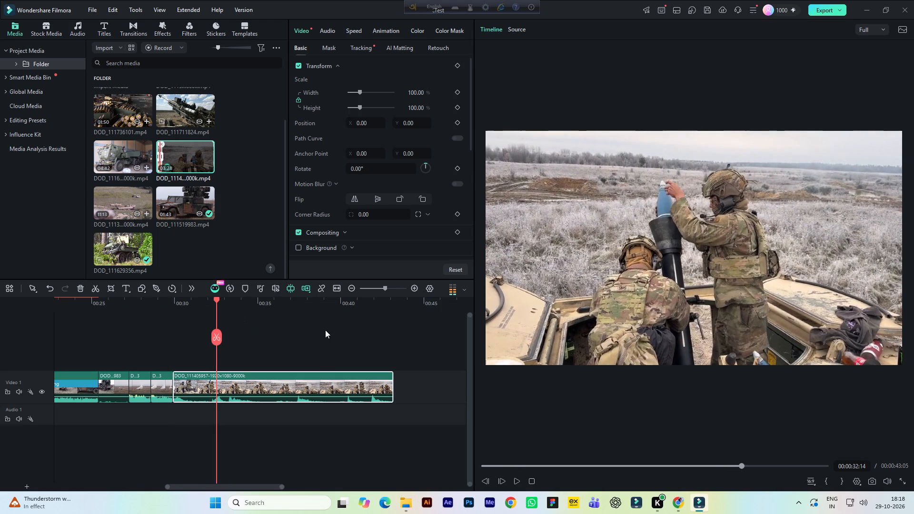
{"action": "key", "text": "space"}
{"action": "key", "text": "space"}
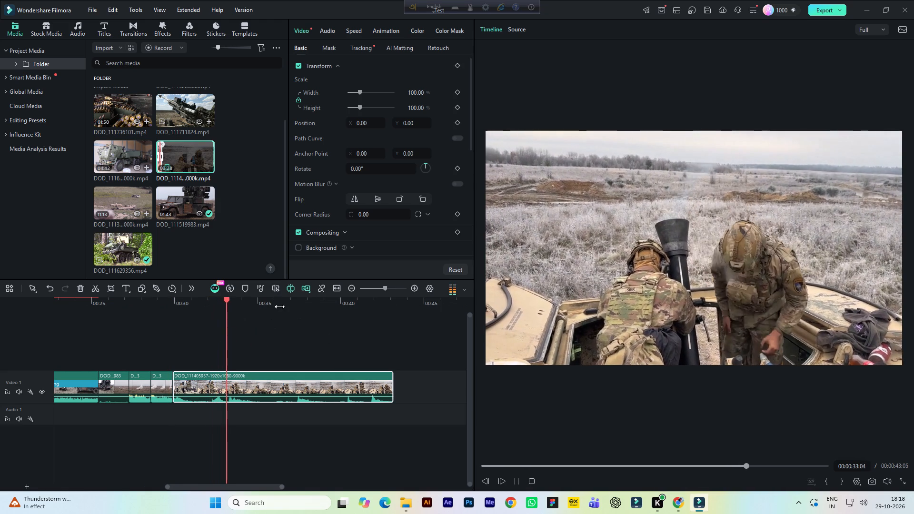
{"action": "left_click", "coordinate": [277, 336]}
{"action": "left_click", "coordinate": [269, 375]}
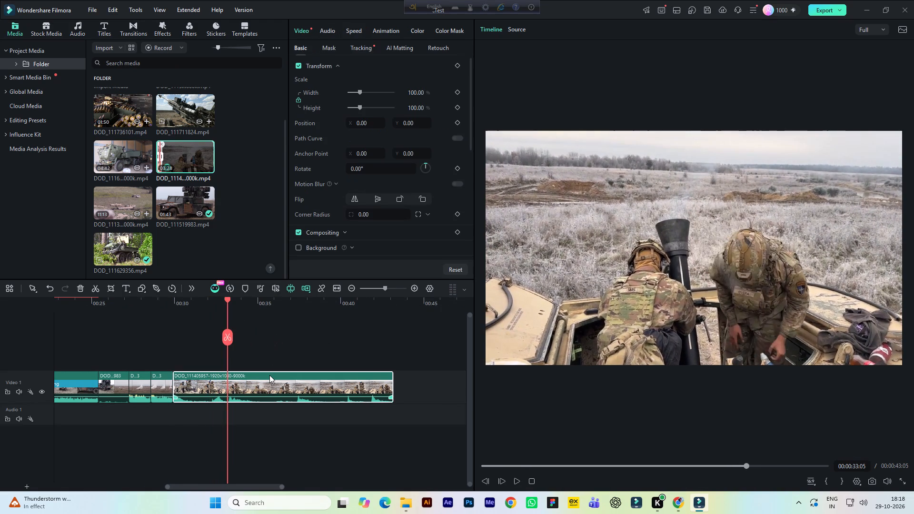
Save the project.
{"action": "key", "text": "ctrl+s"}
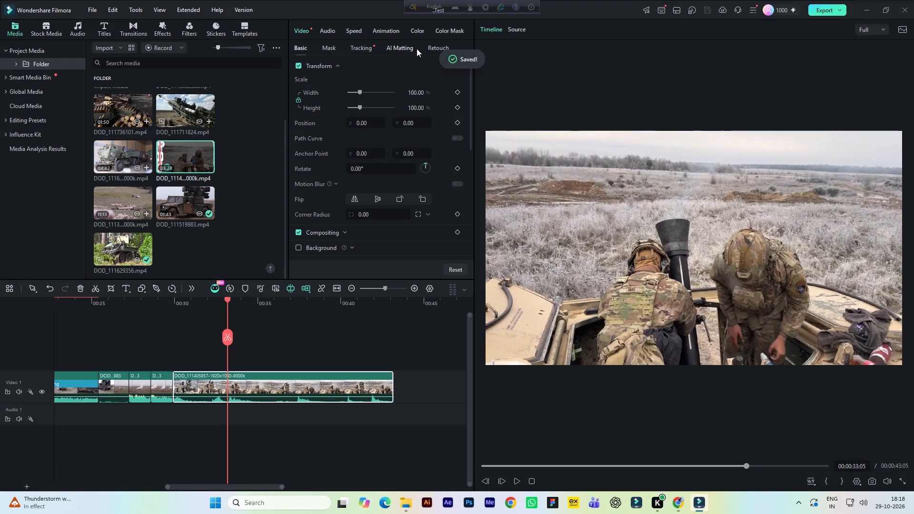
Apply the Hero speed ramping preset to the mortar clip on Video 1 and play it back from just before the clip.
{"action": "left_click", "coordinate": [356, 31]}
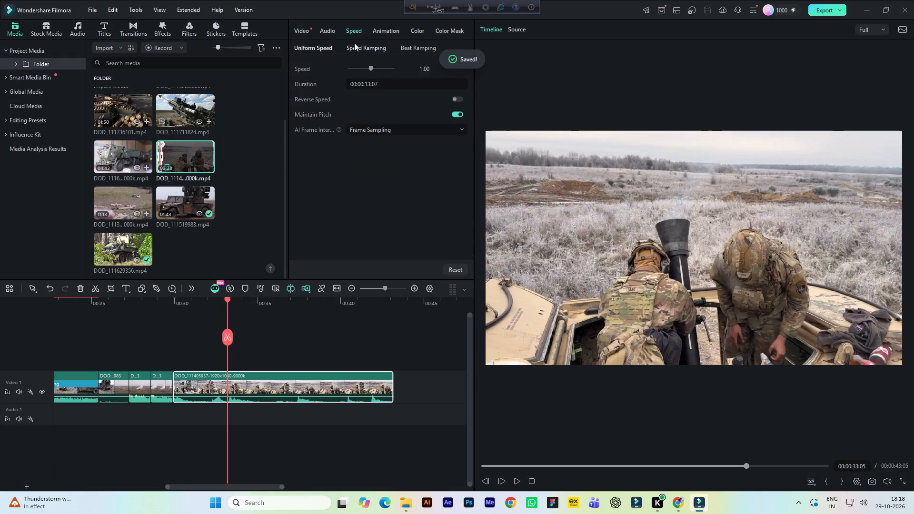
{"action": "left_click", "coordinate": [354, 49]}
{"action": "left_click", "coordinate": [393, 76]}
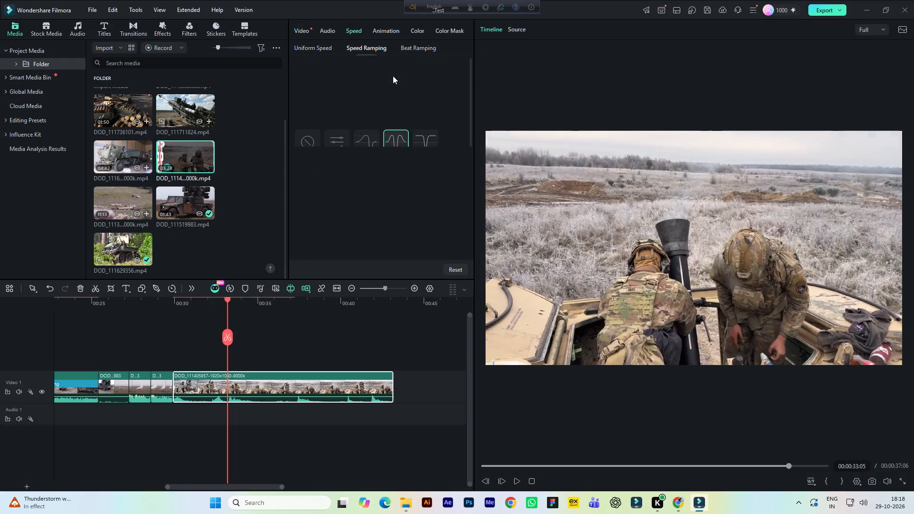
{"action": "left_click", "coordinate": [160, 302]}
{"action": "key", "text": "space"}
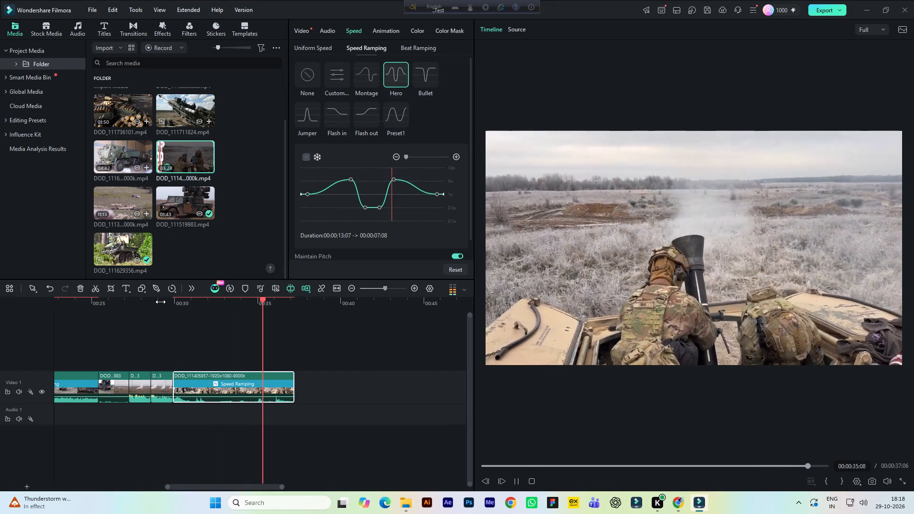
Stop playback and set the mortar clip's speed ramping preset to None.
{"action": "key", "text": "space"}
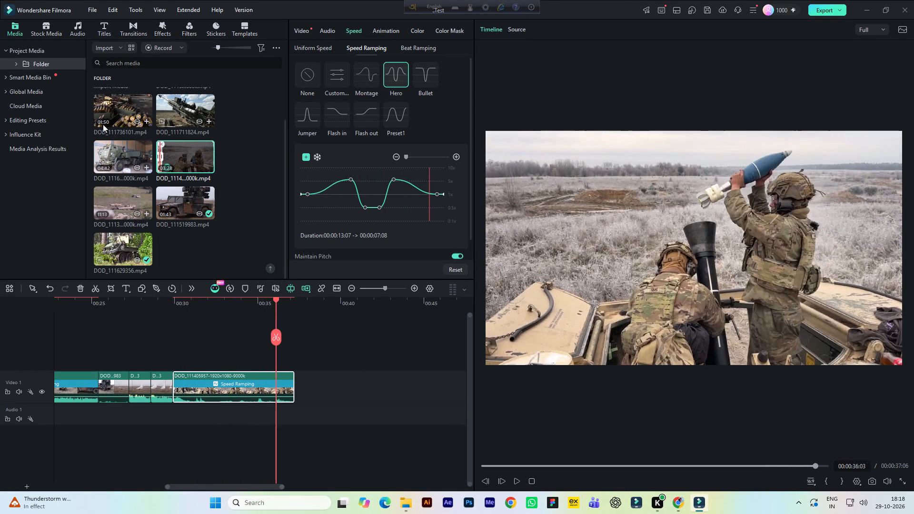
{"action": "left_click", "coordinate": [306, 77]}
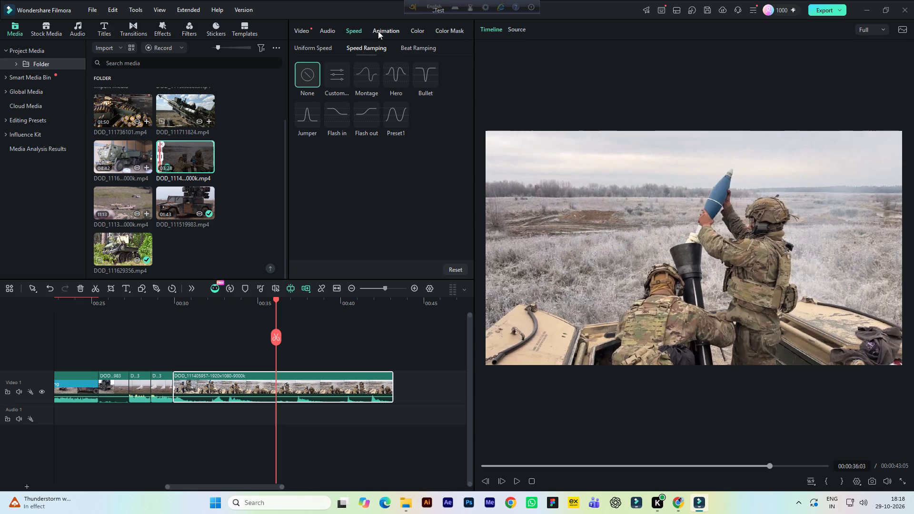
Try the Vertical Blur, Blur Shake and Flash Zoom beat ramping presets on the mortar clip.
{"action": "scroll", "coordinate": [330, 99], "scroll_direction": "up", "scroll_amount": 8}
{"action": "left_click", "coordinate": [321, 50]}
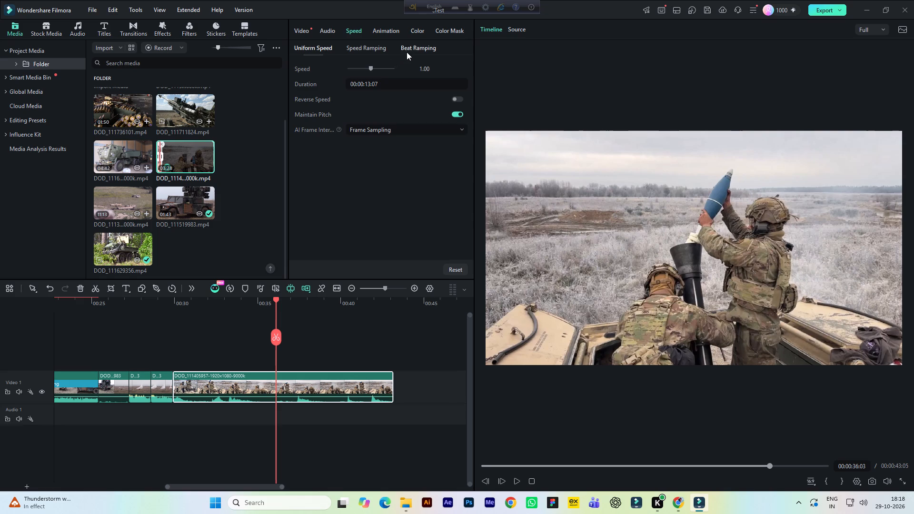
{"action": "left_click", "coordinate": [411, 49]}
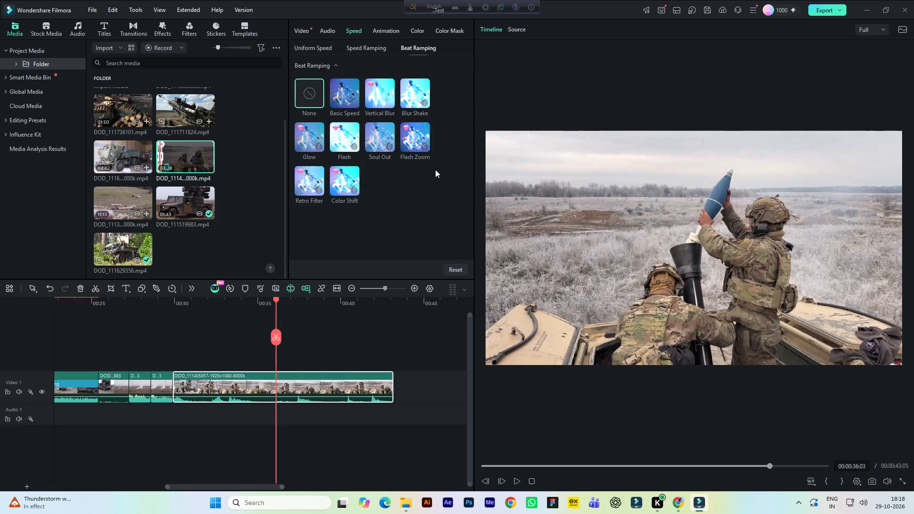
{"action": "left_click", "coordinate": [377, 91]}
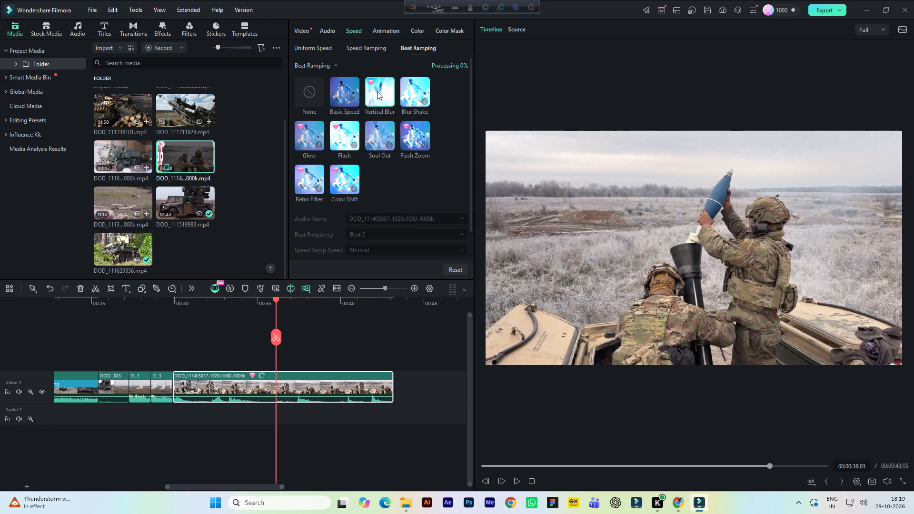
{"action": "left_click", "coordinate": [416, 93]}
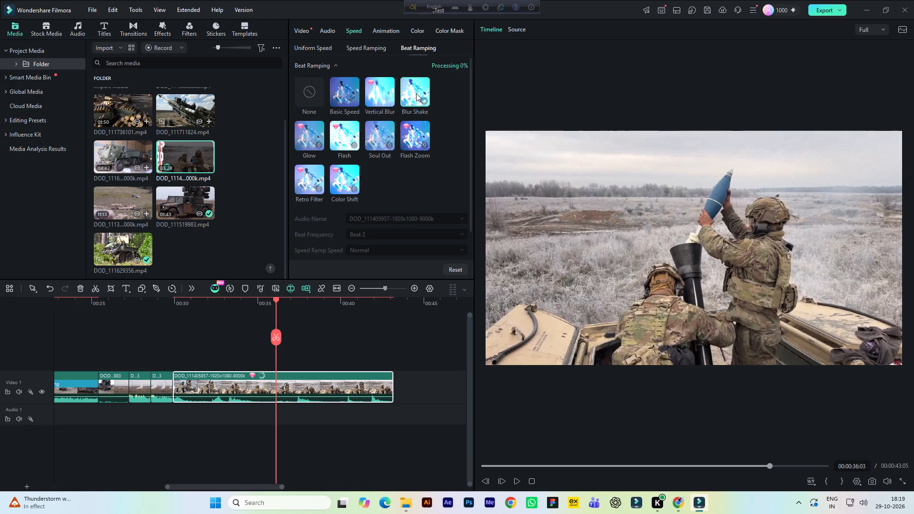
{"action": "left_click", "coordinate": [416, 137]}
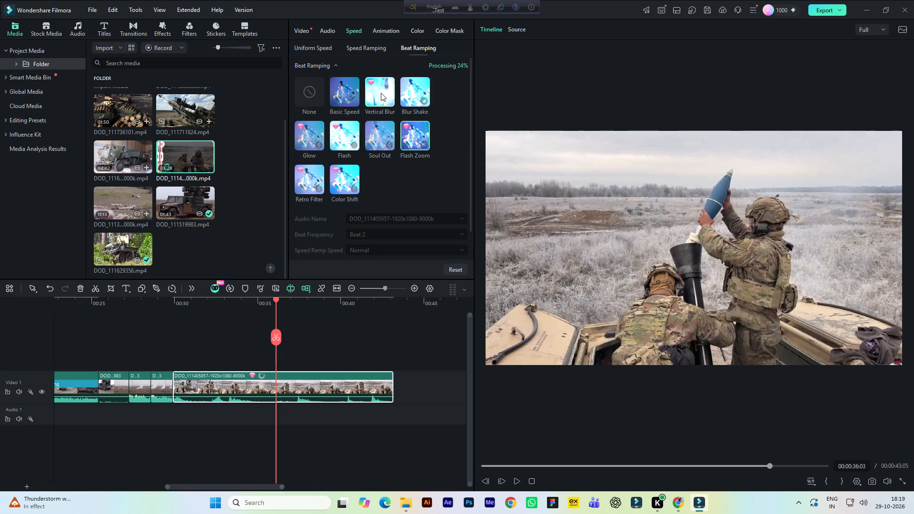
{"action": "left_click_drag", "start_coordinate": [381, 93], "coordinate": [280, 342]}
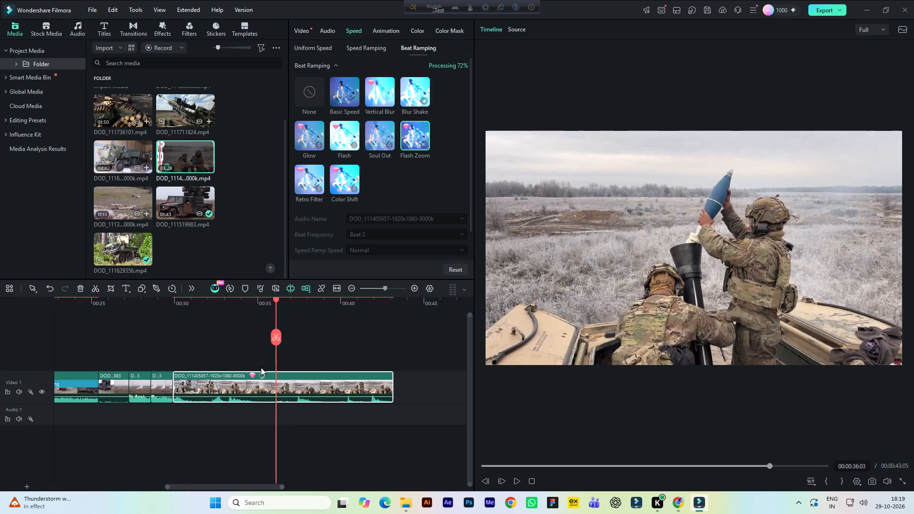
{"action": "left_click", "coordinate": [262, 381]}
Play the beat-ramped mortar clip from about 00:32 and again from just before its start to judge the effect.
{"action": "left_click", "coordinate": [215, 304]}
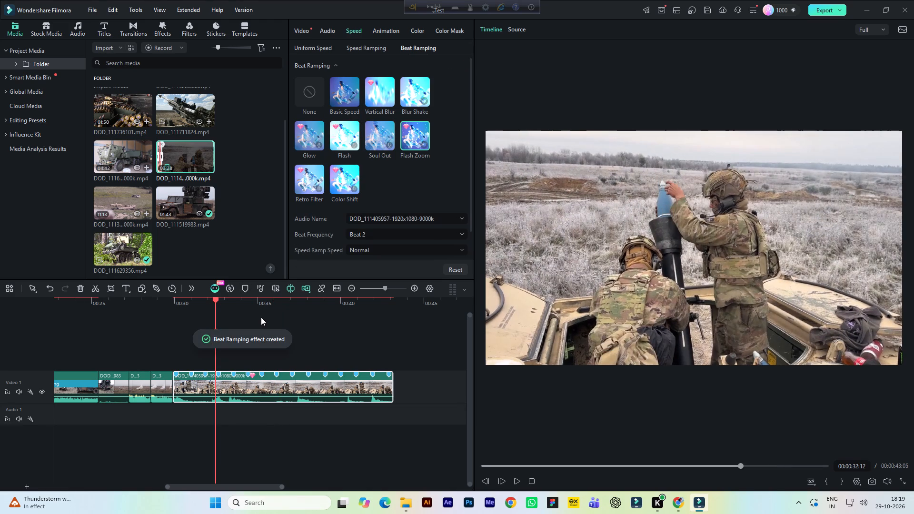
{"action": "key", "text": "space"}
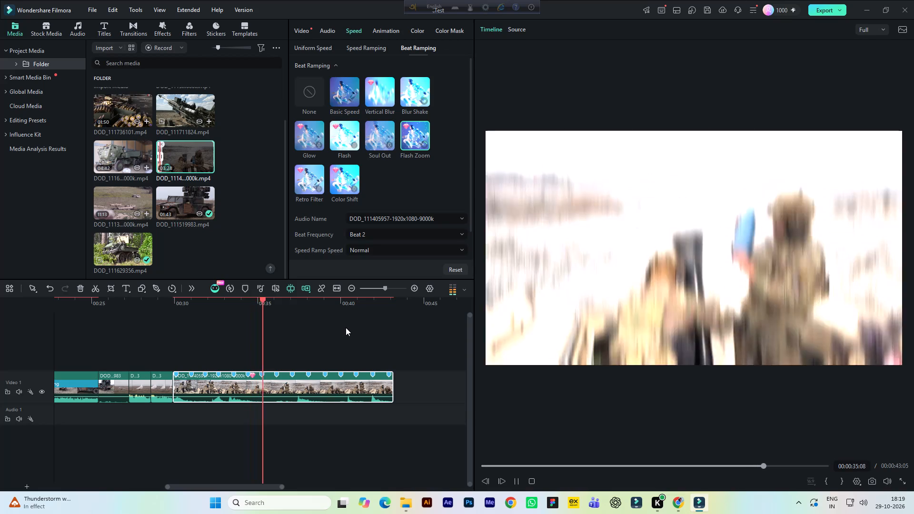
{"action": "key", "text": "space"}
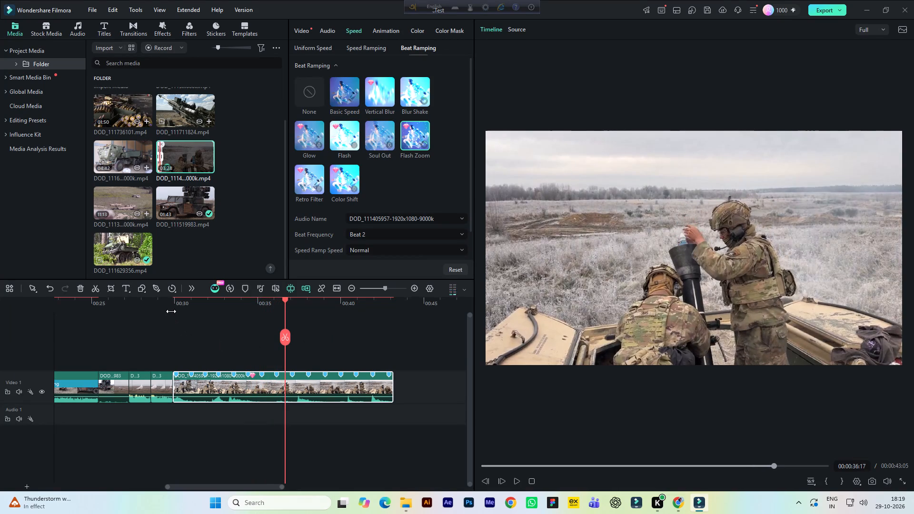
{"action": "left_click", "coordinate": [170, 300]}
{"action": "key", "text": "space"}
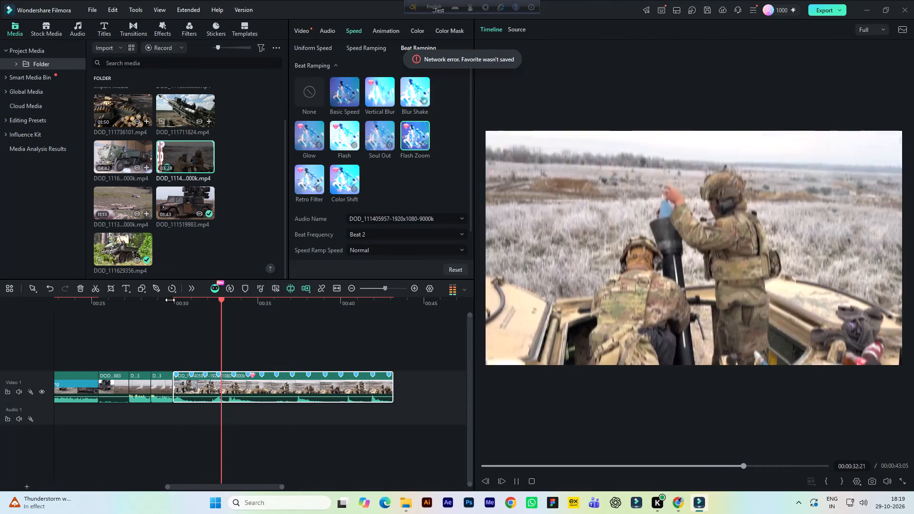
{"action": "key", "text": "space"}
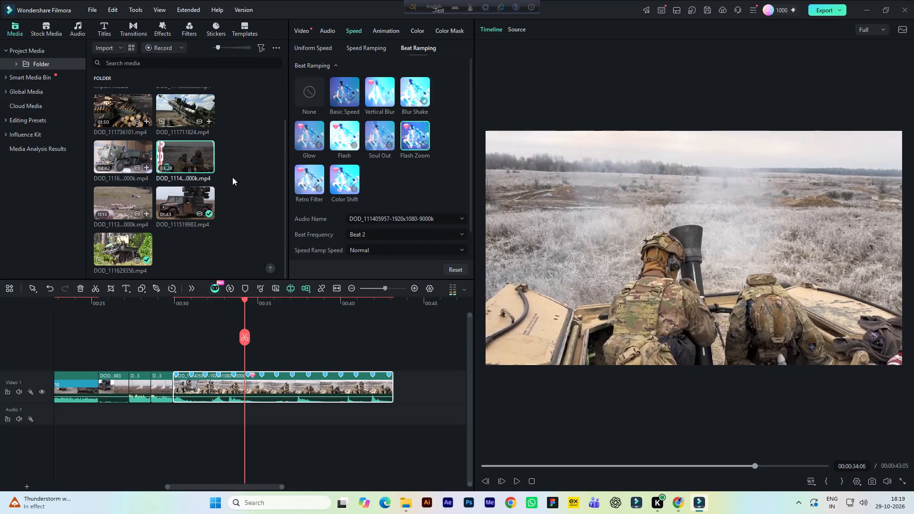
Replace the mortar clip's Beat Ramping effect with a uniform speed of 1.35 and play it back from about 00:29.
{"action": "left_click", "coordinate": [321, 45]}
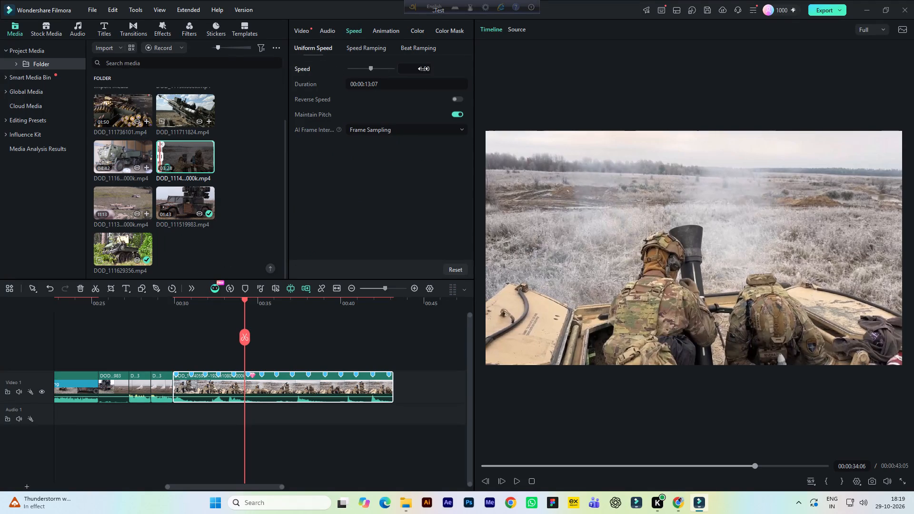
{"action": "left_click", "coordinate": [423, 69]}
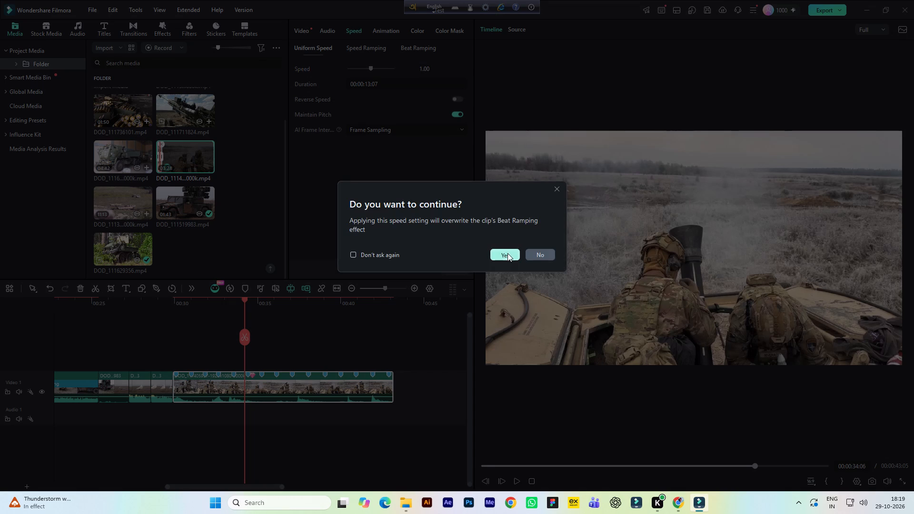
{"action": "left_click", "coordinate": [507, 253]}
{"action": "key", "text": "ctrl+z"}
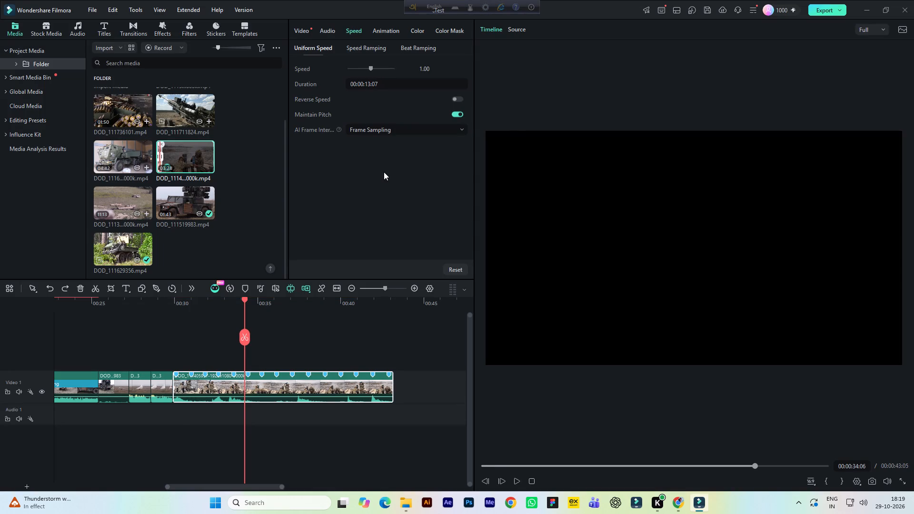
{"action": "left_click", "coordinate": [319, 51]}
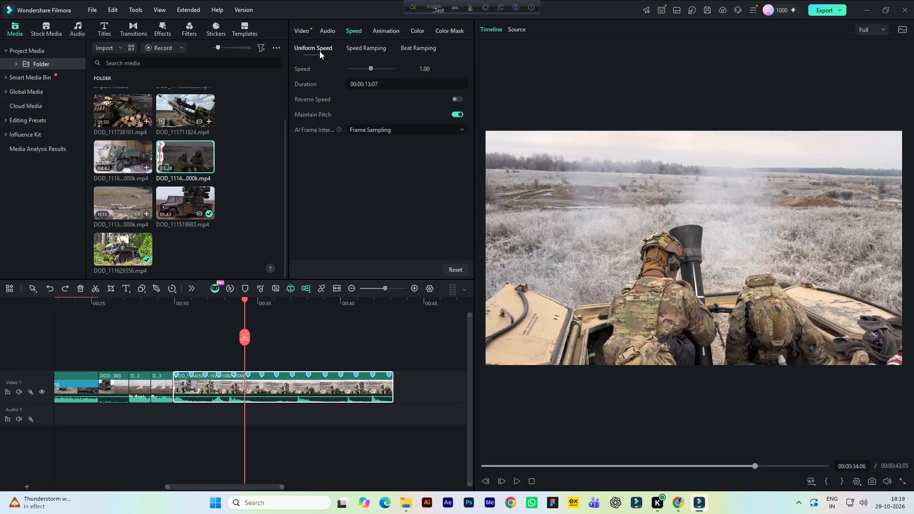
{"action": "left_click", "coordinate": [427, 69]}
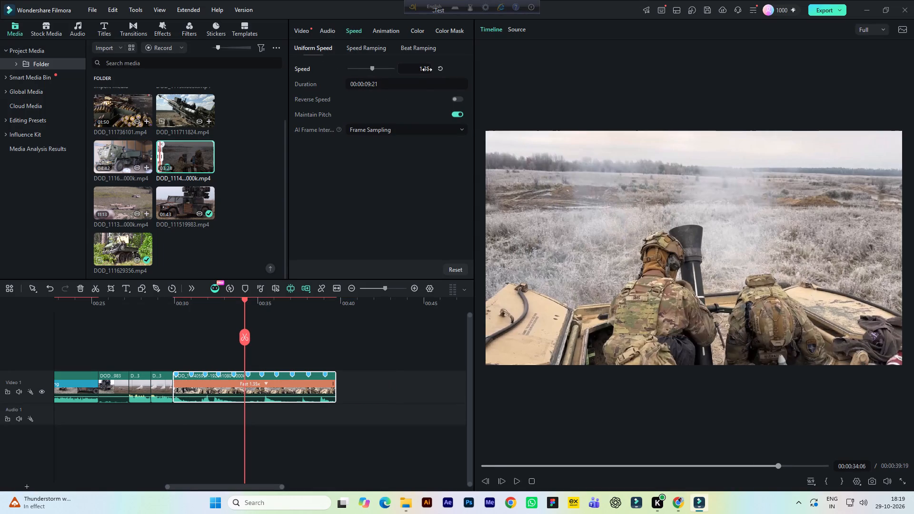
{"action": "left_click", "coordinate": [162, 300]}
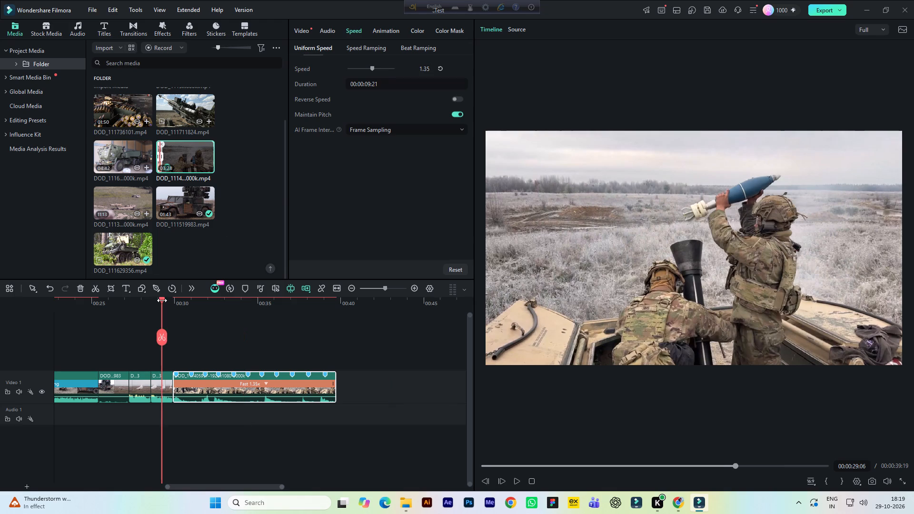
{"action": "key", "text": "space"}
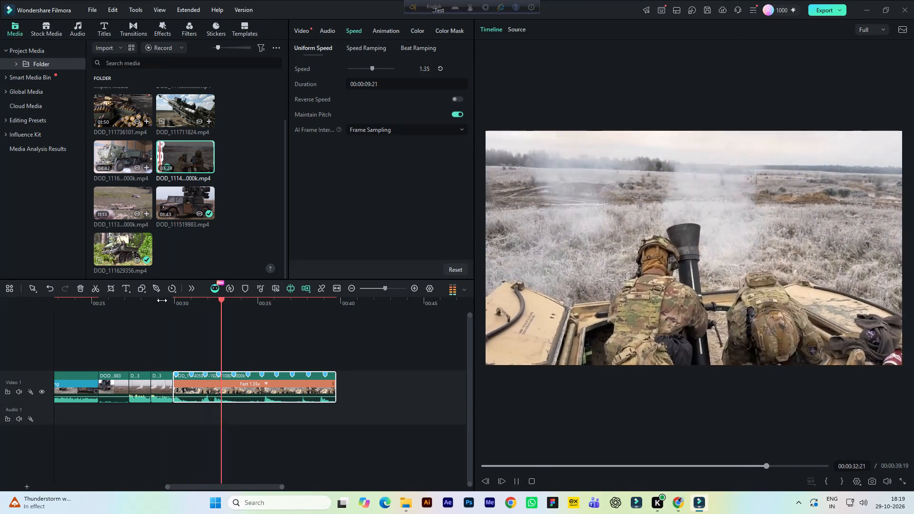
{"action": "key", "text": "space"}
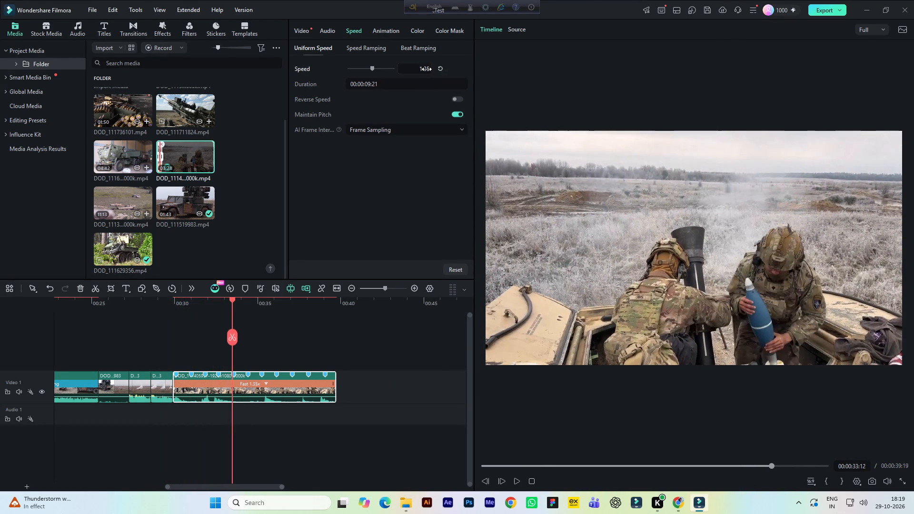
Set the mortar clip's uniform speed to 1.90 and play it back from just before the clip.
{"action": "left_click", "coordinate": [426, 69]}
{"action": "left_click", "coordinate": [170, 301]}
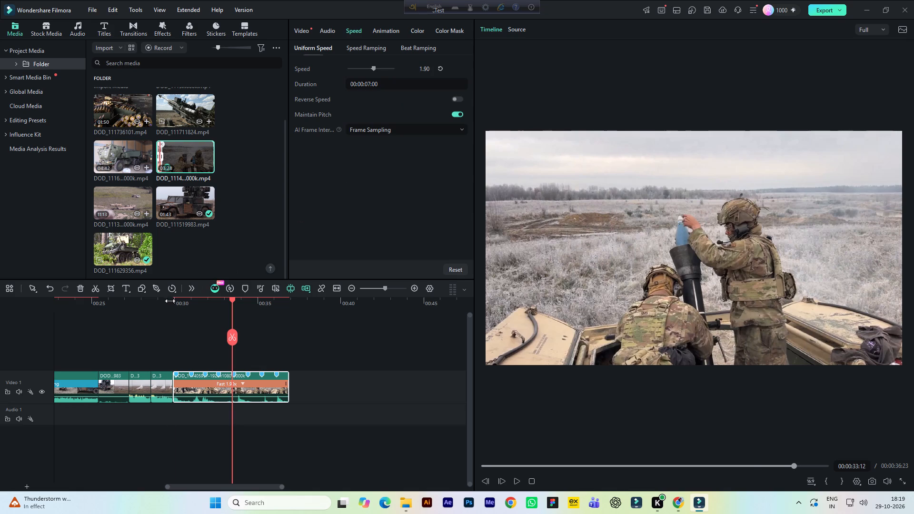
{"action": "key", "text": "space"}
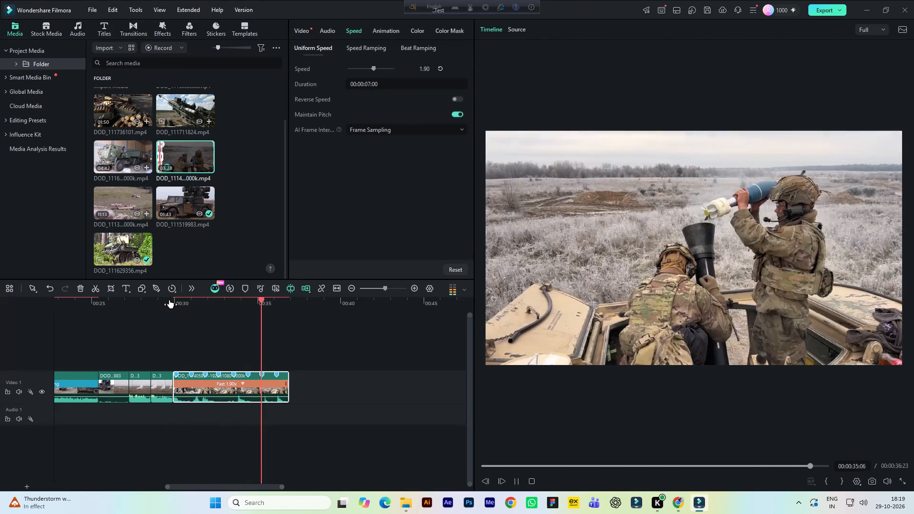
{"action": "key", "text": "space"}
Save the project.
{"action": "key", "text": "ctrl+s"}
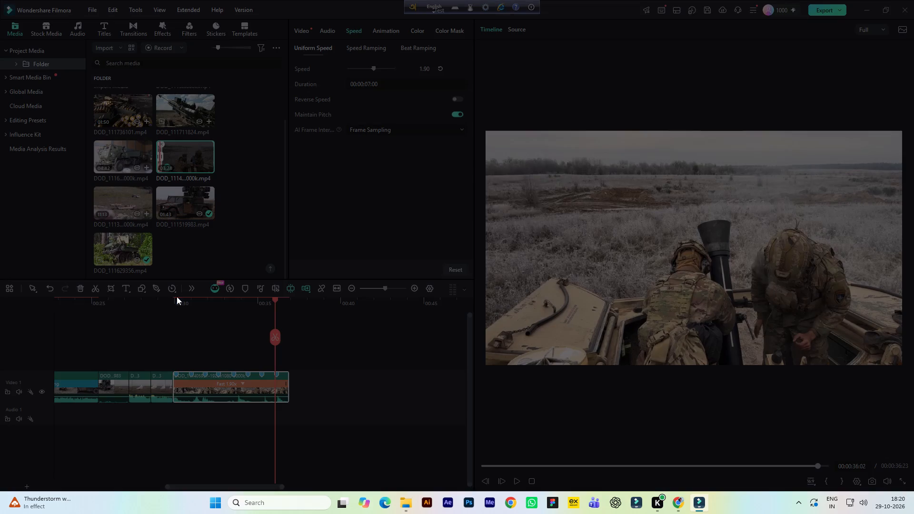
Review the mortar source footage between about 00:13 and 00:36, looking for further usable shots.
{"action": "left_click", "coordinate": [518, 30]}
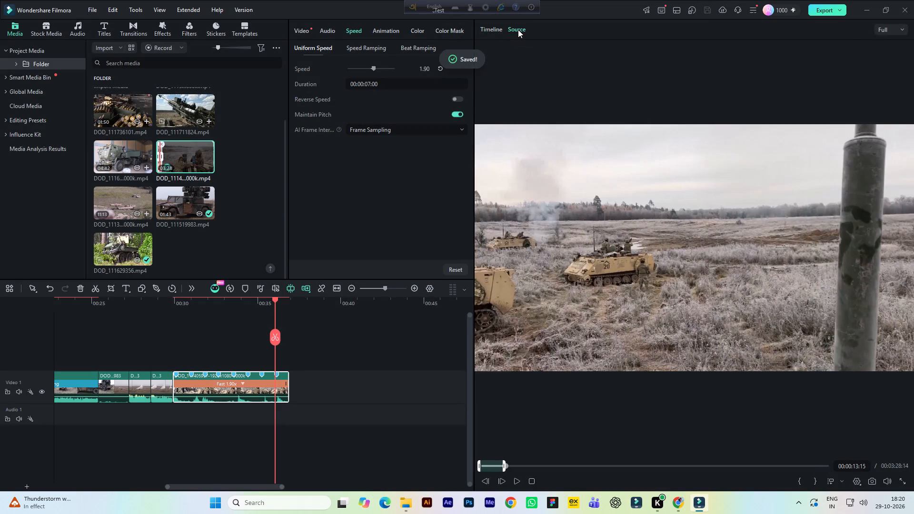
{"action": "key", "text": "space"}
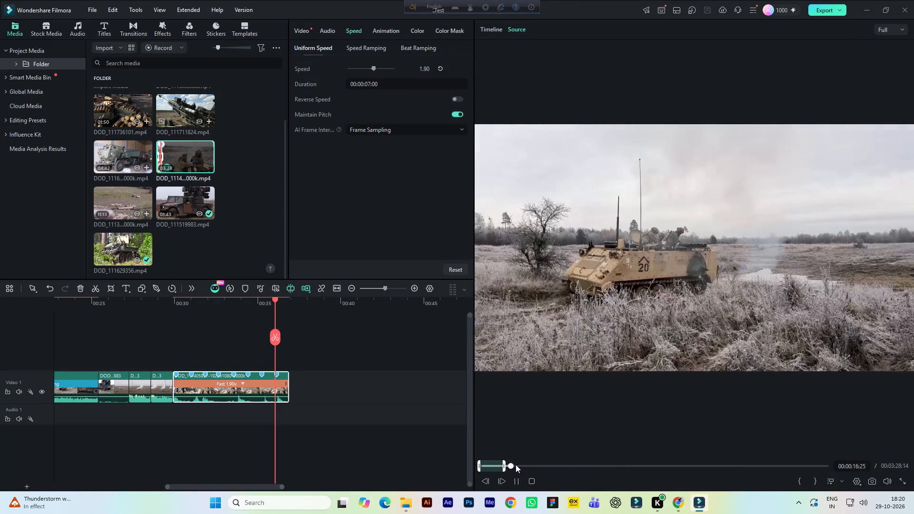
{"action": "left_click", "coordinate": [516, 465]}
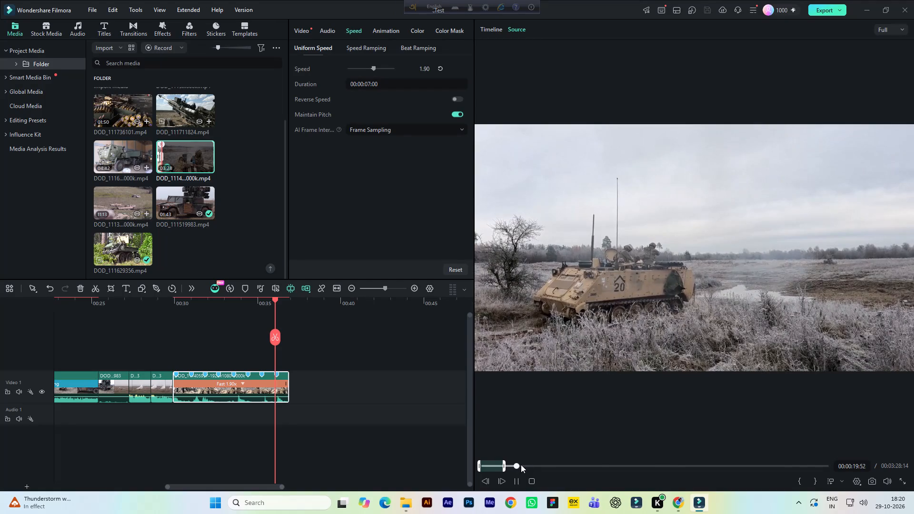
{"action": "left_click", "coordinate": [521, 465]}
{"action": "left_click", "coordinate": [531, 465]}
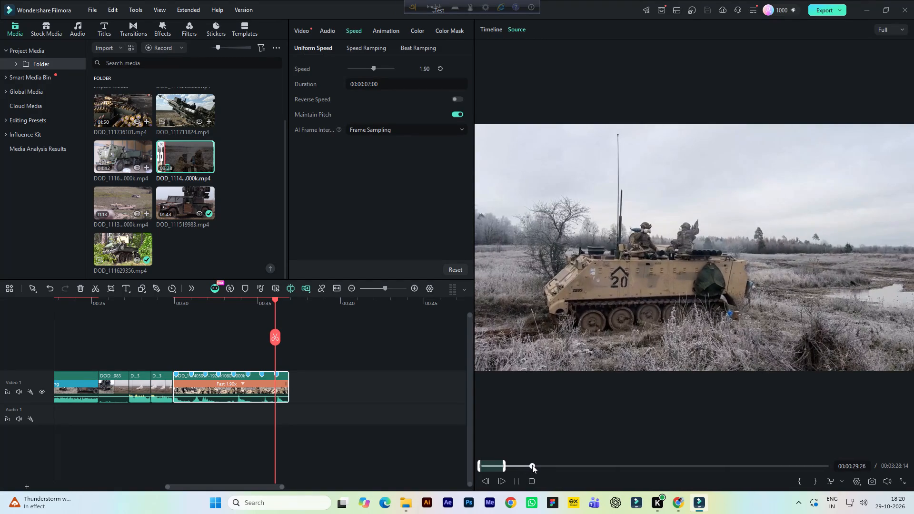
{"action": "left_click", "coordinate": [539, 463]}
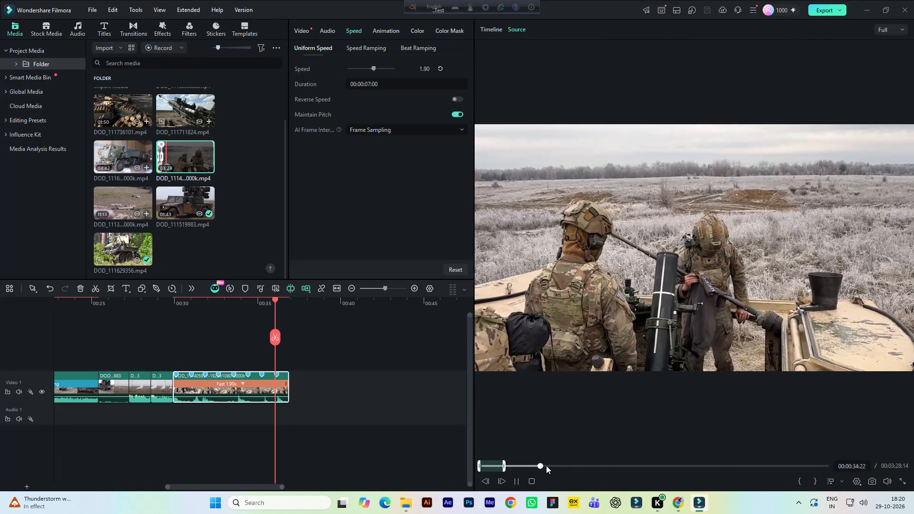
{"action": "key", "text": "space"}
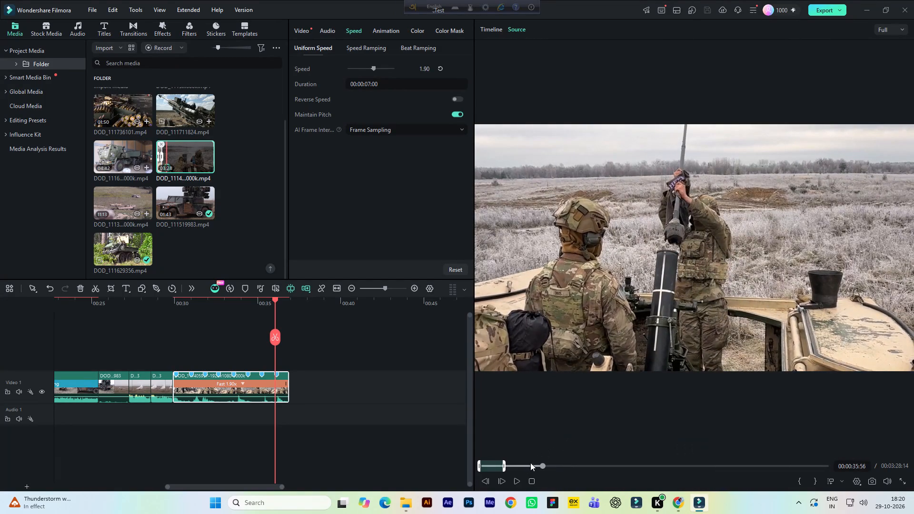
{"action": "left_click", "coordinate": [530, 464]}
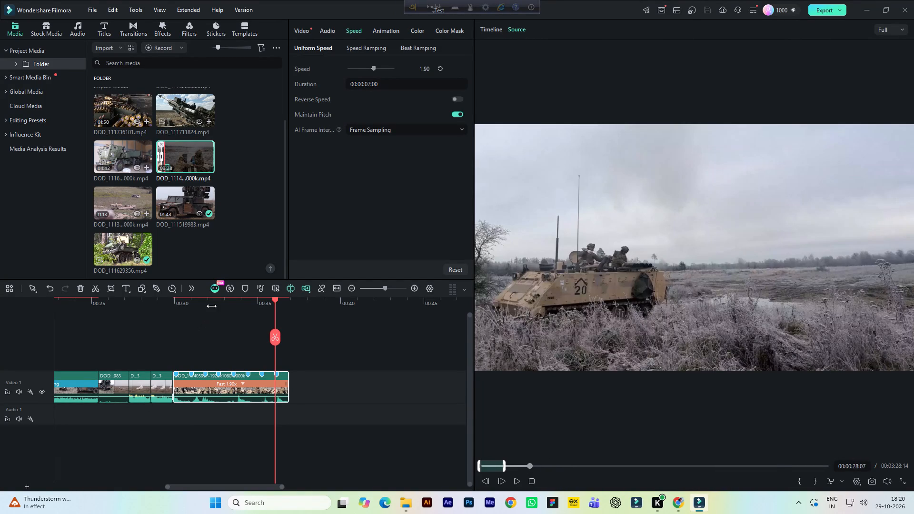
Set the mortar clip's brightness to 10 and its contrast to 100, using the frame at about 00:32.
{"action": "left_click", "coordinate": [211, 306]}
{"action": "left_click", "coordinate": [228, 387]}
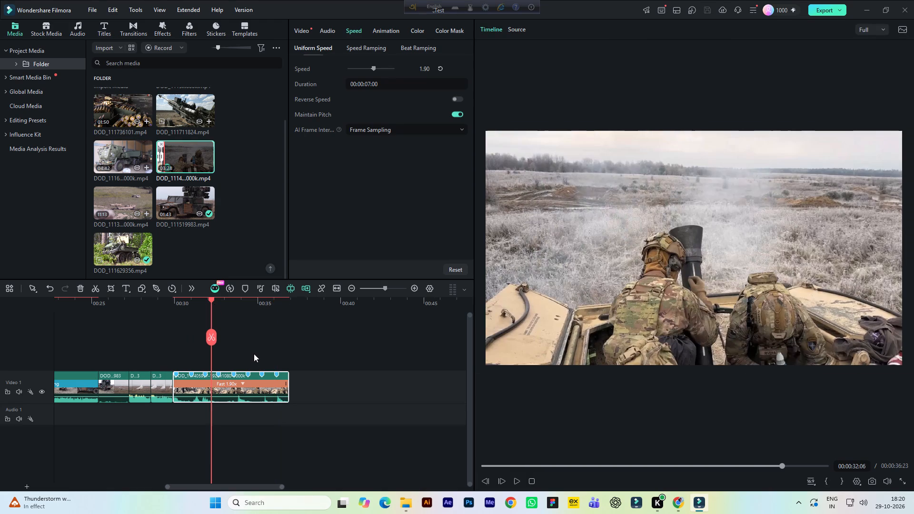
{"action": "left_click", "coordinate": [422, 31]}
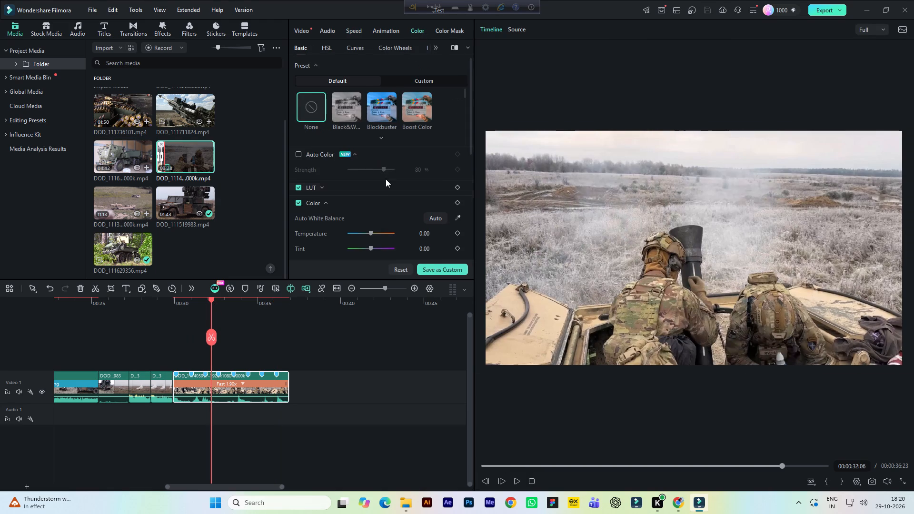
{"action": "scroll", "coordinate": [404, 160], "scroll_direction": "down", "scroll_amount": 1}
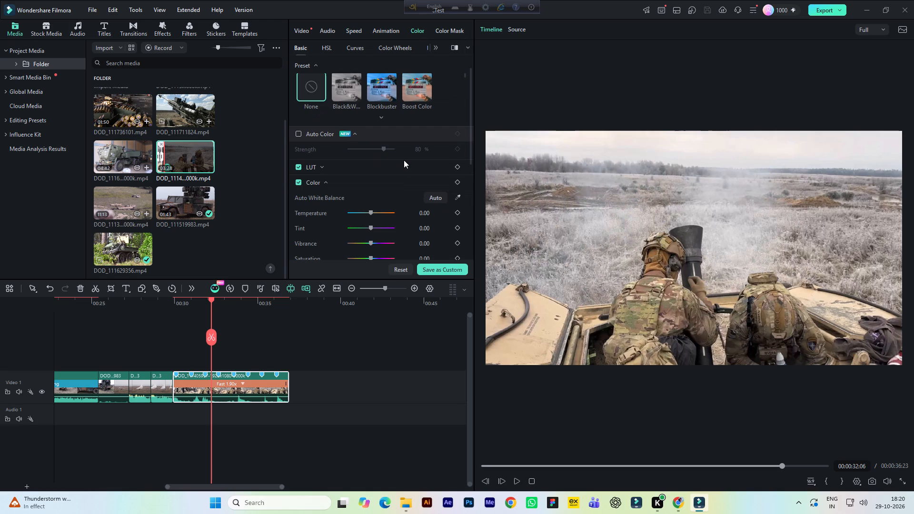
{"action": "scroll", "coordinate": [404, 160], "scroll_direction": "down", "scroll_amount": 2}
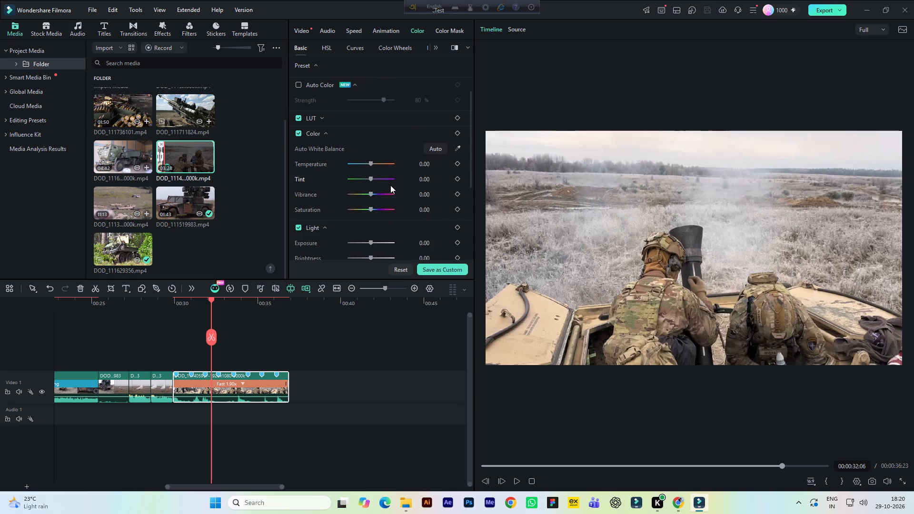
{"action": "scroll", "coordinate": [390, 185], "scroll_direction": "down", "scroll_amount": 2}
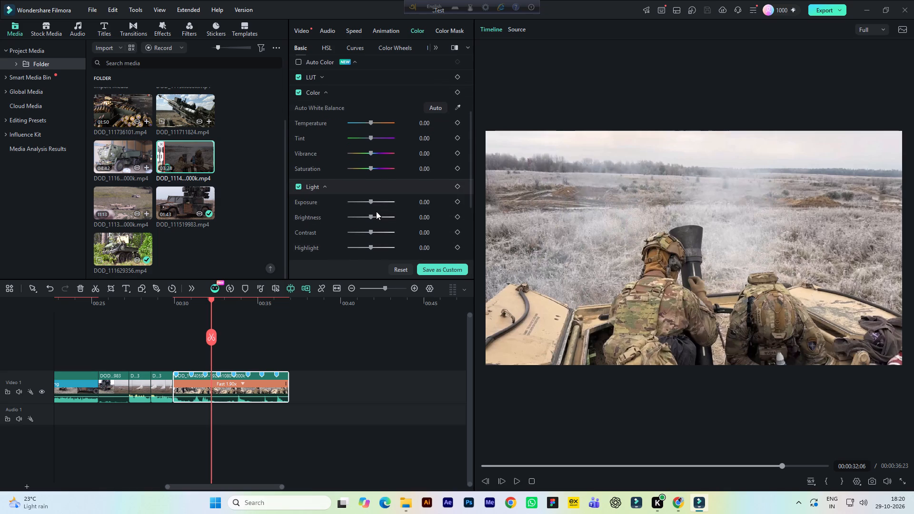
{"action": "scroll", "coordinate": [376, 211], "scroll_direction": "down", "scroll_amount": 3}
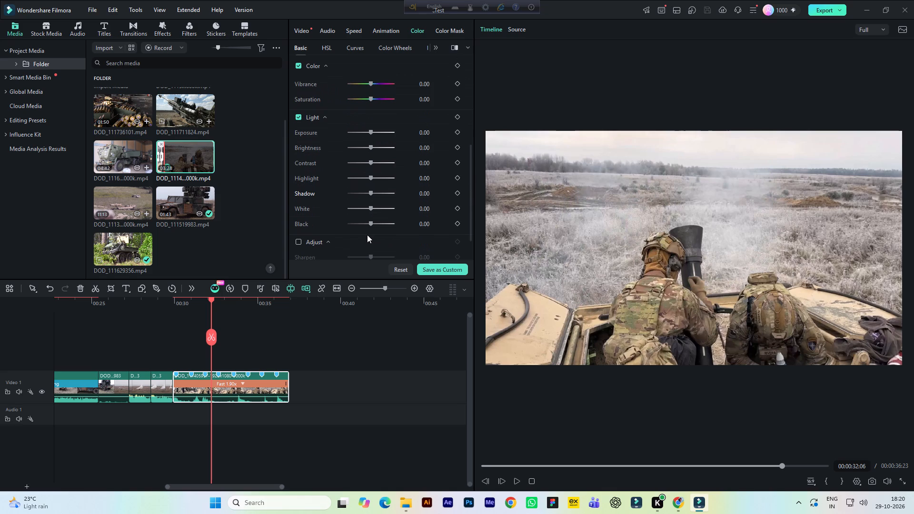
{"action": "scroll", "coordinate": [368, 234], "scroll_direction": "down", "scroll_amount": 1}
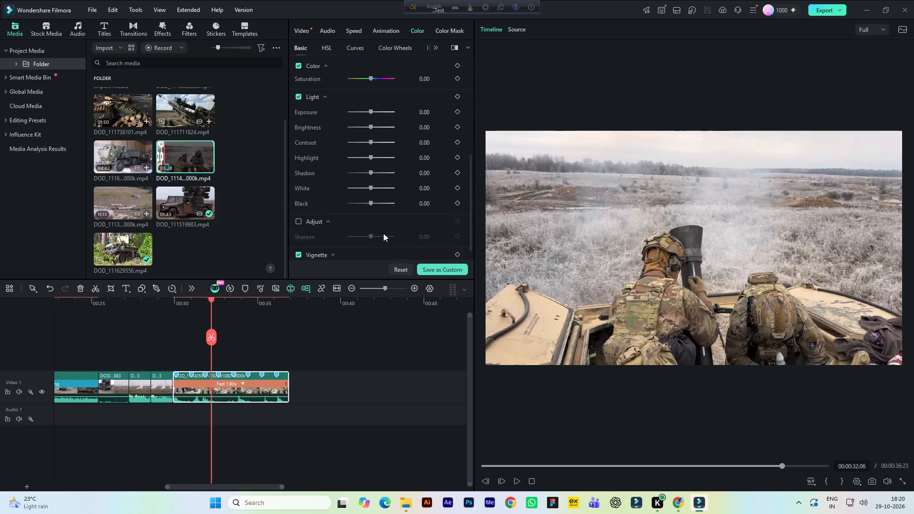
{"action": "scroll", "coordinate": [391, 204], "scroll_direction": "up", "scroll_amount": 2}
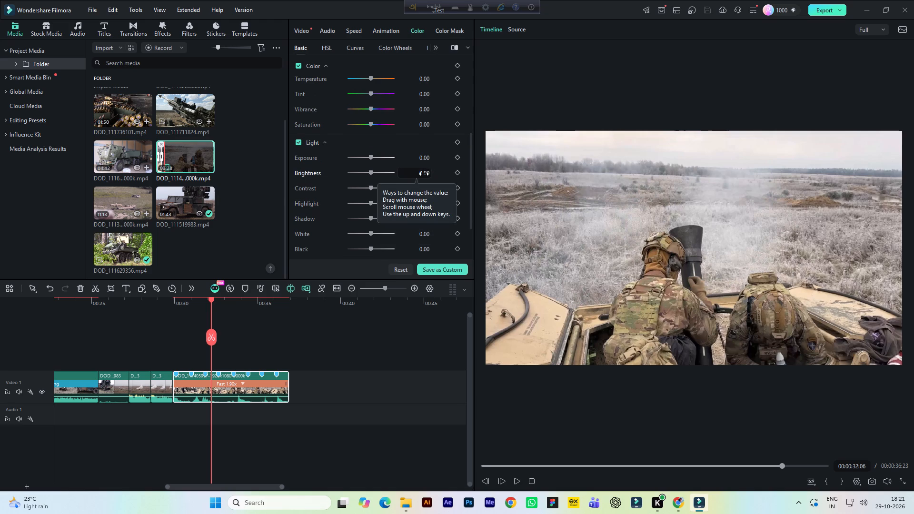
{"action": "left_click", "coordinate": [423, 174]}
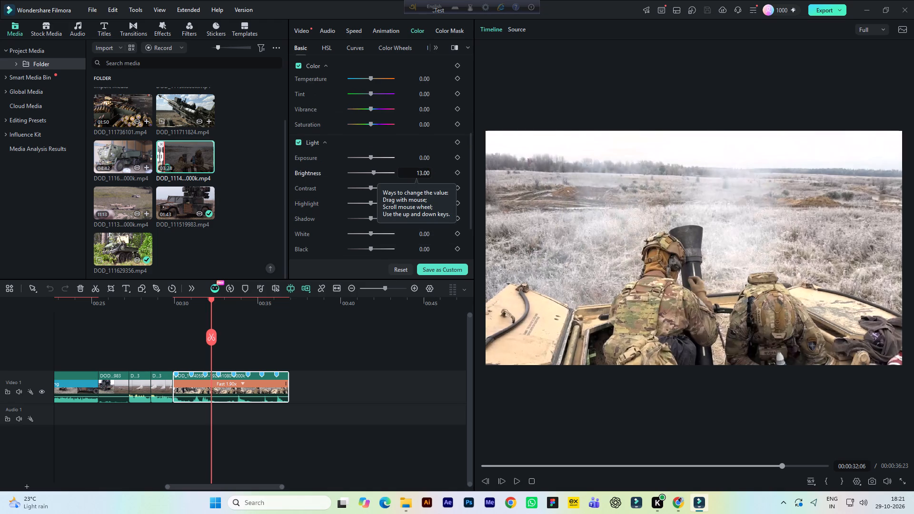
{"action": "left_click", "coordinate": [422, 186]}
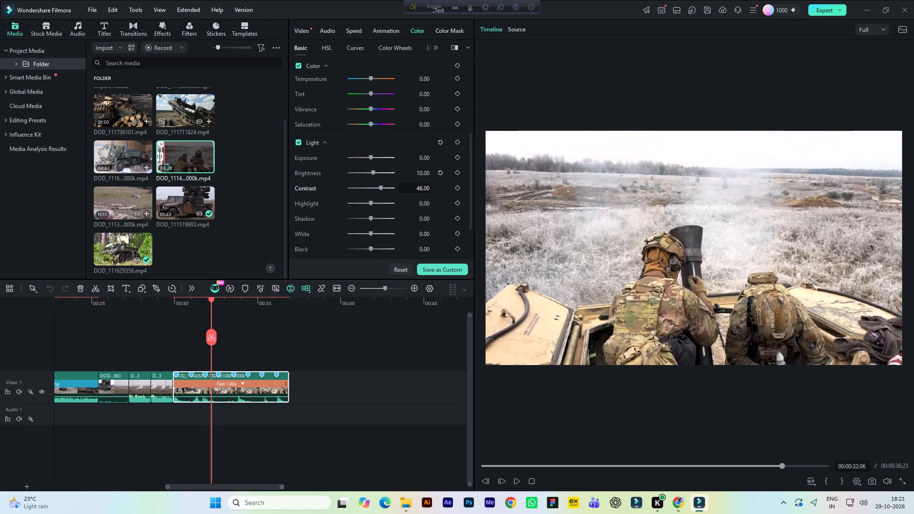
{"action": "left_click", "coordinate": [425, 189]}
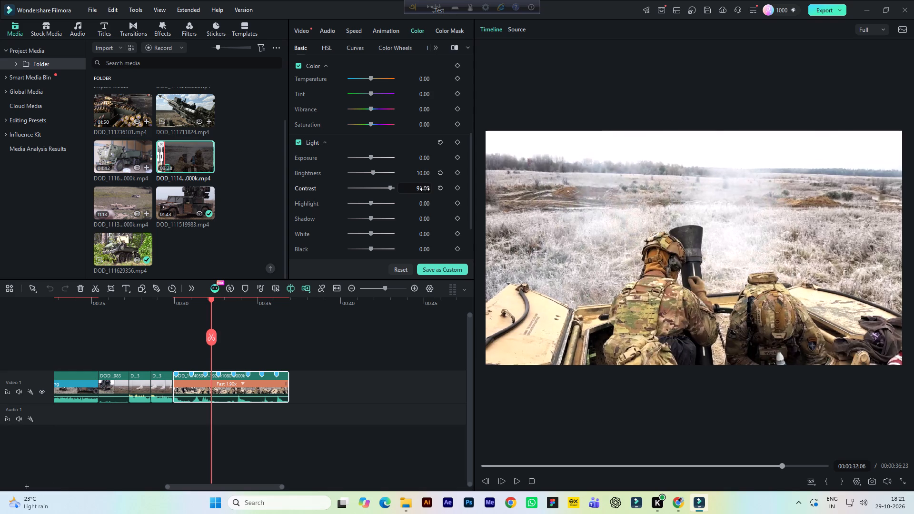
{"action": "left_click", "coordinate": [423, 188]}
Lower the mortar clip's brightness to -47.
{"action": "left_click", "coordinate": [421, 175]}
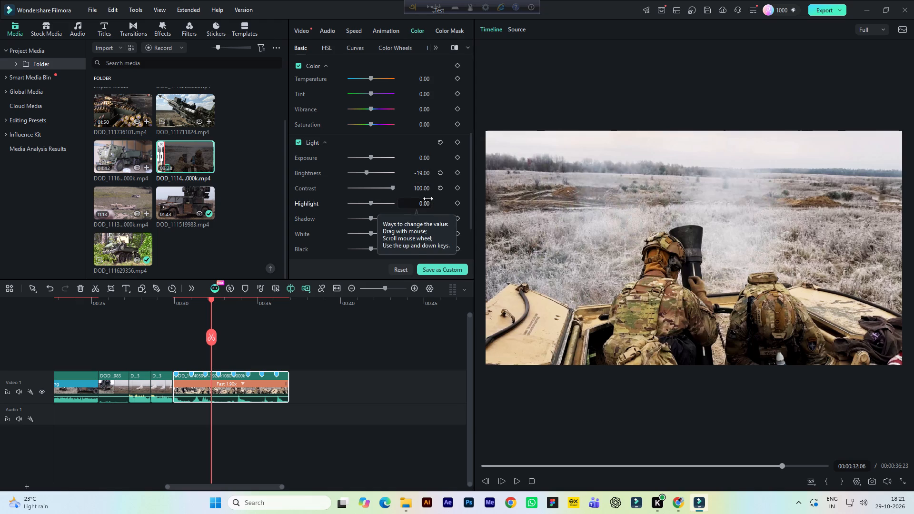
{"action": "left_click", "coordinate": [424, 174]}
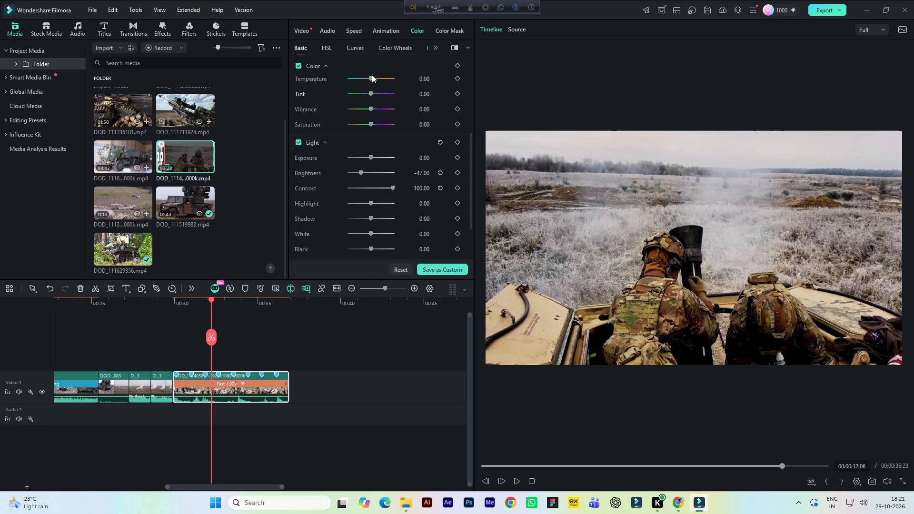
Add a color mask grading layer with an ellipse mask in Subtract mode and shift it to X about -68.
{"action": "left_click", "coordinate": [451, 30]}
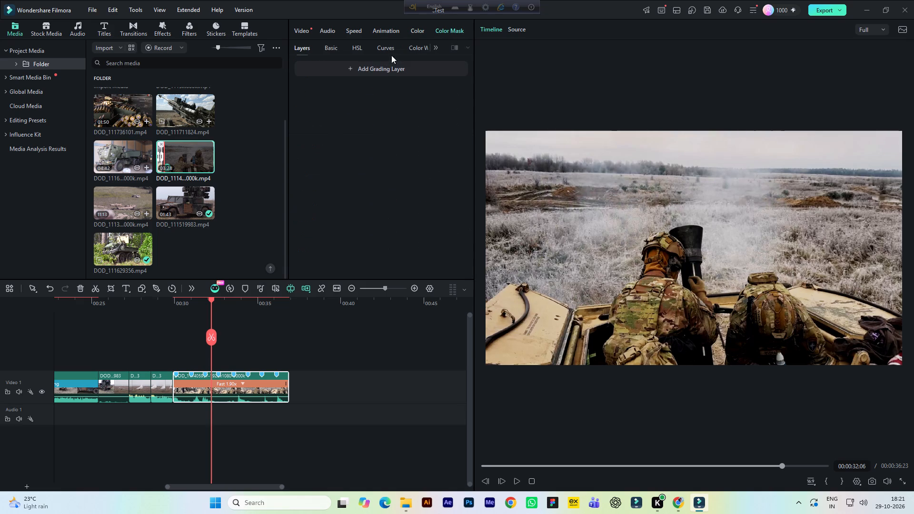
{"action": "left_click", "coordinate": [367, 73]}
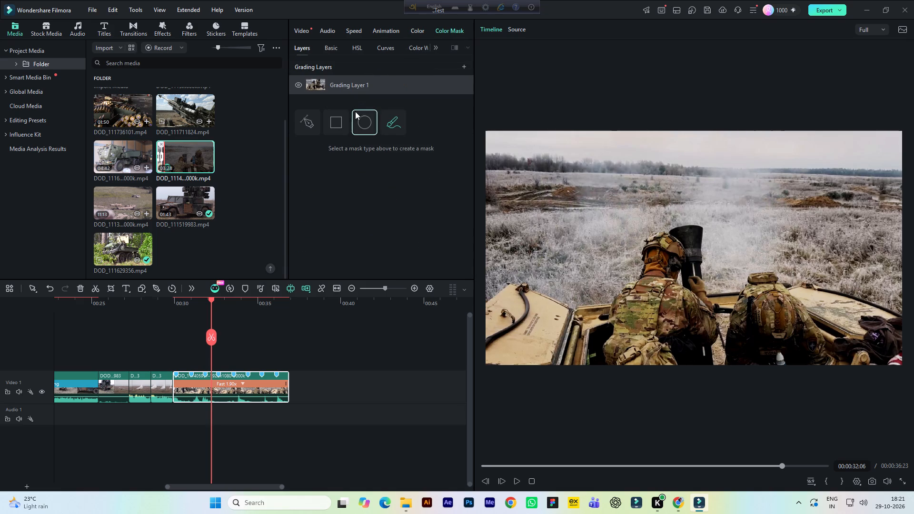
{"action": "left_click", "coordinate": [359, 120]}
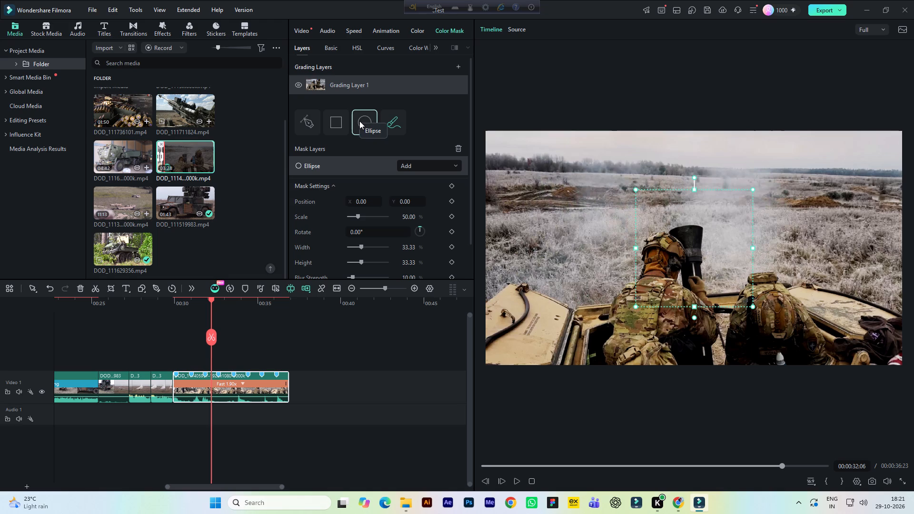
{"action": "left_click", "coordinate": [446, 164]}
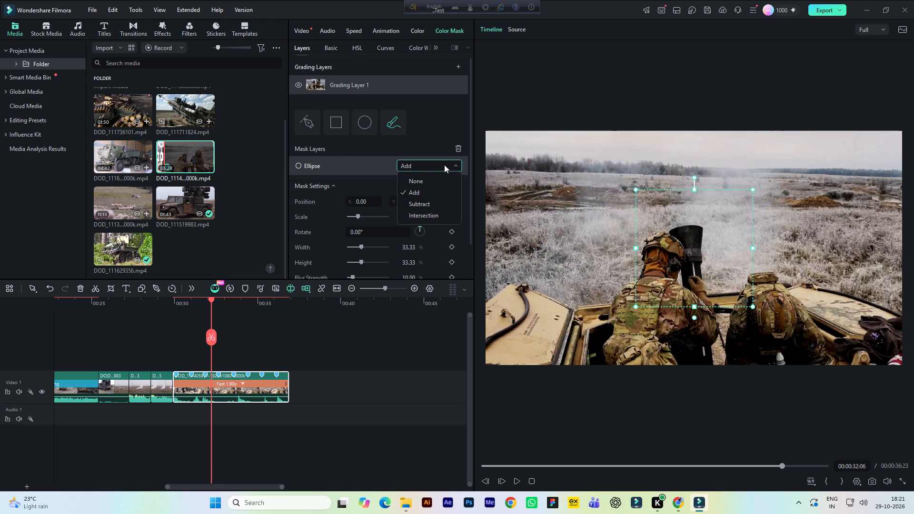
{"action": "left_click", "coordinate": [428, 203]}
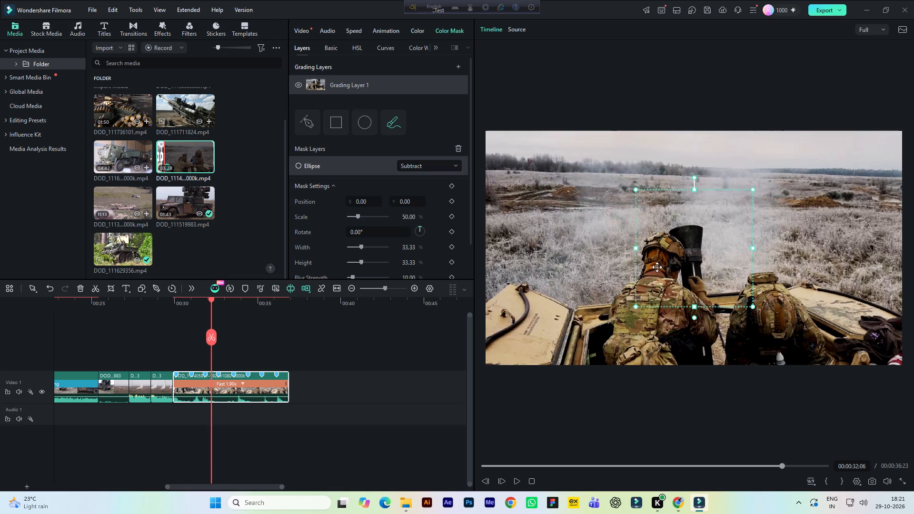
{"action": "left_click_drag", "start_coordinate": [658, 257], "coordinate": [647, 254]}
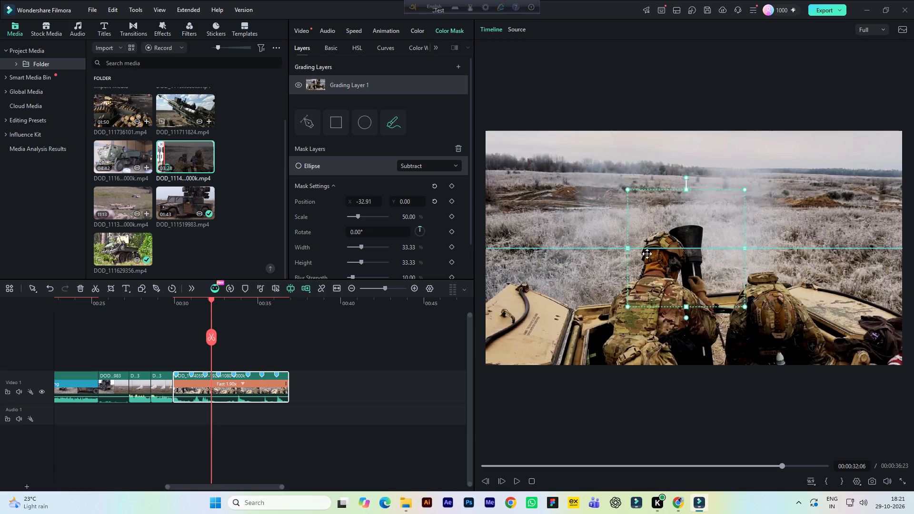
{"action": "left_click_drag", "start_coordinate": [647, 254], "coordinate": [644, 253]}
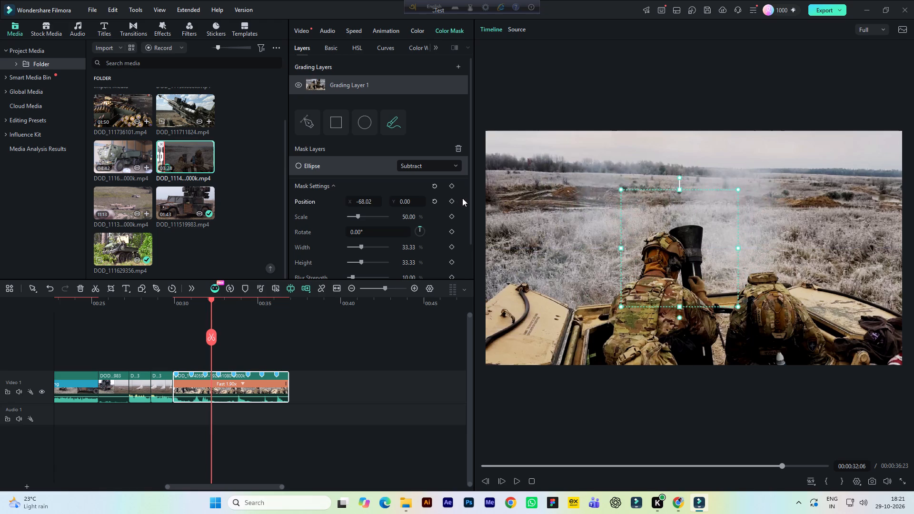
Change the ellipse mask's mode to Intersection.
{"action": "left_click", "coordinate": [447, 167]}
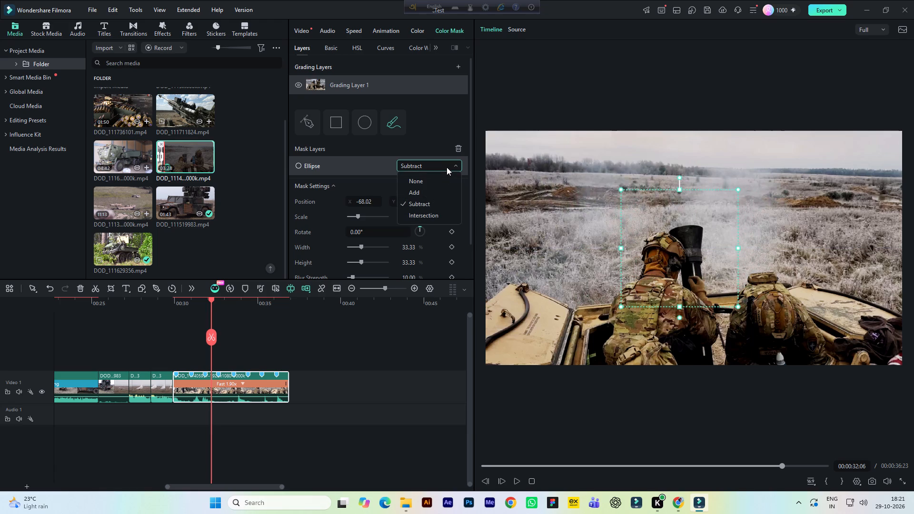
{"action": "left_click", "coordinate": [434, 216]}
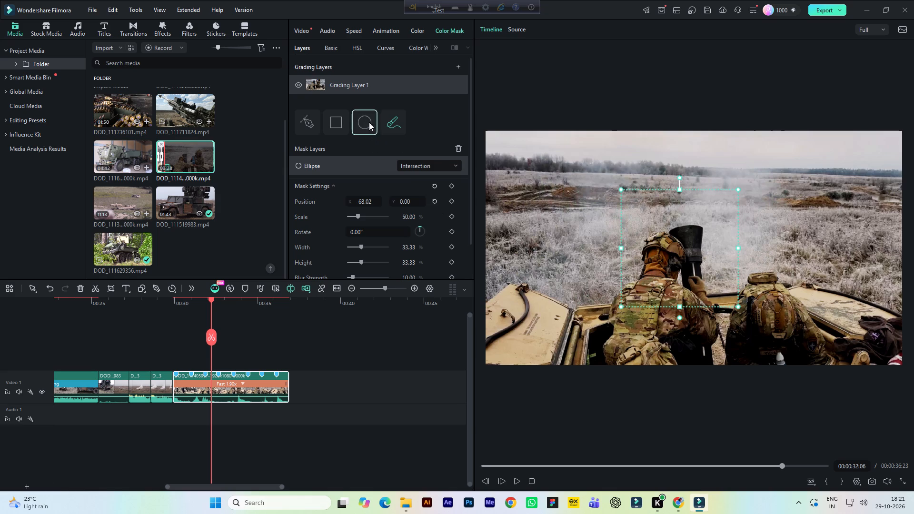
Resize the ellipse mask to scale 59%, width 22% and height 20.33%, and move it over the soldier's head at about X -92, Y -33.
{"action": "scroll", "coordinate": [358, 191], "scroll_direction": "down", "scroll_amount": 2}
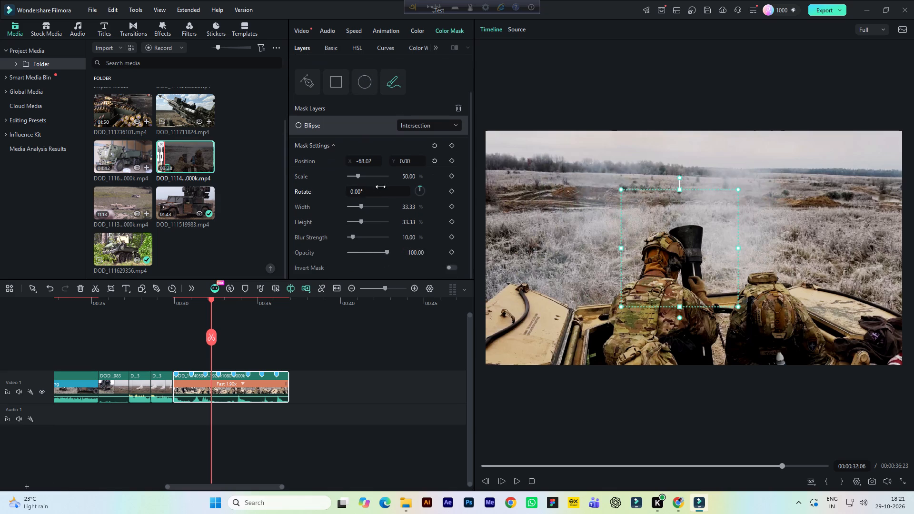
{"action": "left_click", "coordinate": [403, 175]}
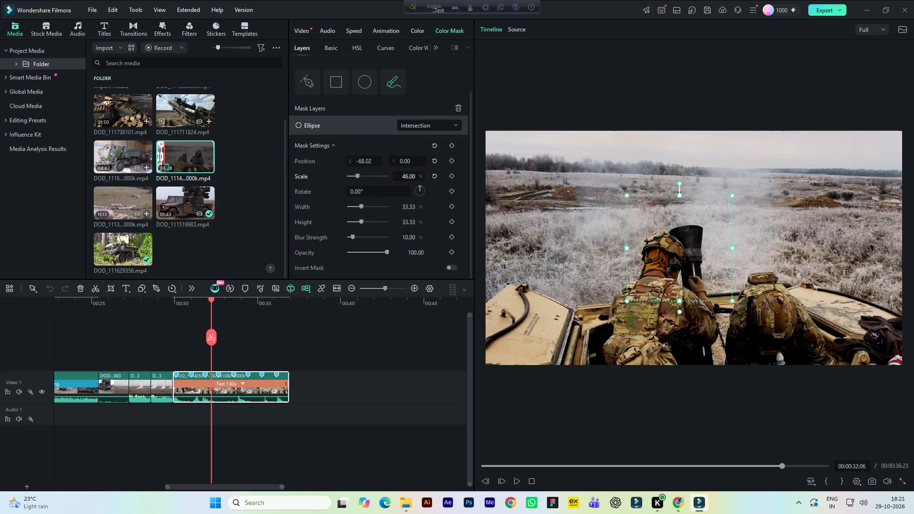
{"action": "left_click", "coordinate": [410, 208]}
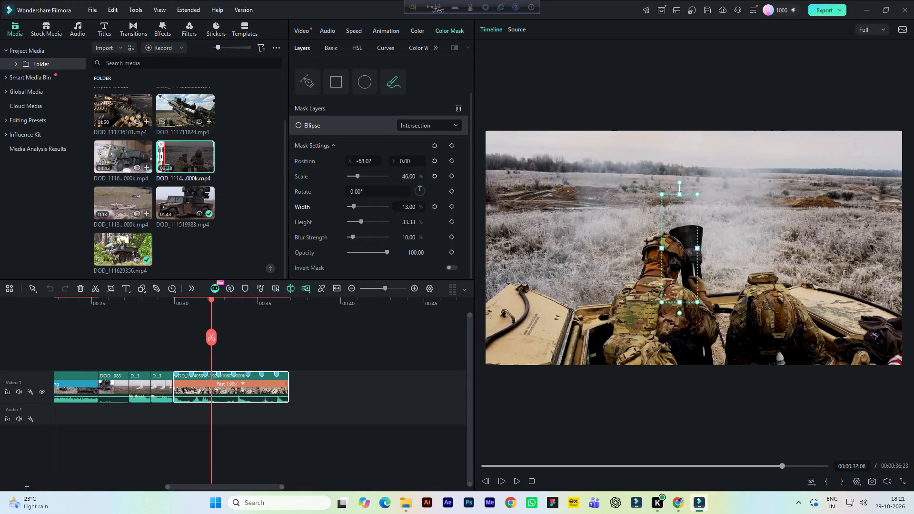
{"action": "left_click", "coordinate": [409, 221]}
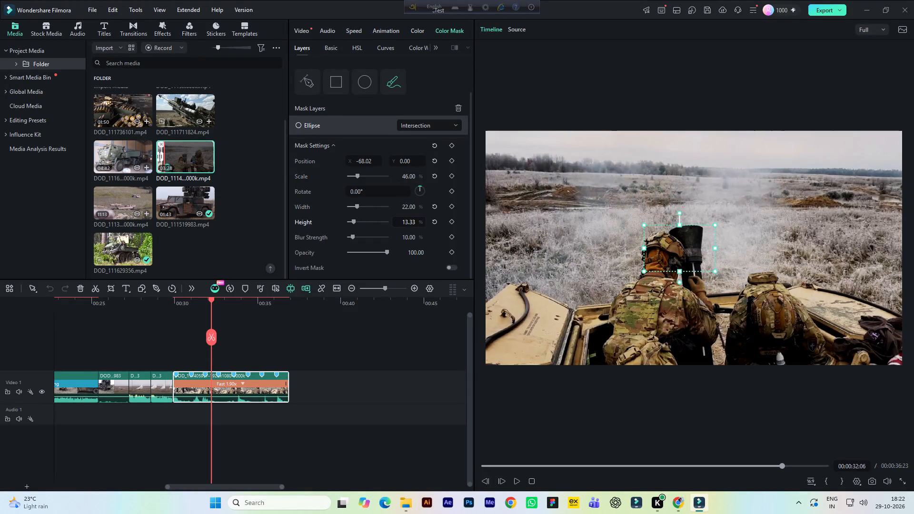
{"action": "left_click", "coordinate": [405, 178]}
{"action": "left_click_drag", "start_coordinate": [677, 260], "coordinate": [672, 263]}
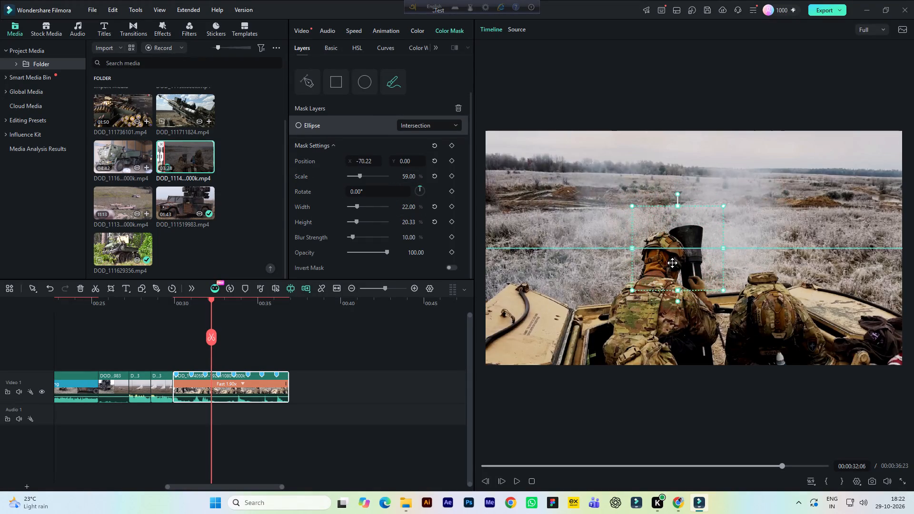
{"action": "left_click_drag", "start_coordinate": [672, 263], "coordinate": [672, 267]}
{"action": "scroll", "coordinate": [373, 229], "scroll_direction": "down", "scroll_amount": 2}
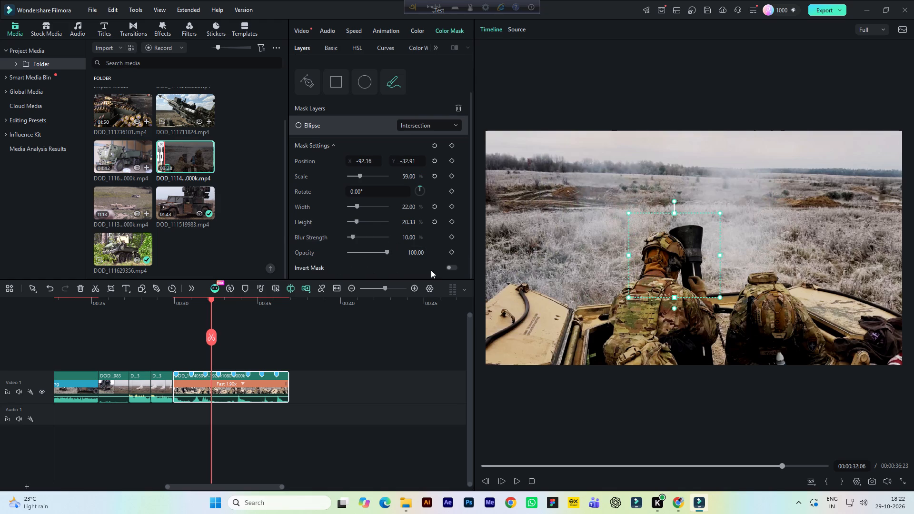
Invert the ellipse mask.
{"action": "left_click", "coordinate": [452, 267]}
Apply the black-and-white color preset to the masked grading layer.
{"action": "scroll", "coordinate": [406, 231], "scroll_direction": "up", "scroll_amount": 4}
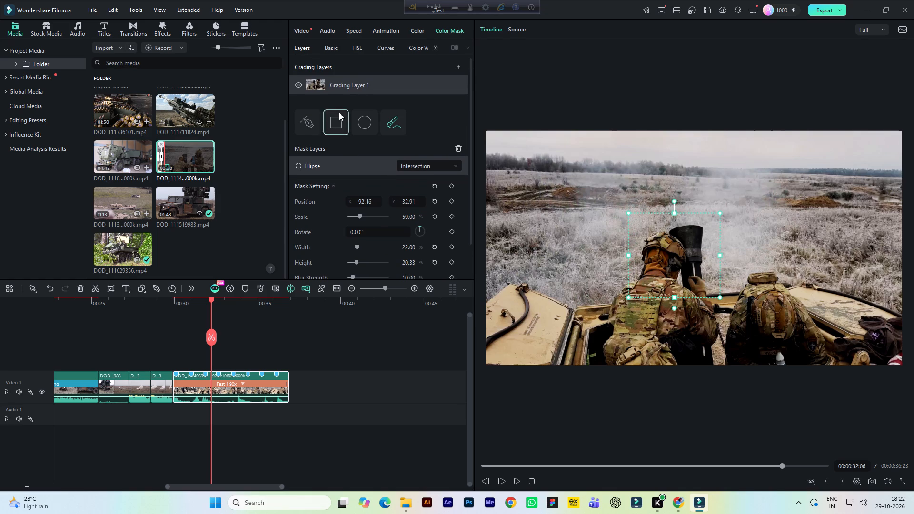
{"action": "left_click", "coordinate": [334, 49]}
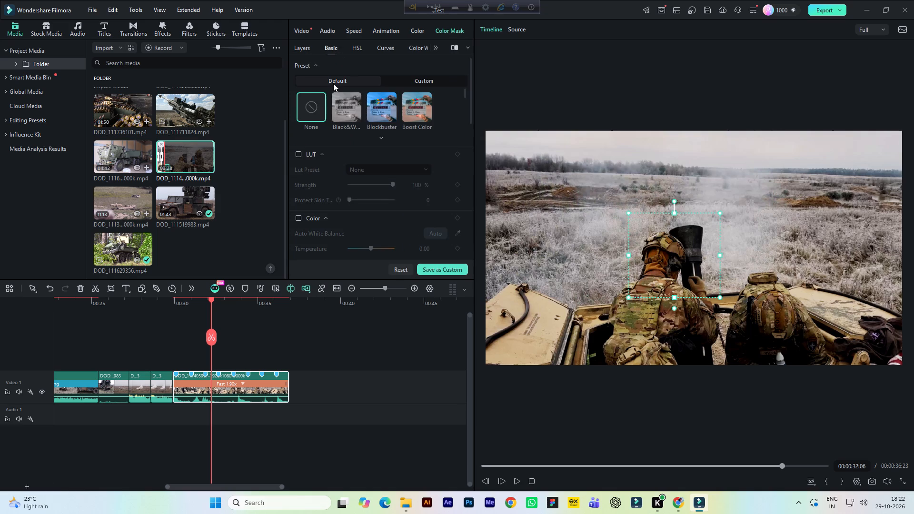
{"action": "left_click", "coordinate": [342, 104]}
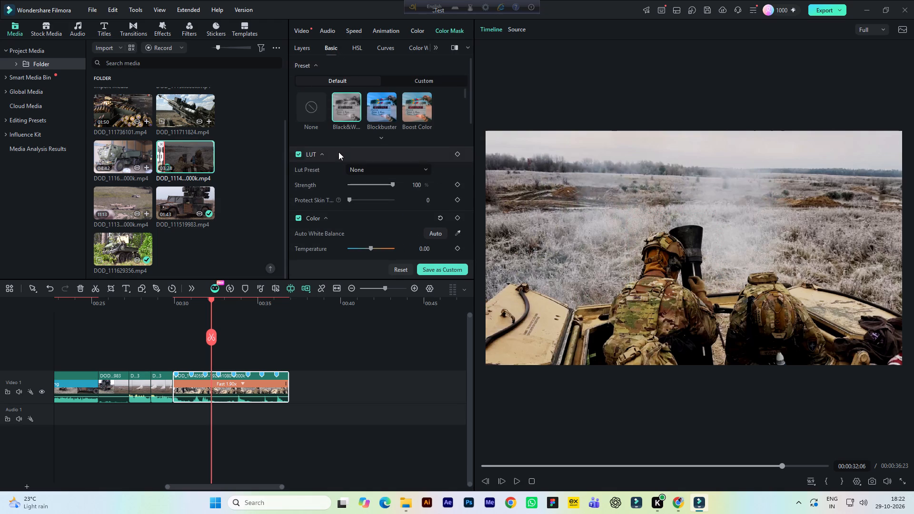
Lower the grading layer's color temperature to about -93.
{"action": "scroll", "coordinate": [340, 154], "scroll_direction": "down", "scroll_amount": 4}
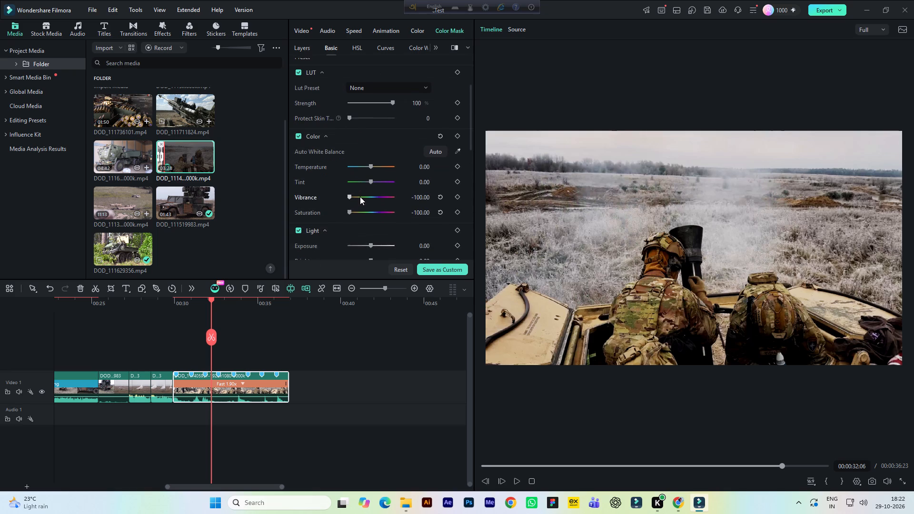
{"action": "left_click", "coordinate": [370, 166]}
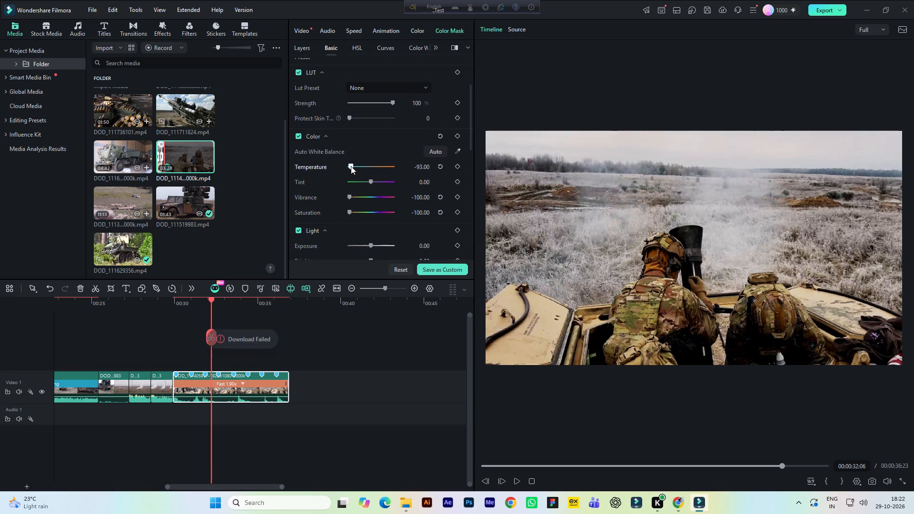
Change the ellipse mask's mode on Grading Layer 1 to Subtract.
{"action": "scroll", "coordinate": [326, 124], "scroll_direction": "up", "scroll_amount": 1}
{"action": "scroll", "coordinate": [307, 83], "scroll_direction": "up", "scroll_amount": 3}
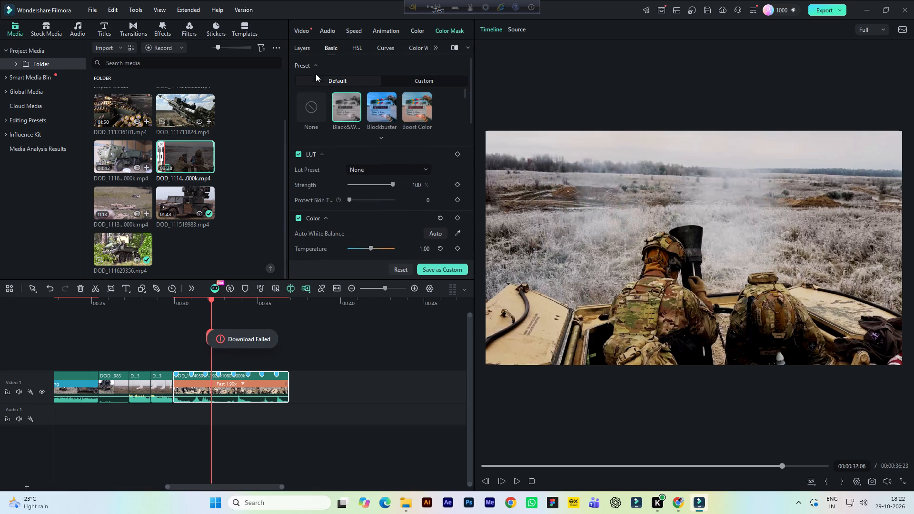
{"action": "left_click", "coordinate": [310, 54]}
{"action": "left_click", "coordinate": [438, 166]}
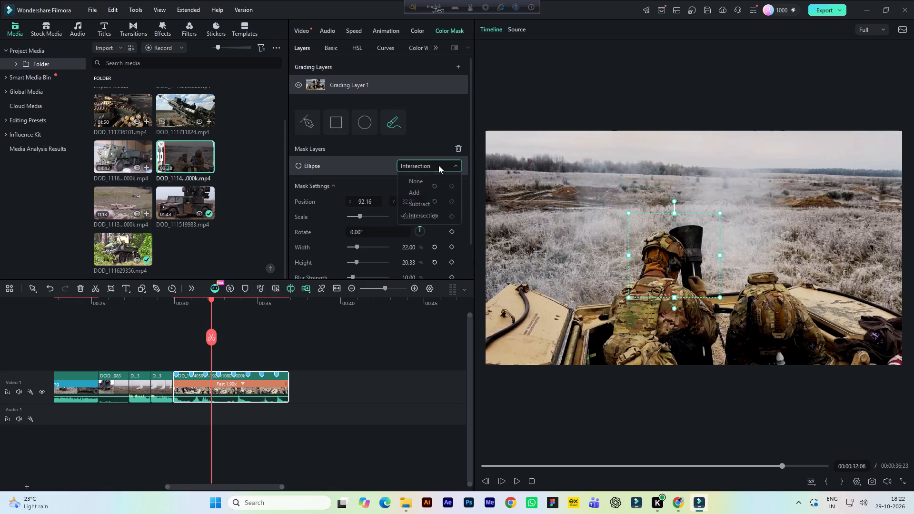
{"action": "left_click", "coordinate": [430, 204]}
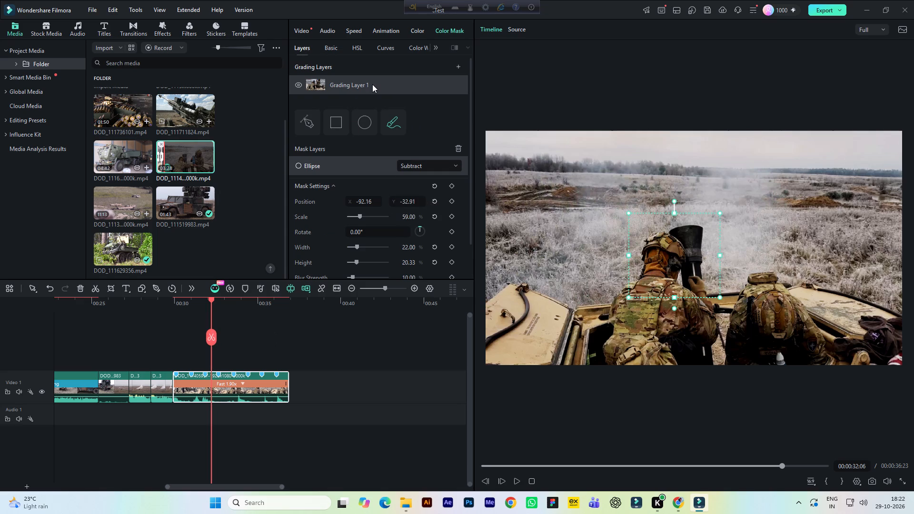
In the grading layer's HSL adjustments, set the yellow hue to -80 and increase the yellow saturation.
{"action": "left_click", "coordinate": [335, 47]}
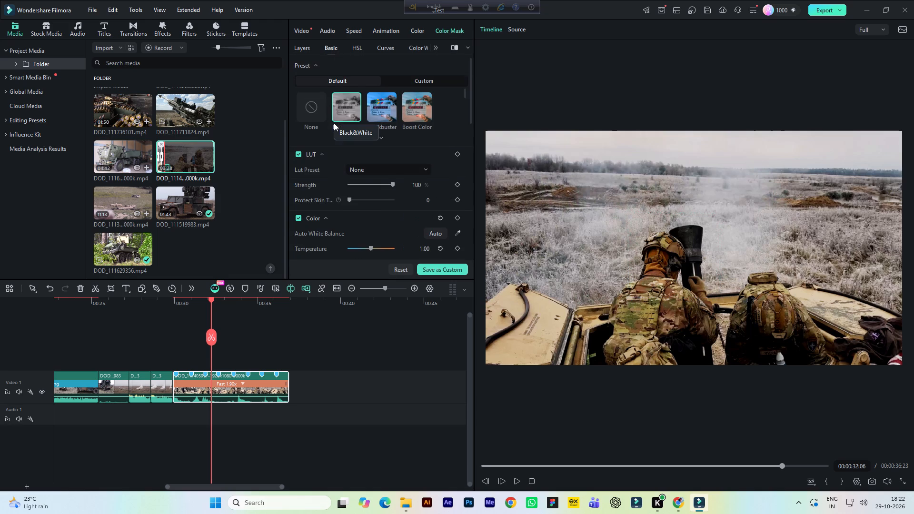
{"action": "left_click", "coordinate": [362, 49]}
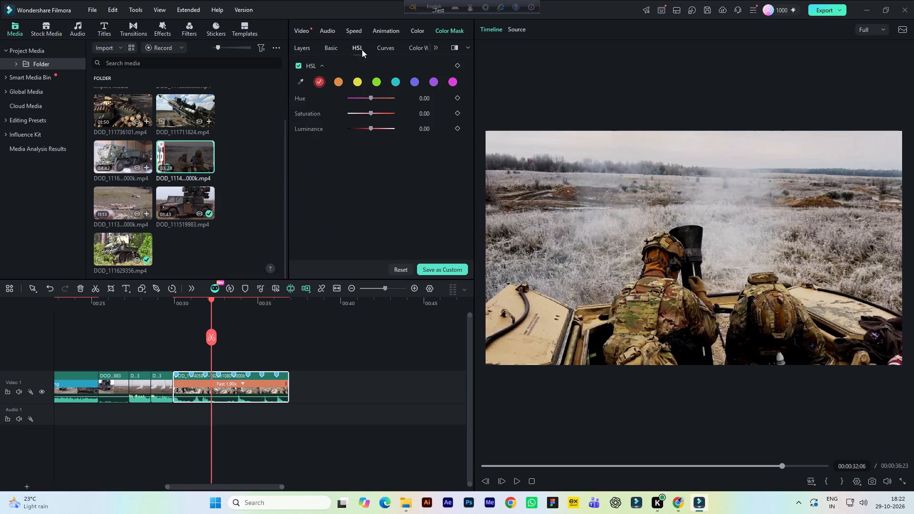
{"action": "left_click", "coordinate": [356, 81]}
{"action": "left_click_drag", "start_coordinate": [372, 97], "coordinate": [354, 97]}
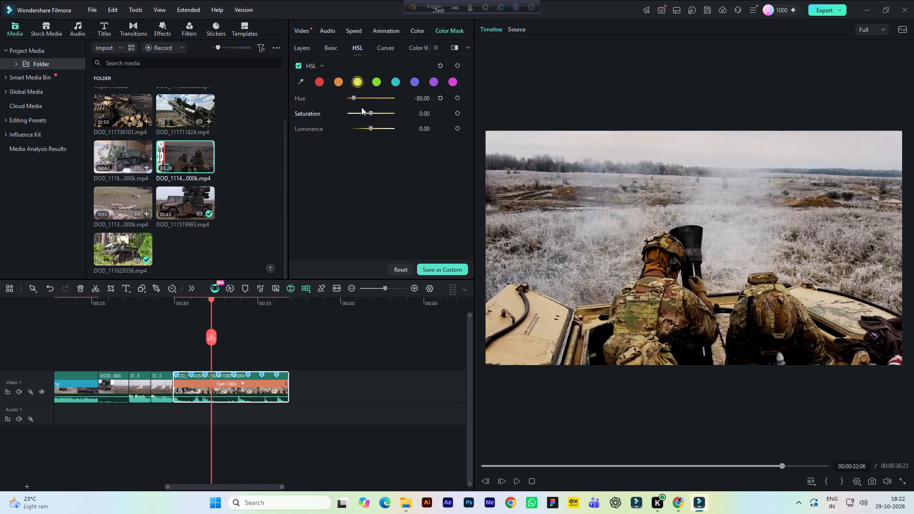
{"action": "left_click_drag", "start_coordinate": [371, 113], "coordinate": [381, 111]}
Enable Curves on the grading layer and lift the white curve with a point in the upper midtones.
{"action": "left_click", "coordinate": [397, 49]}
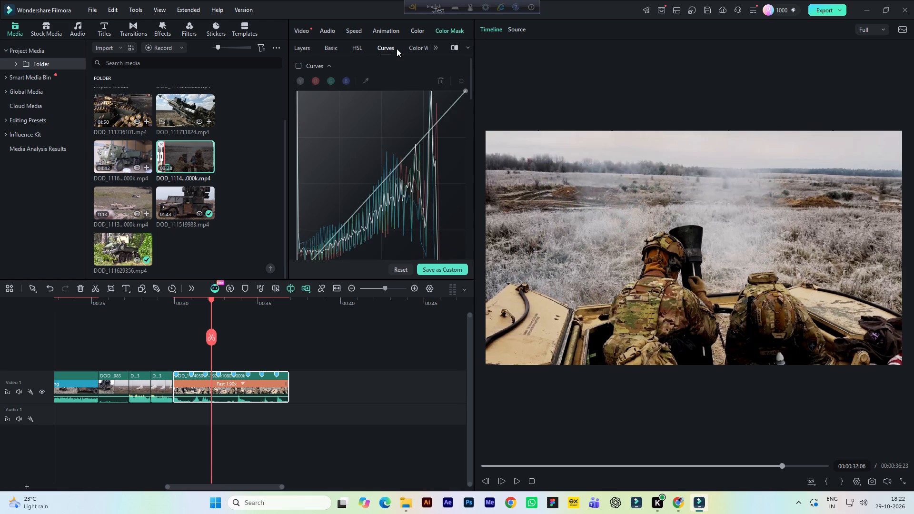
{"action": "left_click", "coordinate": [301, 66]}
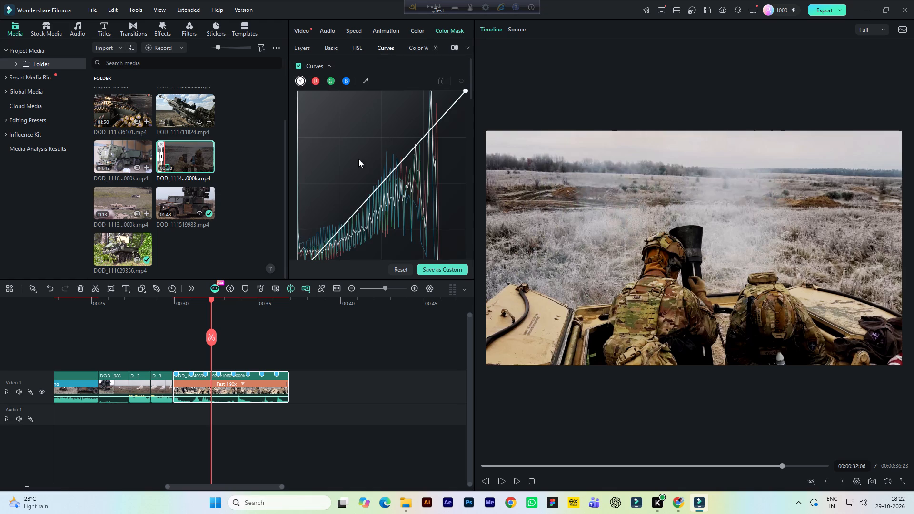
{"action": "left_click_drag", "start_coordinate": [384, 177], "coordinate": [383, 158]}
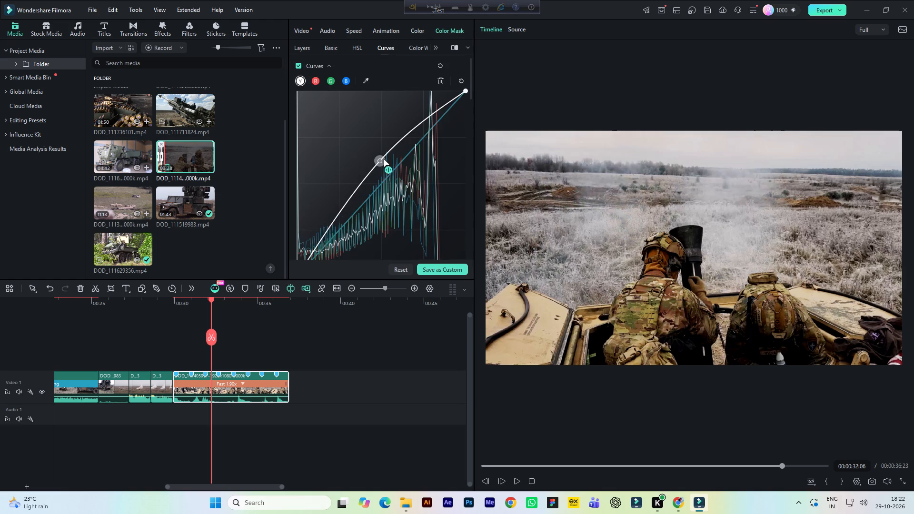
{"action": "left_click_drag", "start_coordinate": [383, 158], "coordinate": [409, 136]}
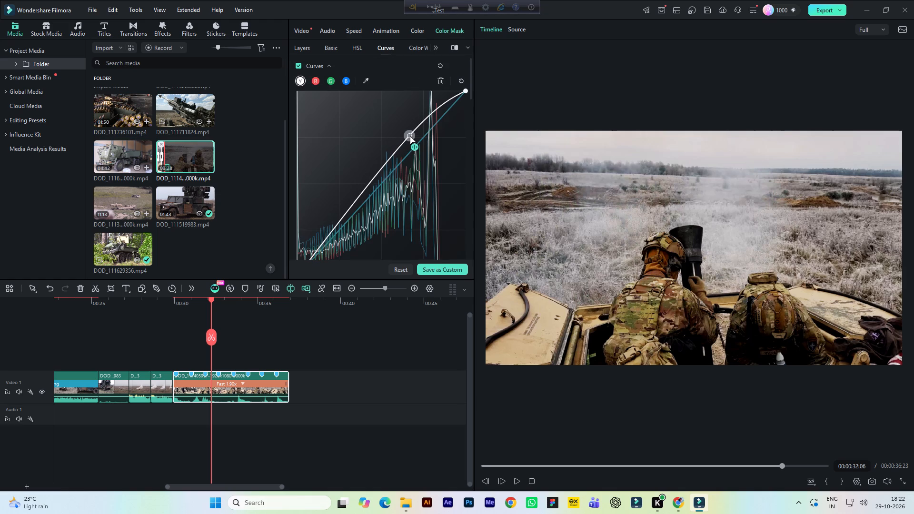
{"action": "left_click_drag", "start_coordinate": [409, 136], "coordinate": [410, 130]}
Lift the red channel curve moderately with one point in the upper midtones.
{"action": "left_click", "coordinate": [315, 80]}
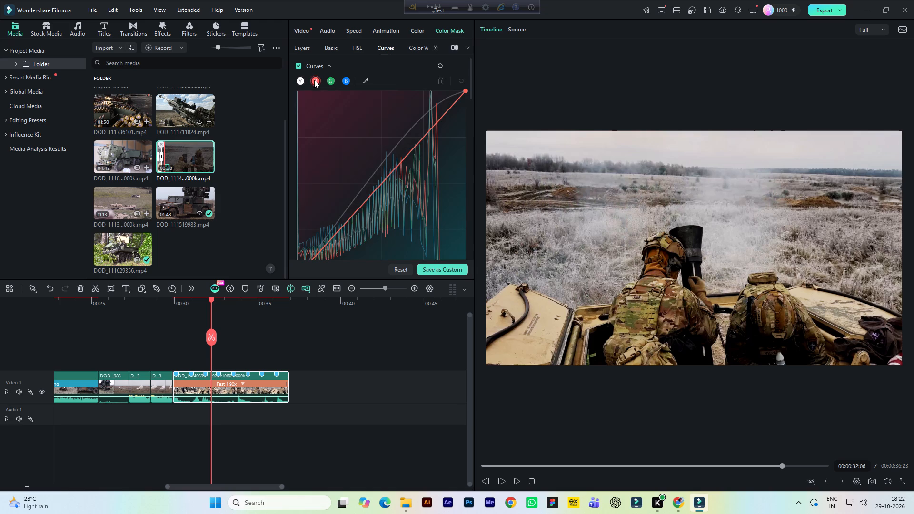
{"action": "left_click_drag", "start_coordinate": [417, 144], "coordinate": [417, 136]}
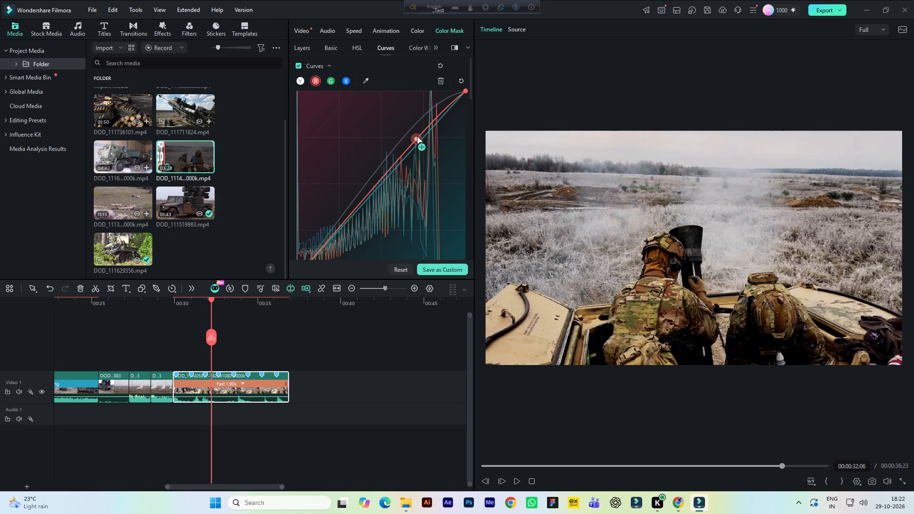
{"action": "left_click_drag", "start_coordinate": [417, 136], "coordinate": [397, 153]}
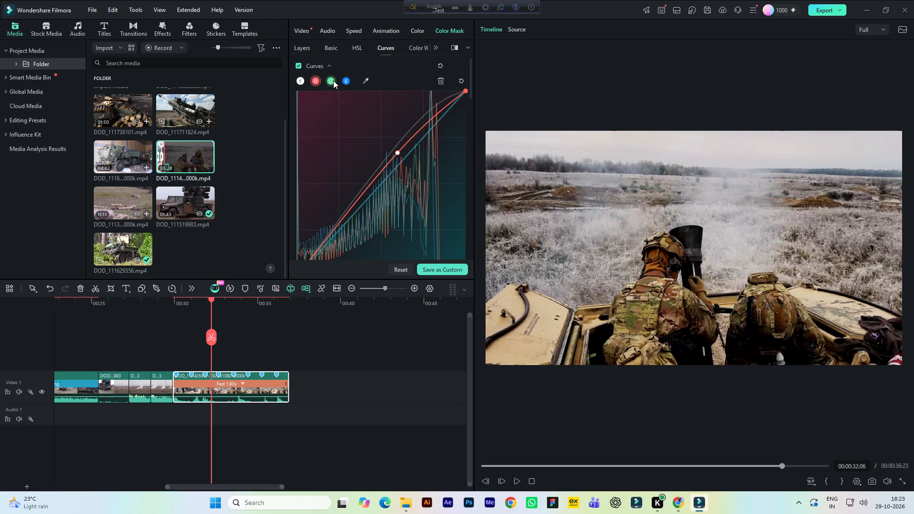
Bend the green channel curve slightly down and the blue channel curve slightly up, each with one upper-midtone point.
{"action": "left_click", "coordinate": [333, 80]}
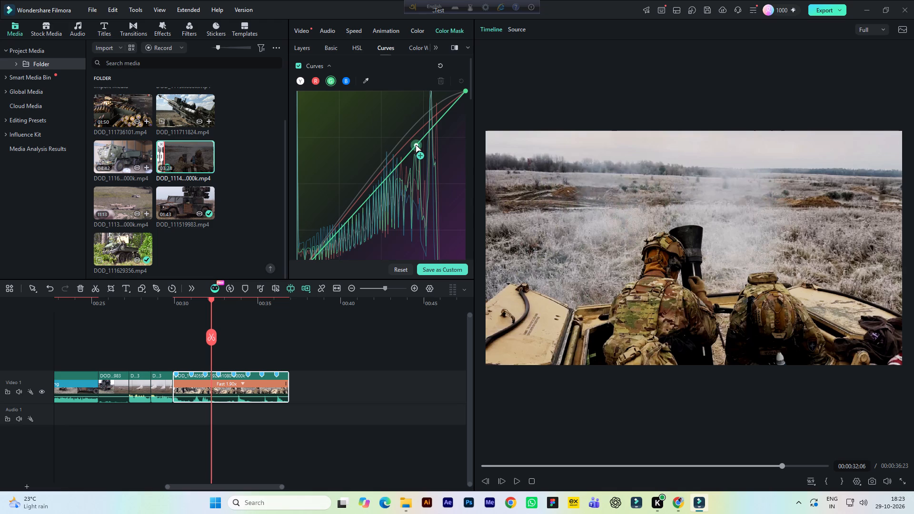
{"action": "left_click_drag", "start_coordinate": [416, 145], "coordinate": [422, 144]}
{"action": "left_click", "coordinate": [348, 79]}
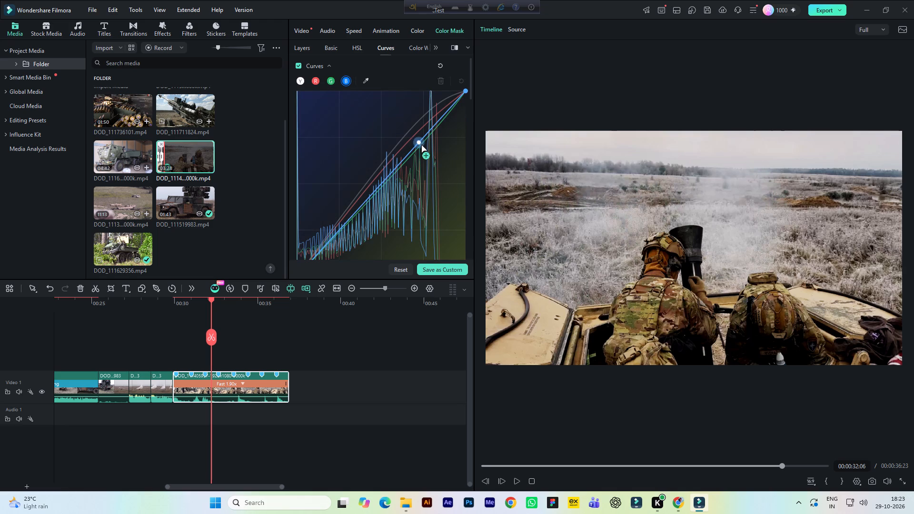
{"action": "left_click", "coordinate": [421, 142]}
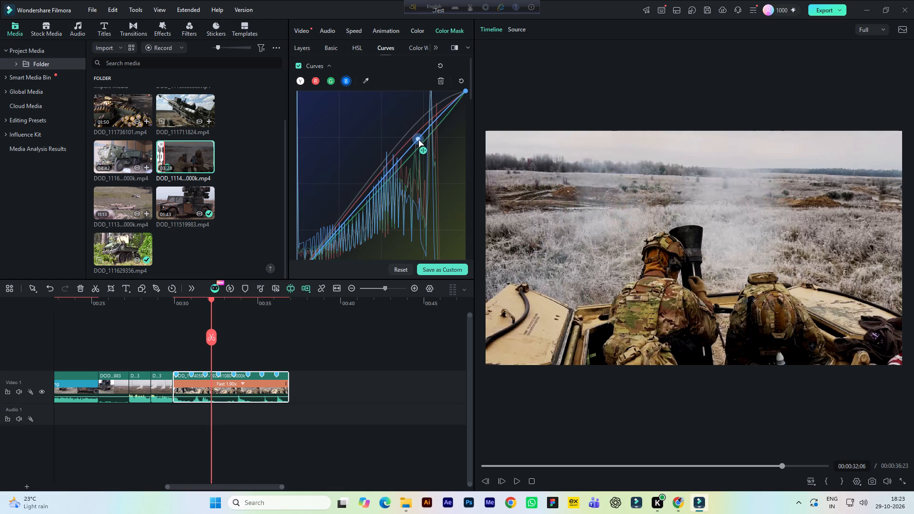
Enable Color Wheels and shift the midtones toward a brighter yellow, at about red 0.45, green 0.45, blue 0.13.
{"action": "left_click", "coordinate": [417, 47]}
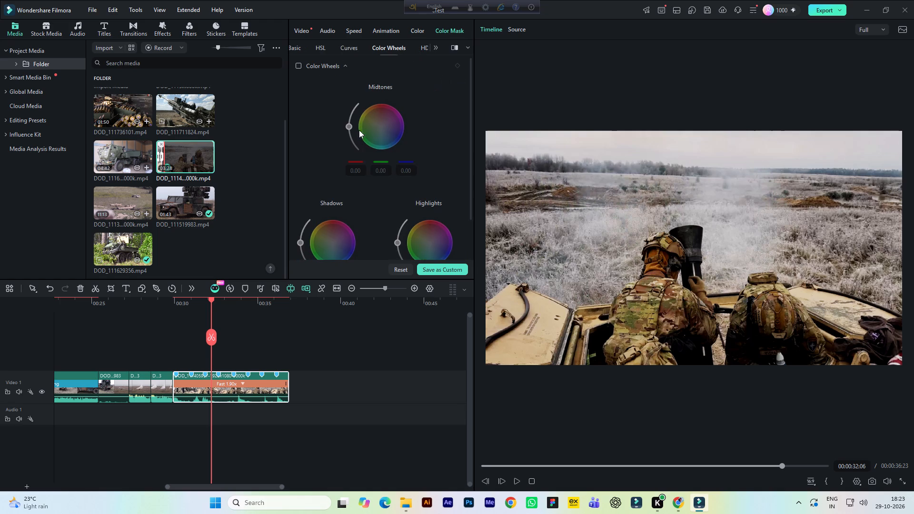
{"action": "left_click", "coordinate": [300, 66]}
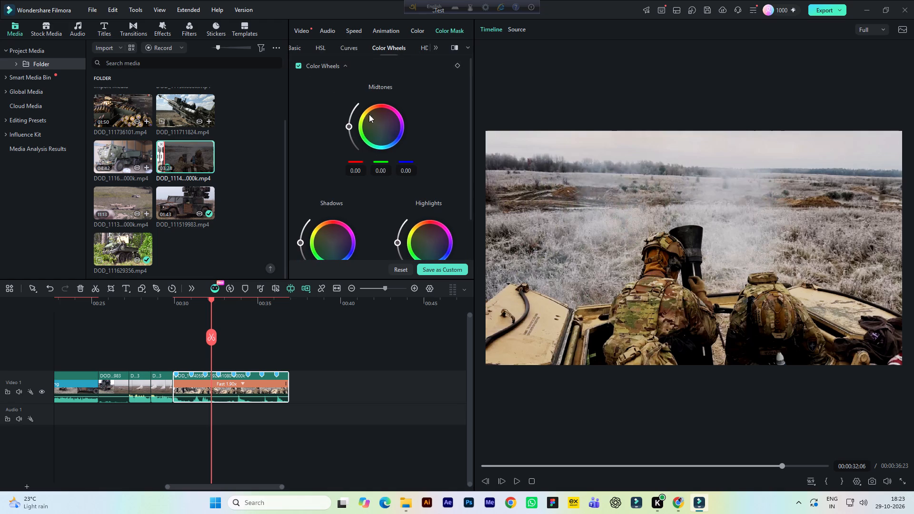
{"action": "left_click", "coordinate": [381, 130]}
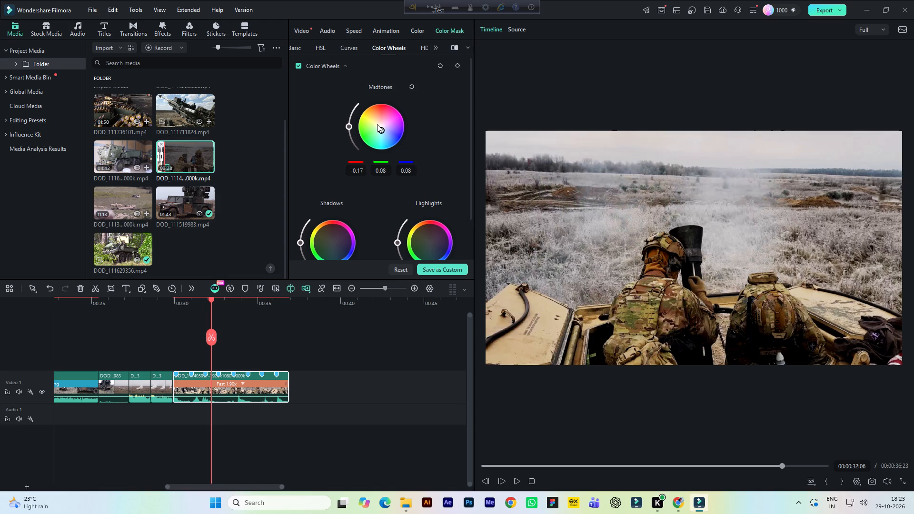
{"action": "left_click", "coordinate": [377, 124]}
{"action": "left_click_drag", "start_coordinate": [348, 124], "coordinate": [348, 118]}
Shift the shadows color wheel toward yellow and raise the shadows' brightness slightly.
{"action": "scroll", "coordinate": [348, 168], "scroll_direction": "down", "scroll_amount": 1}
{"action": "left_click", "coordinate": [330, 224]}
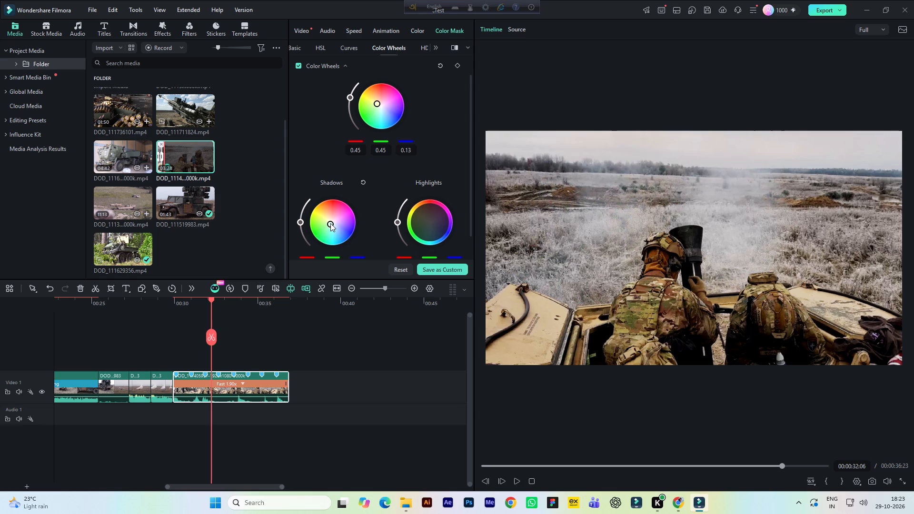
{"action": "left_click", "coordinate": [329, 218]}
{"action": "left_click_drag", "start_coordinate": [301, 222], "coordinate": [301, 216]}
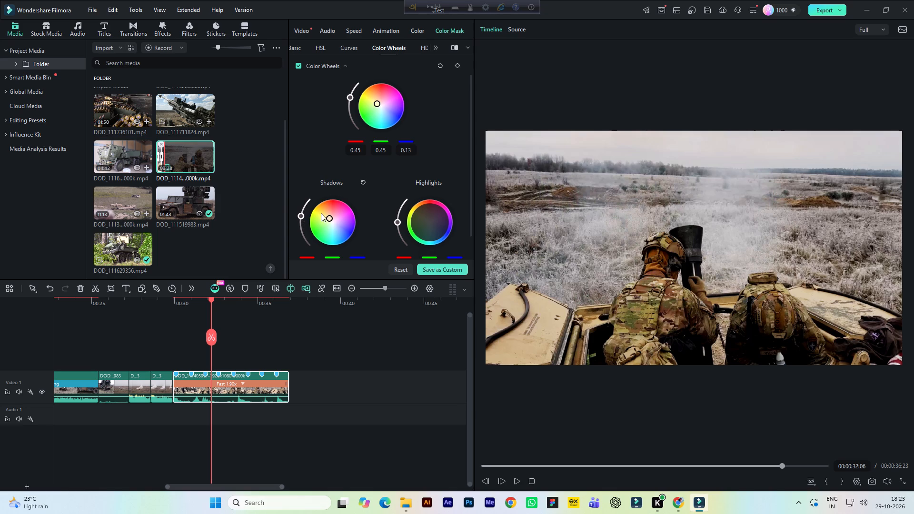
{"action": "left_click", "coordinate": [323, 213]}
Shift the highlights color wheel slightly toward yellow and raise the highlights' brightness a little.
{"action": "left_click", "coordinate": [425, 219]}
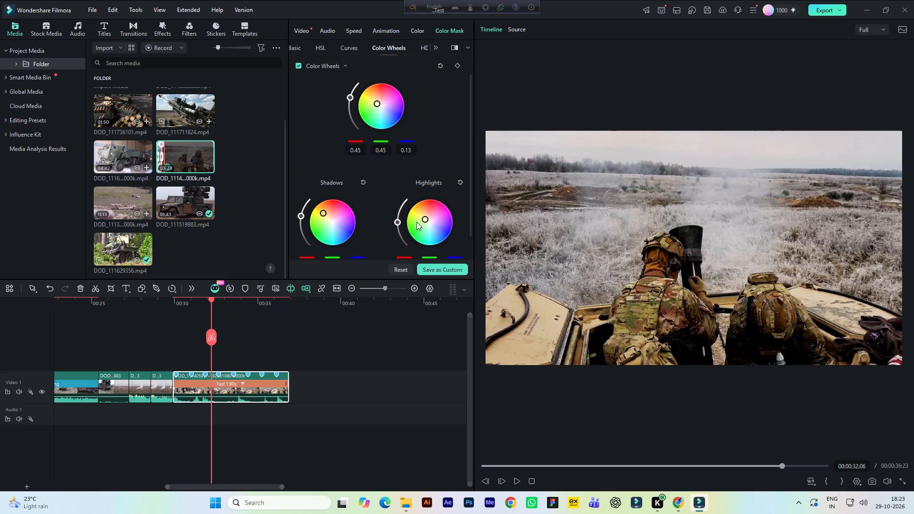
{"action": "left_click_drag", "start_coordinate": [398, 220], "coordinate": [399, 216]}
Save the project.
{"action": "key", "text": "ctrl+s"}
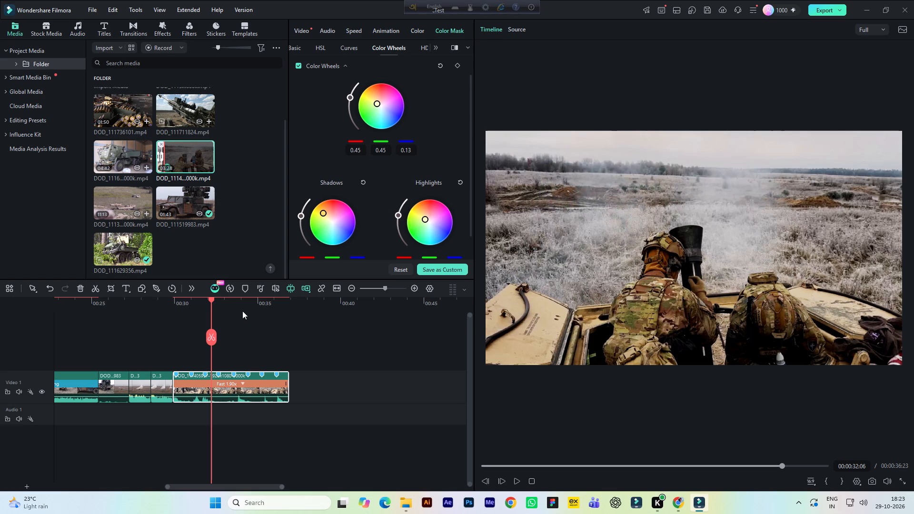
Review the mortar source video from about 0:28 to 2:13, looking for another shot to use in the montage.
{"action": "left_click", "coordinate": [247, 301]}
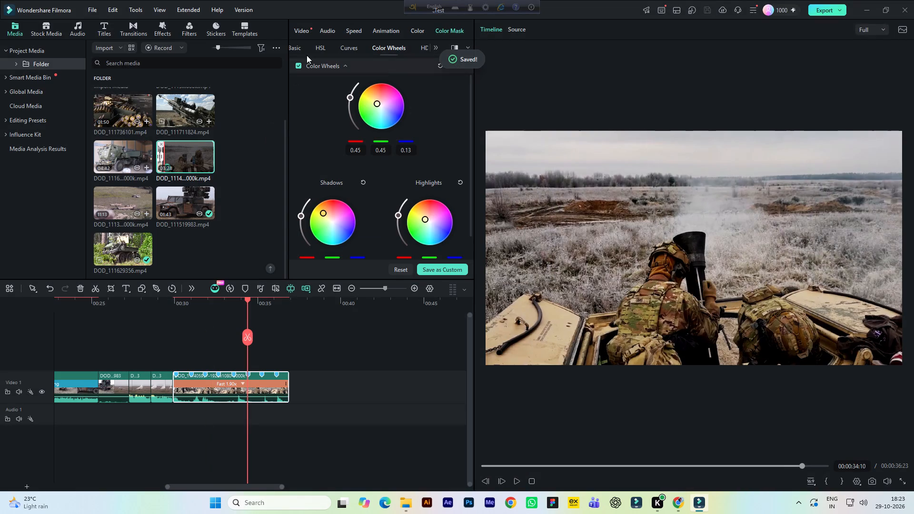
{"action": "left_click", "coordinate": [302, 30]}
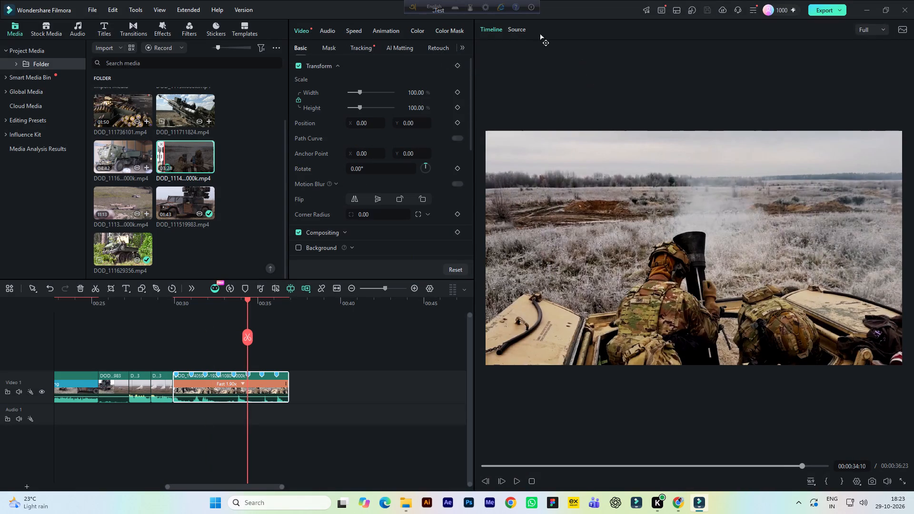
{"action": "left_click", "coordinate": [518, 29]}
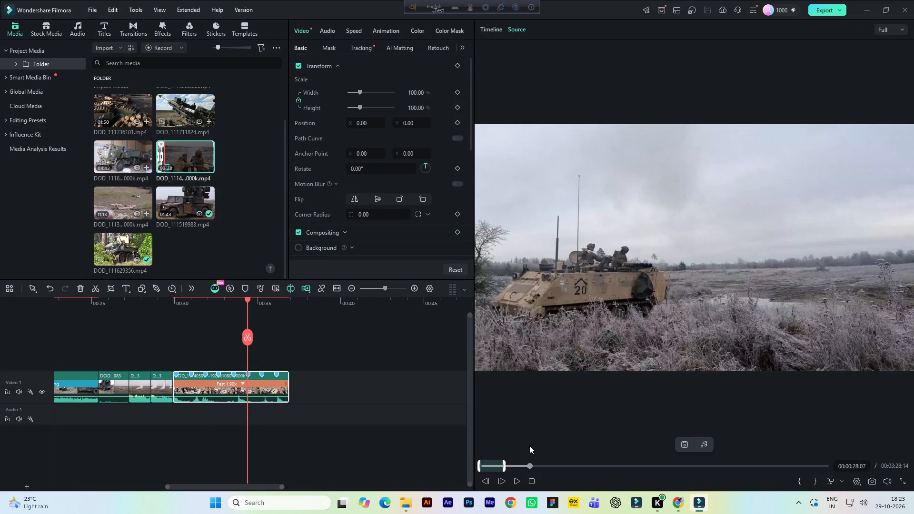
{"action": "key", "text": "Tab"}
{"action": "key", "text": "space"}
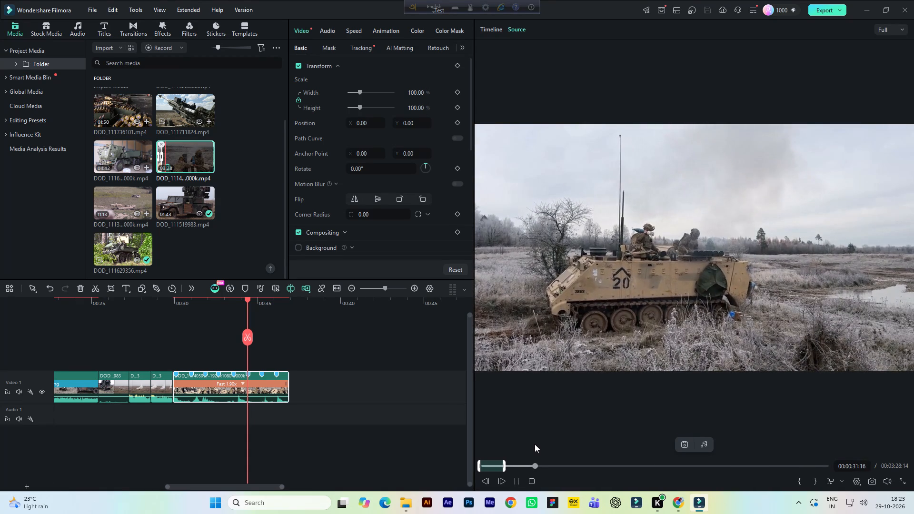
{"action": "key", "text": "space"}
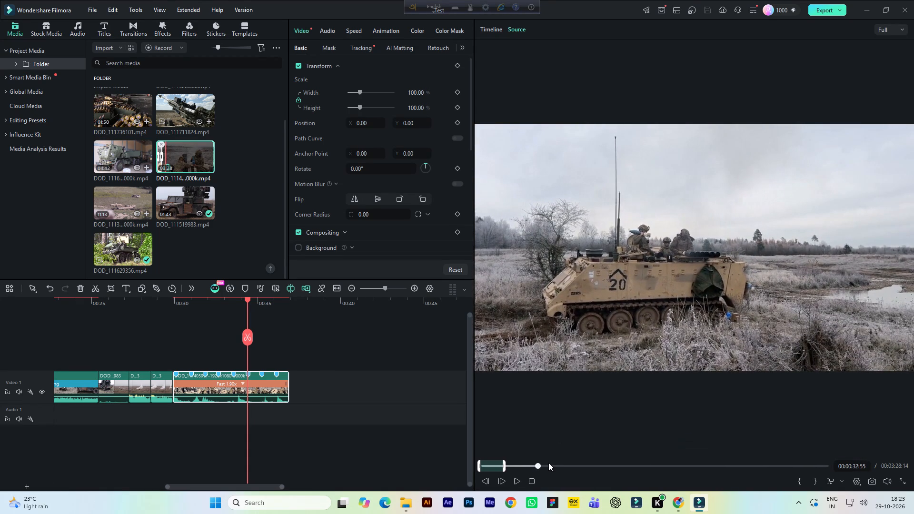
{"action": "key", "text": "space"}
{"action": "left_click", "coordinate": [545, 464]}
{"action": "key", "text": "space"}
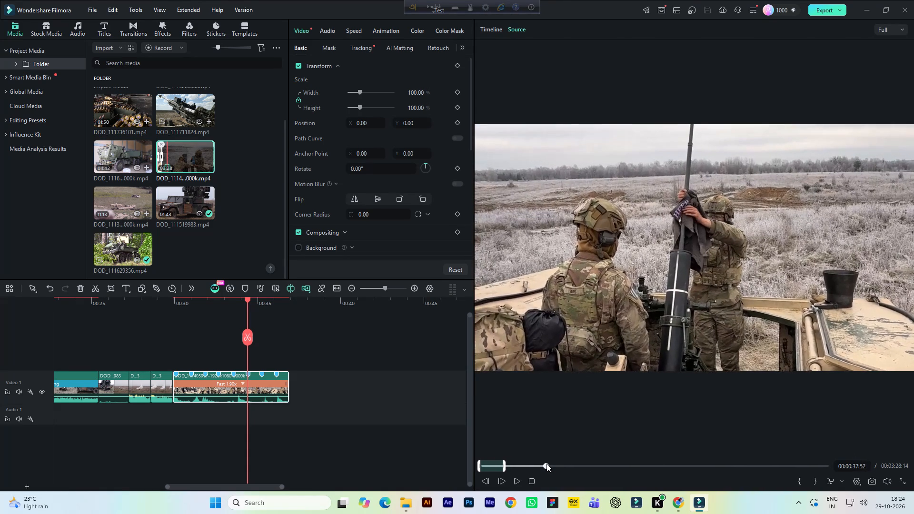
{"action": "key", "text": "space"}
{"action": "left_click", "coordinate": [552, 465]}
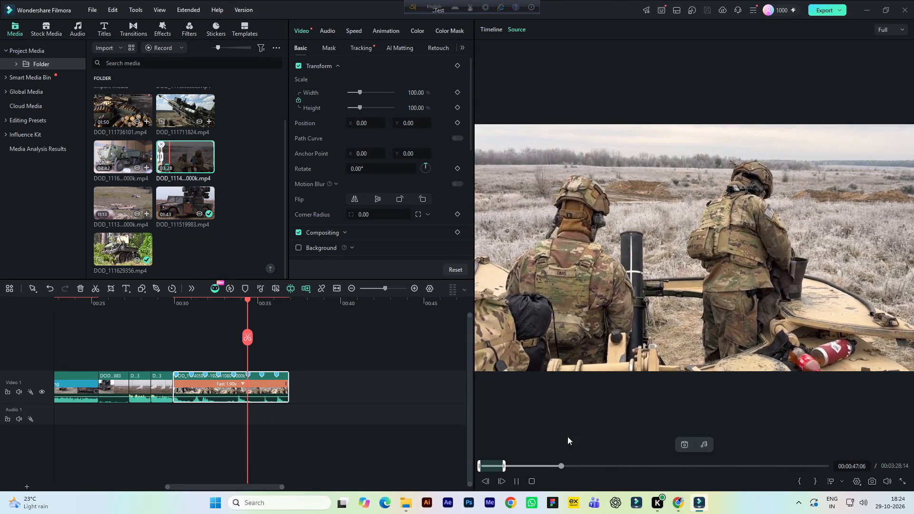
{"action": "left_click", "coordinate": [569, 464]}
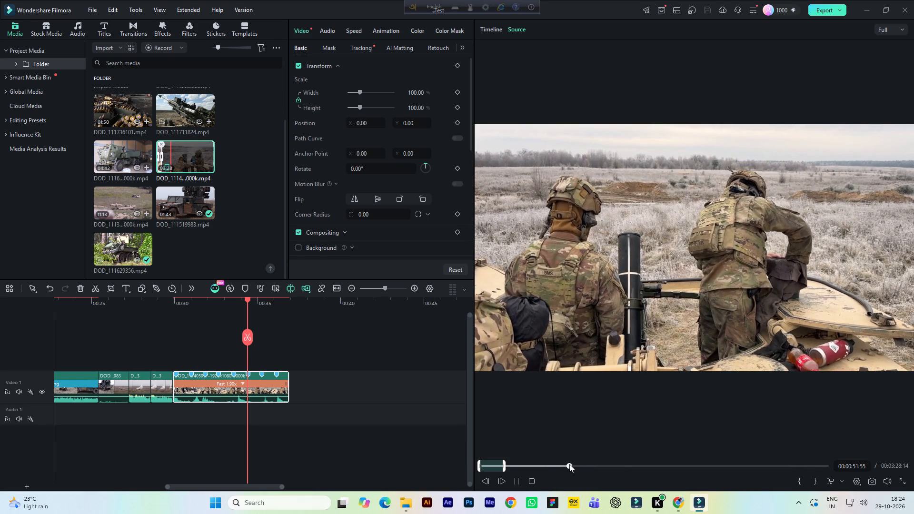
{"action": "left_click", "coordinate": [576, 465]}
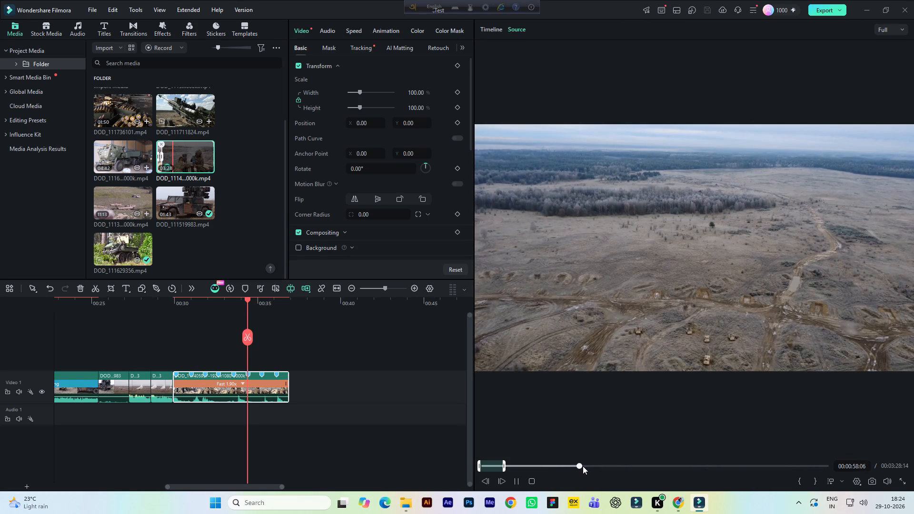
{"action": "left_click", "coordinate": [583, 466]}
{"action": "left_click", "coordinate": [588, 465]}
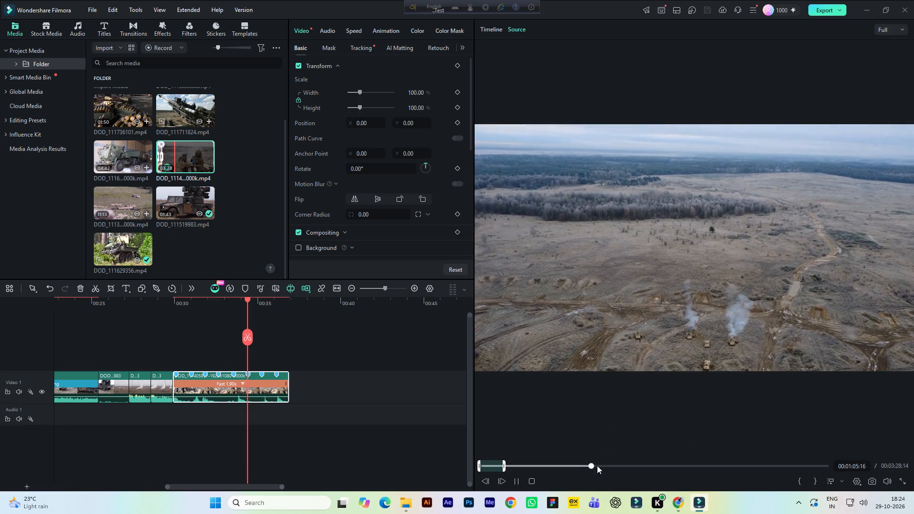
{"action": "left_click", "coordinate": [597, 465]}
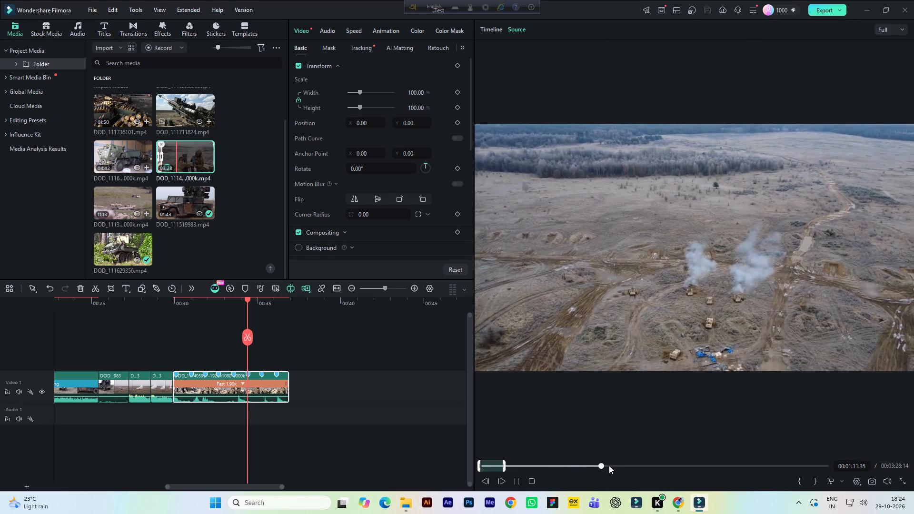
{"action": "left_click", "coordinate": [607, 464]}
{"action": "left_click", "coordinate": [612, 465]}
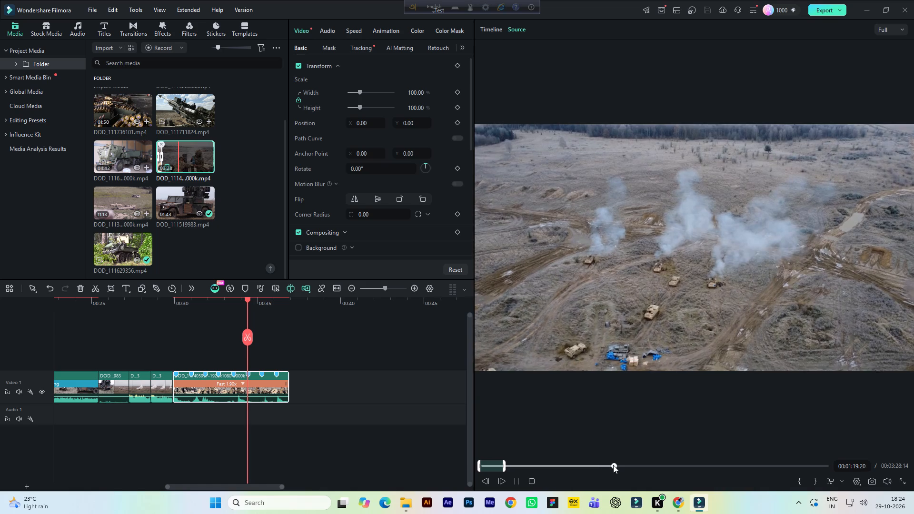
{"action": "left_click", "coordinate": [620, 465]}
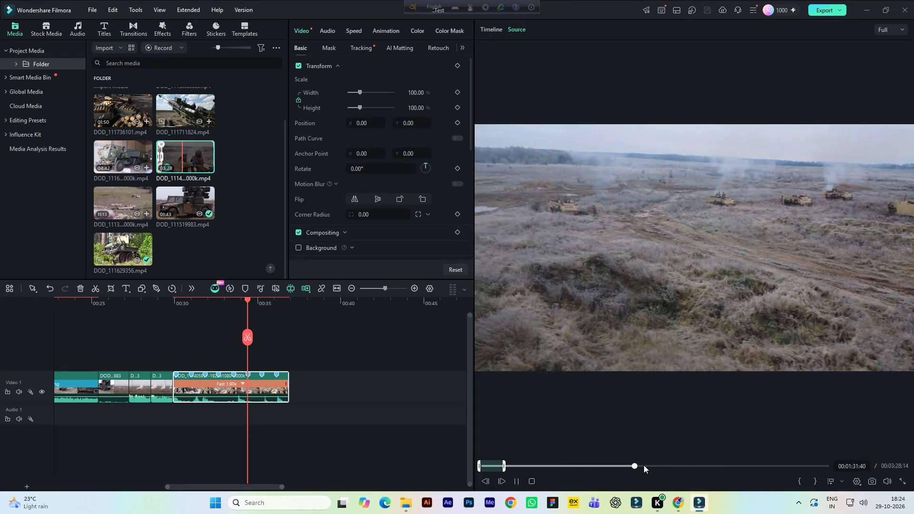
{"action": "left_click", "coordinate": [641, 465]}
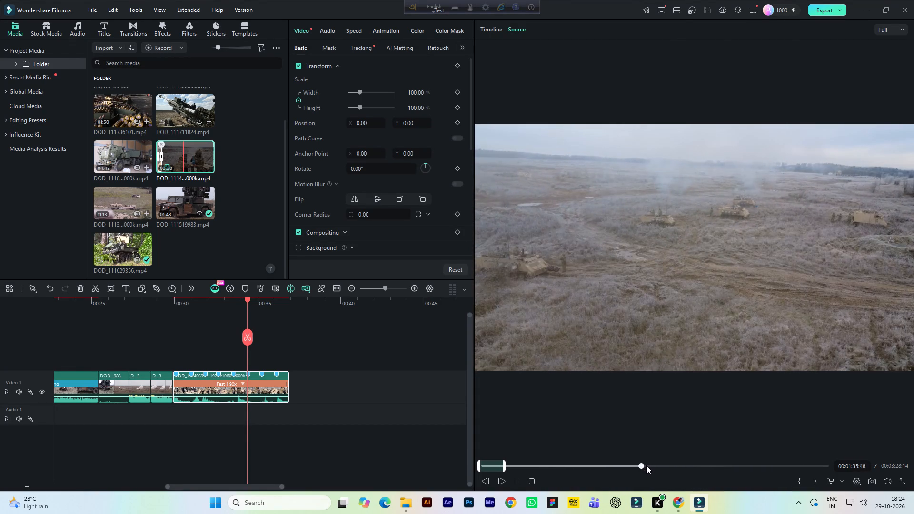
{"action": "left_click", "coordinate": [648, 466]}
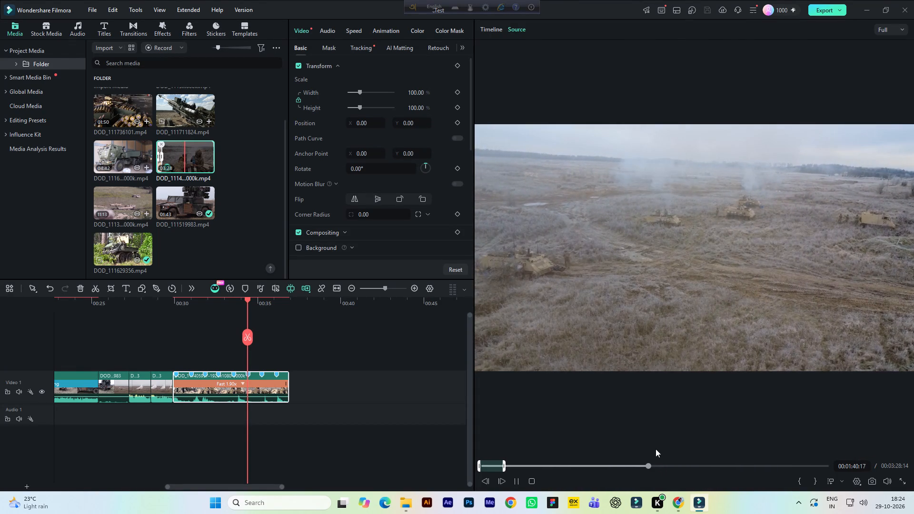
{"action": "left_click", "coordinate": [656, 465]}
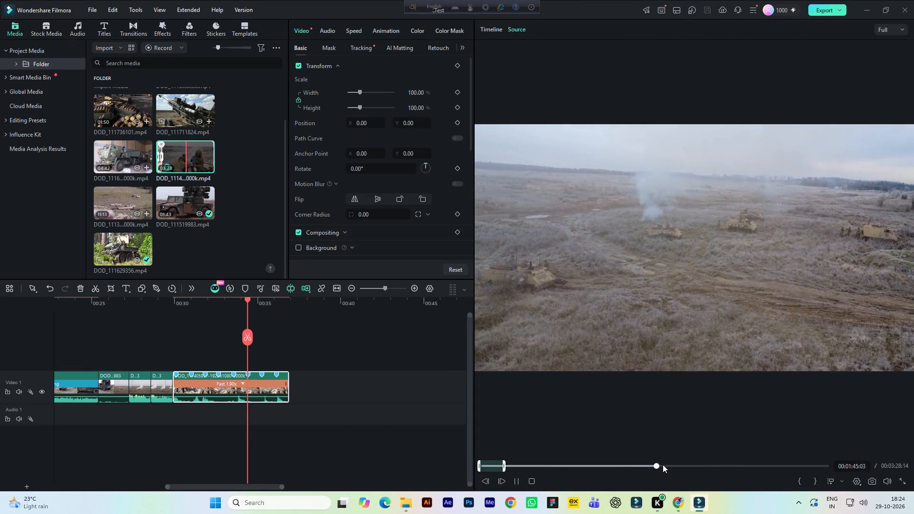
{"action": "left_click", "coordinate": [663, 465]}
{"action": "left_click", "coordinate": [669, 465]}
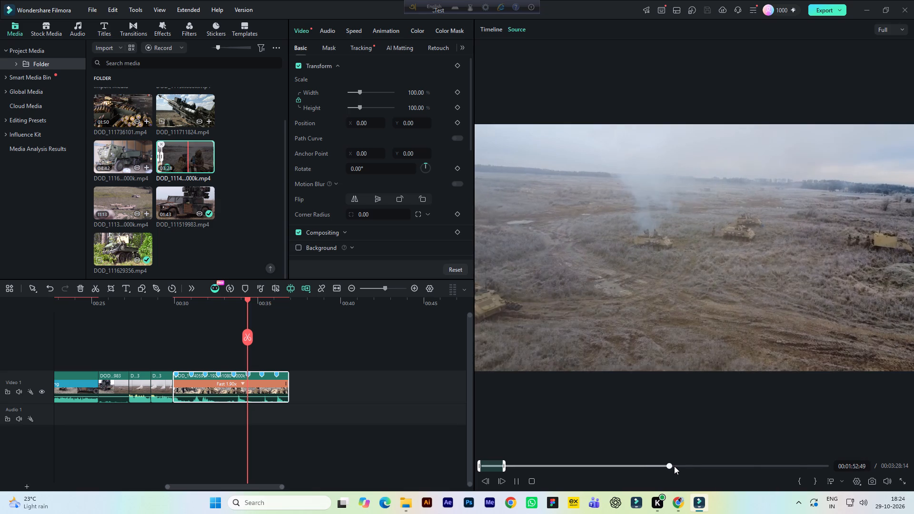
{"action": "left_click", "coordinate": [677, 466]}
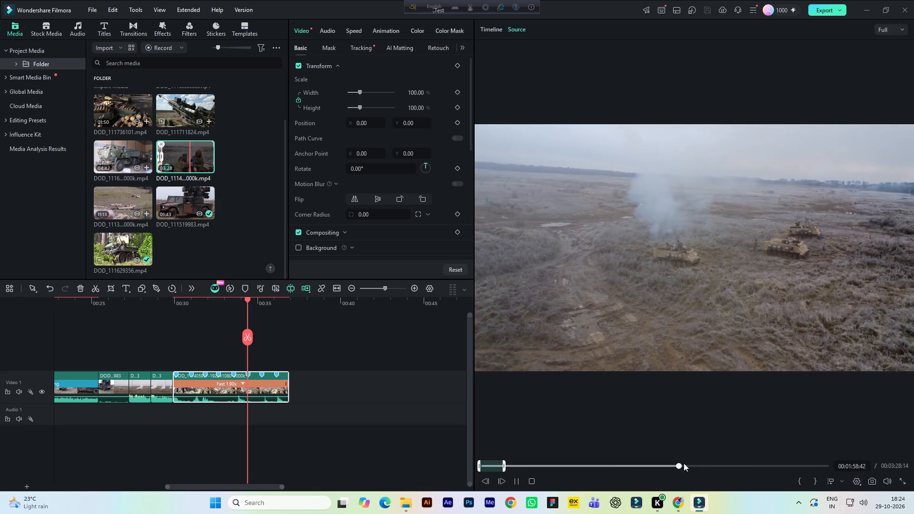
{"action": "left_click", "coordinate": [684, 463]}
{"action": "left_click", "coordinate": [694, 466]}
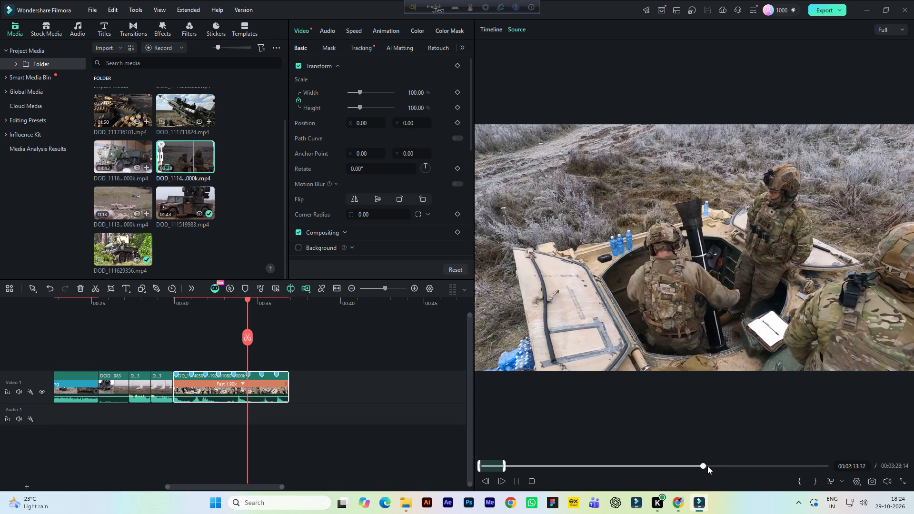
Mark the source video's range from about 2:12 to 2:28, covering the crew handling the mortar round inside the vehicle.
{"action": "key", "text": "space"}
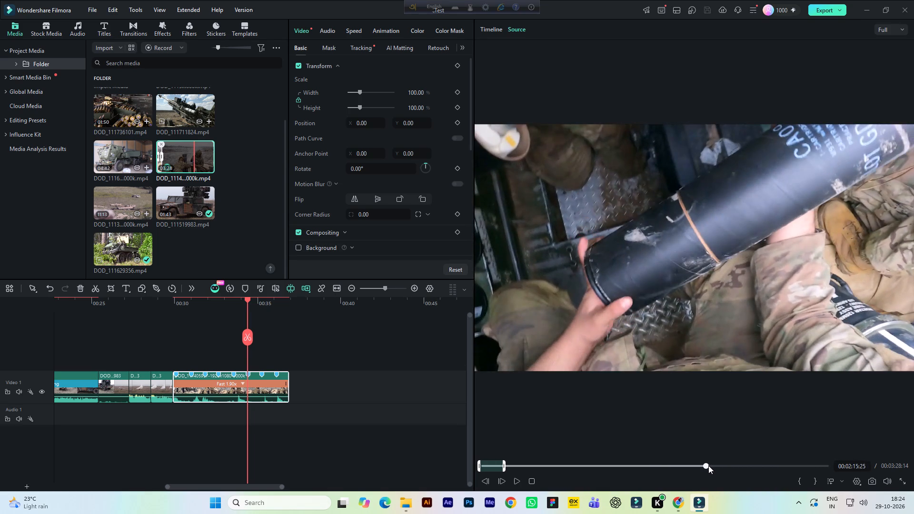
{"action": "left_click", "coordinate": [702, 465]}
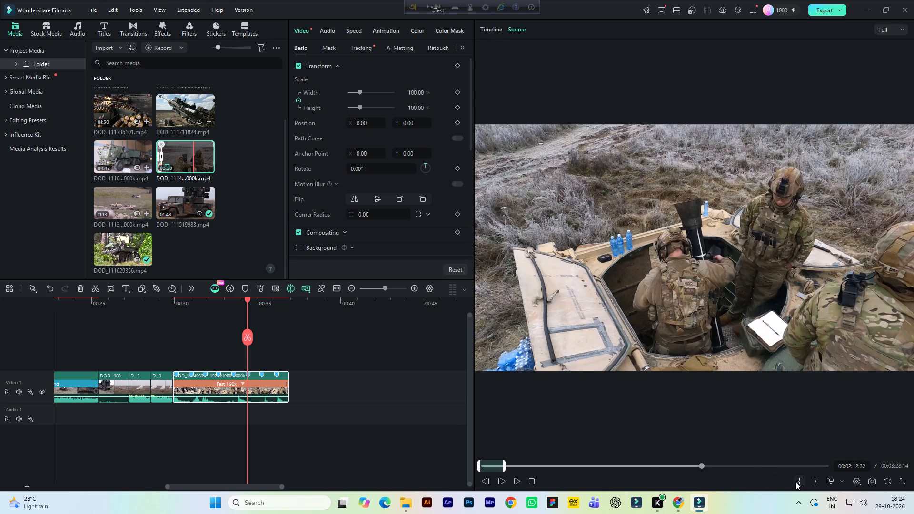
{"action": "left_click", "coordinate": [795, 482]}
{"action": "key", "text": "space"}
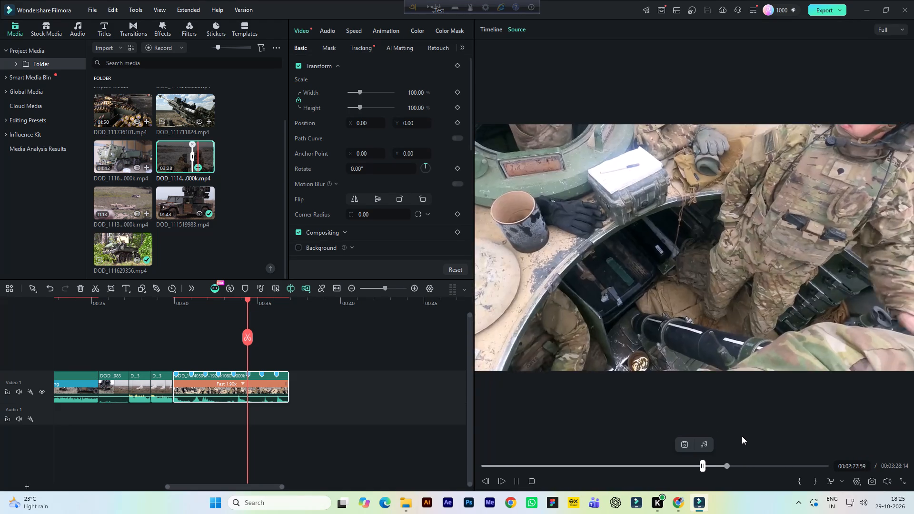
{"action": "key", "text": "space"}
{"action": "left_click", "coordinate": [817, 481]}
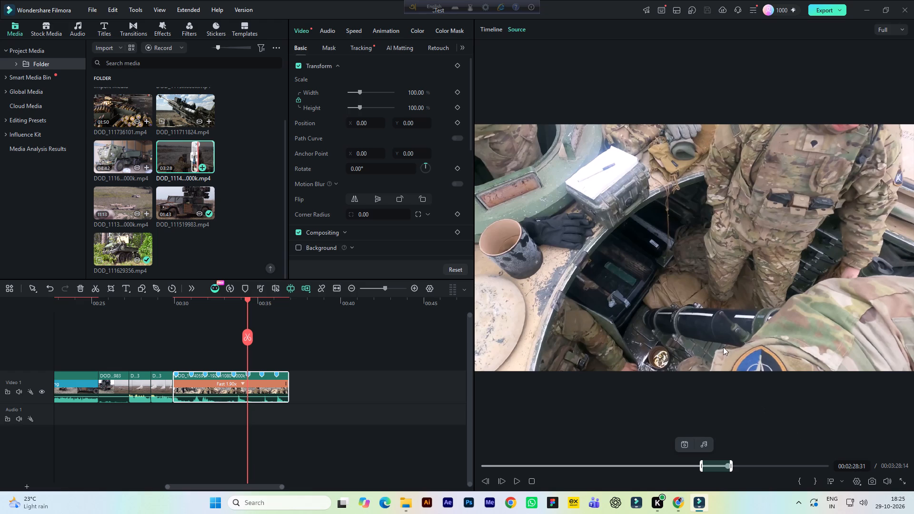
Add the marked range to the end of Video 1, keeping the current 1920x1080 25fps project settings.
{"action": "left_click_drag", "start_coordinate": [686, 273], "coordinate": [388, 382]}
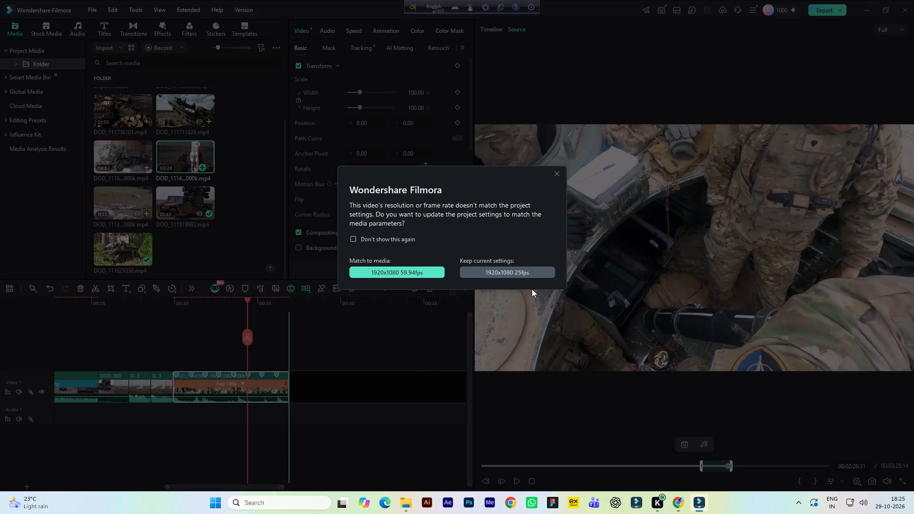
{"action": "left_click", "coordinate": [535, 275]}
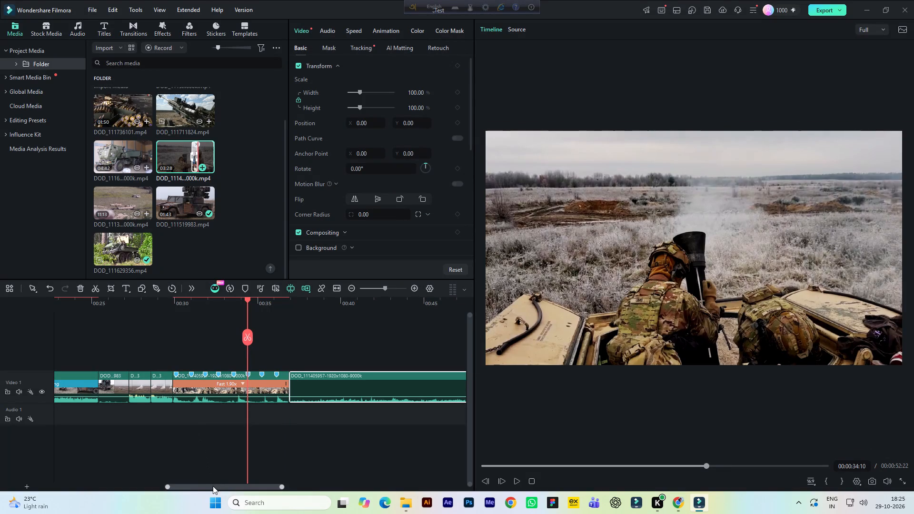
Preview the newly added clip and set its brightness to 14 and contrast to 76.
{"action": "left_click_drag", "start_coordinate": [213, 486], "coordinate": [247, 494]}
{"action": "left_click", "coordinate": [158, 305]}
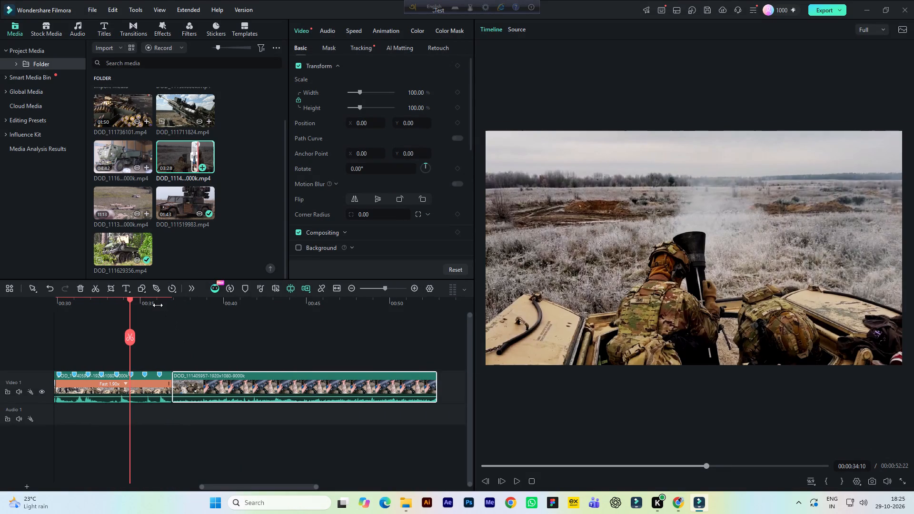
{"action": "key", "text": "space"}
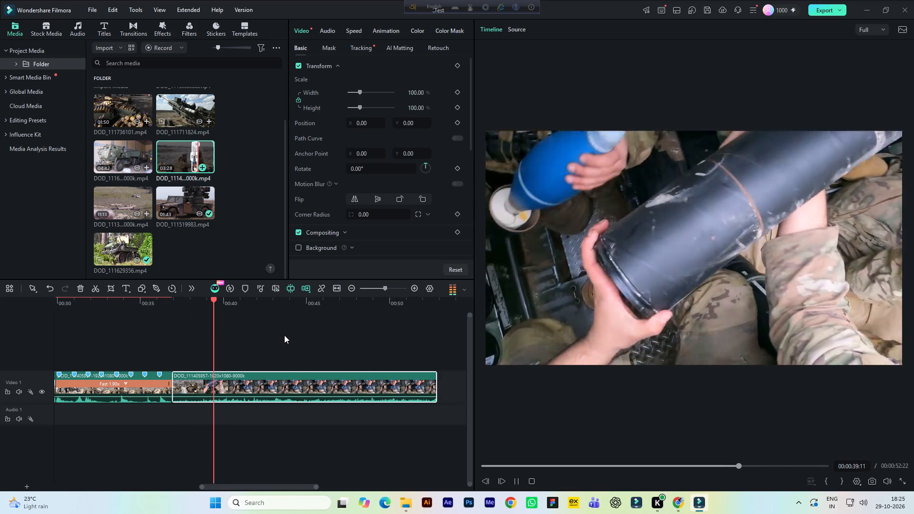
{"action": "key", "text": "space"}
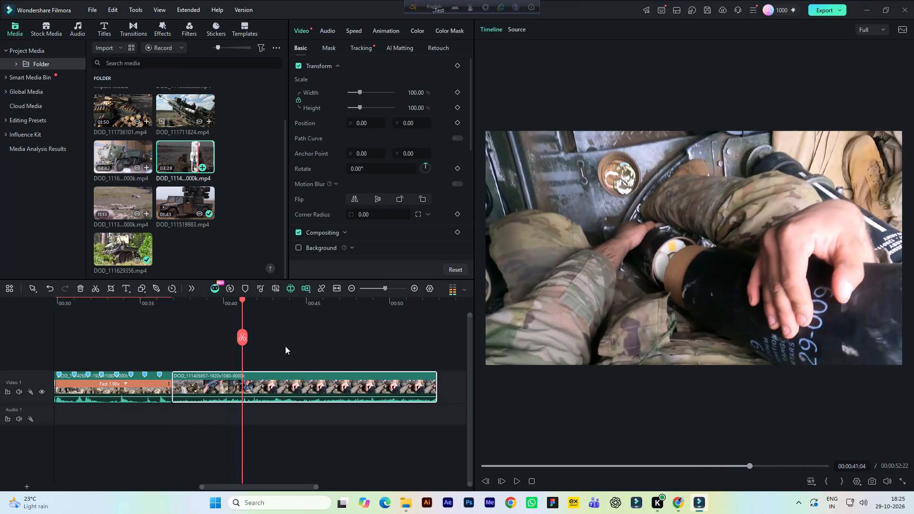
{"action": "left_click", "coordinate": [286, 382]}
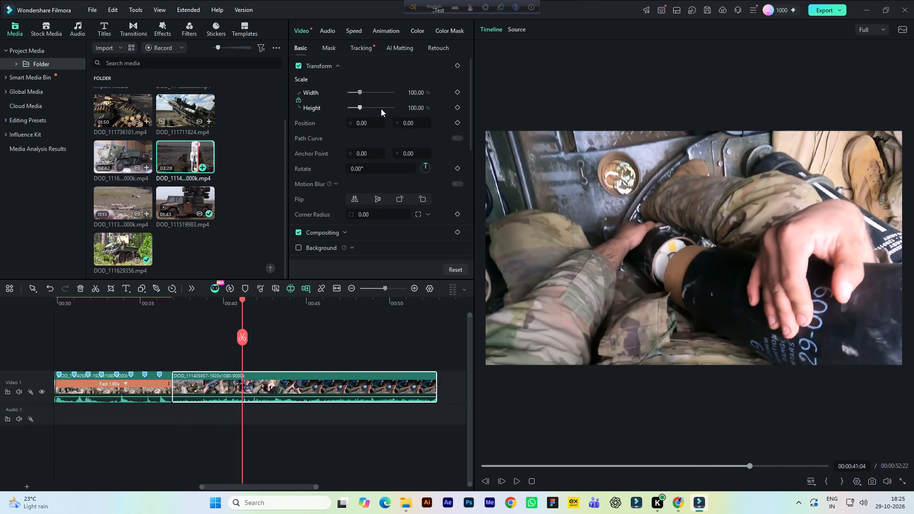
{"action": "left_click", "coordinate": [414, 29]}
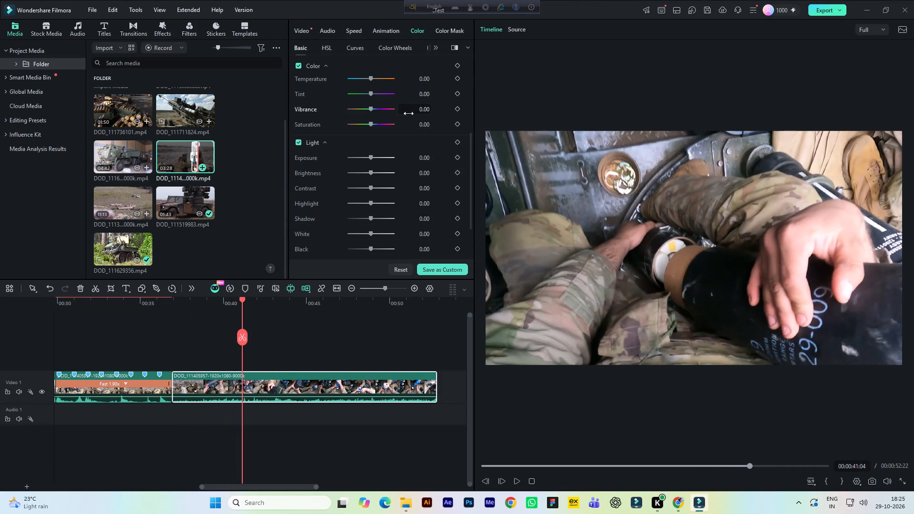
{"action": "scroll", "coordinate": [405, 147], "scroll_direction": "down", "scroll_amount": 1}
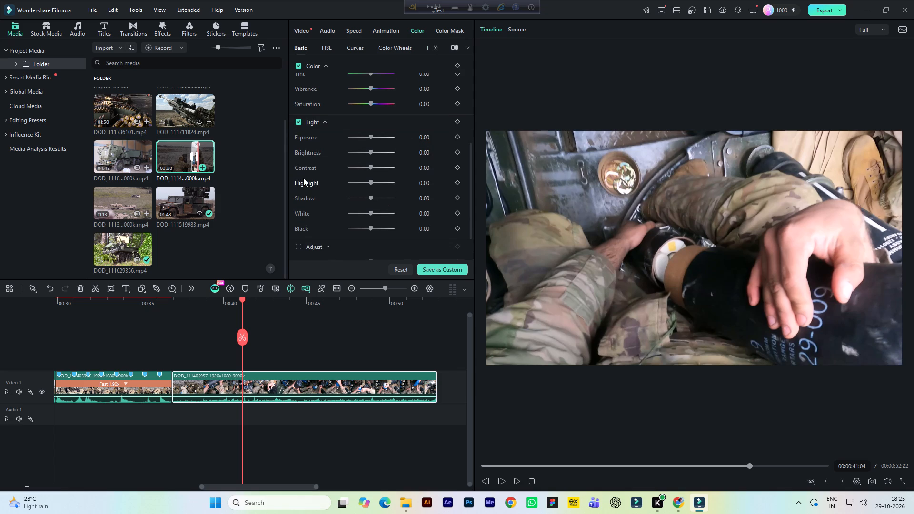
{"action": "left_click", "coordinate": [201, 302]}
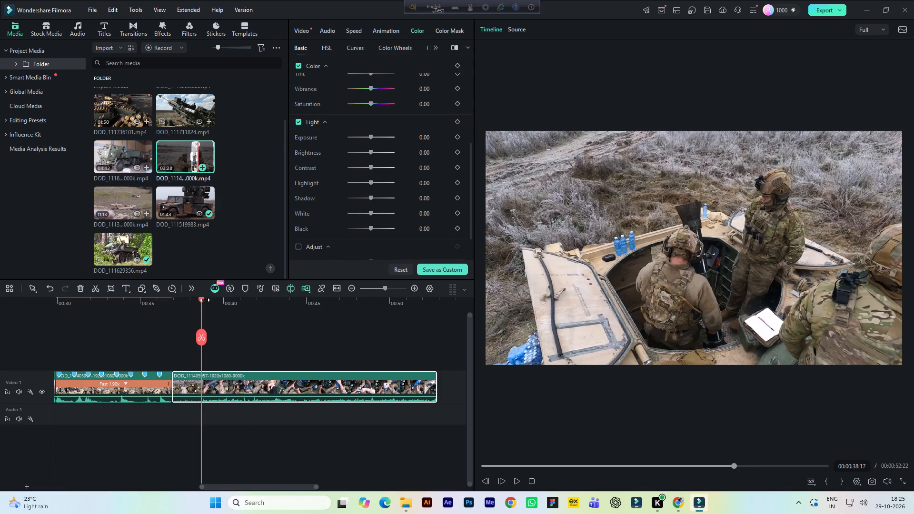
{"action": "left_click", "coordinate": [421, 152]}
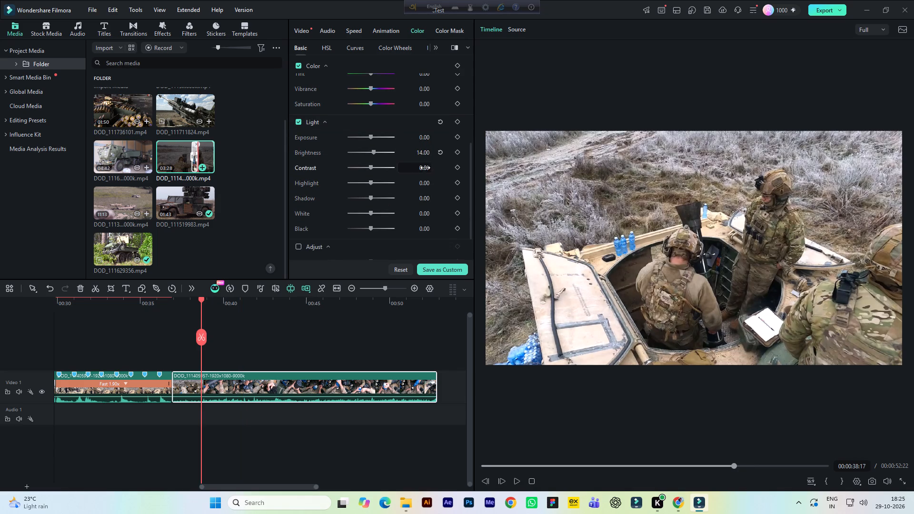
{"action": "left_click", "coordinate": [425, 168]}
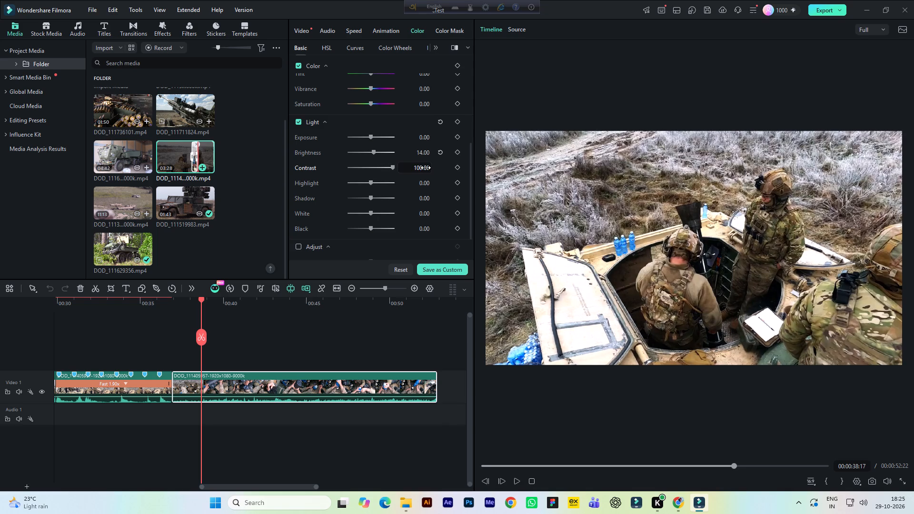
{"action": "left_click", "coordinate": [417, 168]}
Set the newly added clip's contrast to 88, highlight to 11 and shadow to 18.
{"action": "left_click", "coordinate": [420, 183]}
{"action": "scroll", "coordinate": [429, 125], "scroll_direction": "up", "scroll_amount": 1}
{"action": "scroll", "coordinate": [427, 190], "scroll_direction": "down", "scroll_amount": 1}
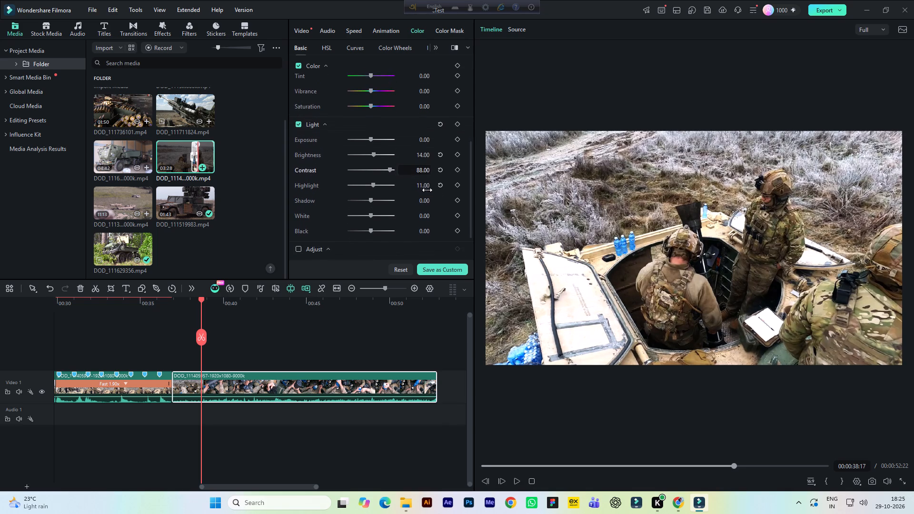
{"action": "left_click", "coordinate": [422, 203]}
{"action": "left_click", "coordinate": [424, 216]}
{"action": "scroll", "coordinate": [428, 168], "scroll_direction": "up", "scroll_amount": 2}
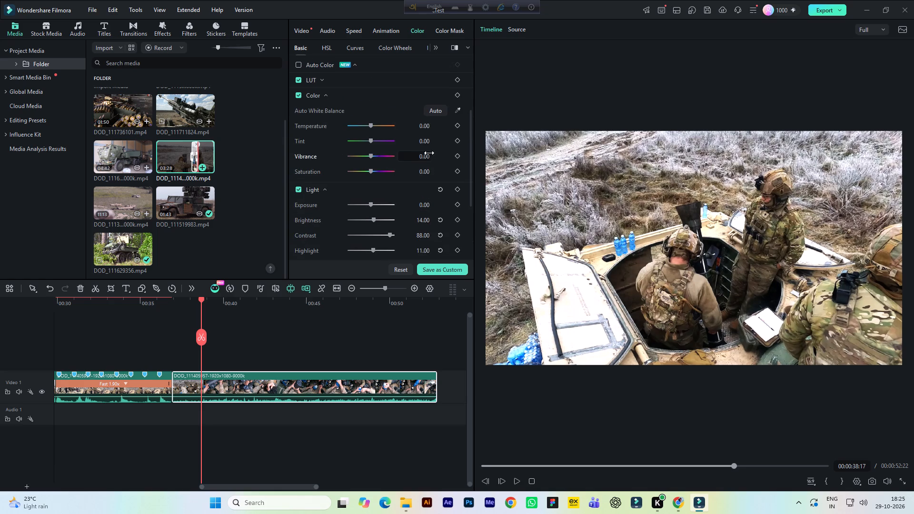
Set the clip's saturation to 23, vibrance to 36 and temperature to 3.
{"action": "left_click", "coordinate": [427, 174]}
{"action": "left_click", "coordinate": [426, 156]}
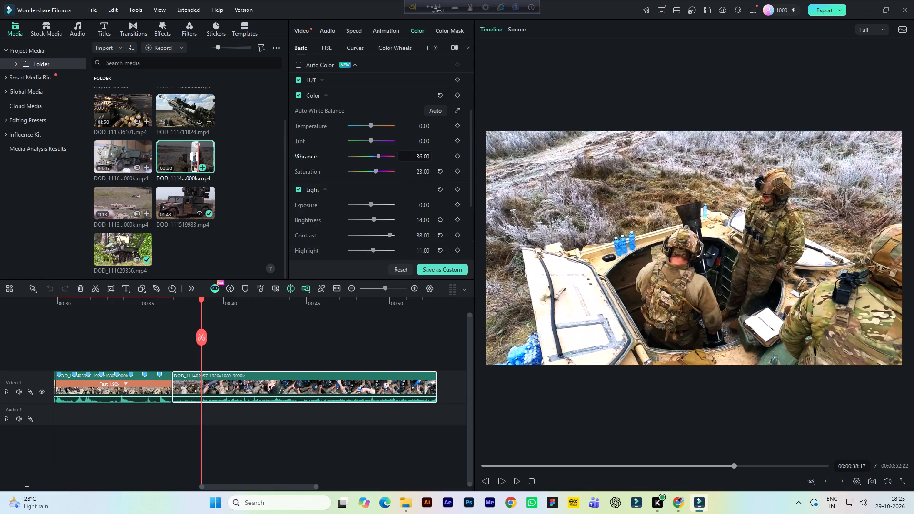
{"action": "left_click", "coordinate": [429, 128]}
Apply the Boost Color preset to the last clip on Video 1 and look over its color settings.
{"action": "scroll", "coordinate": [380, 123], "scroll_direction": "up", "scroll_amount": 2}
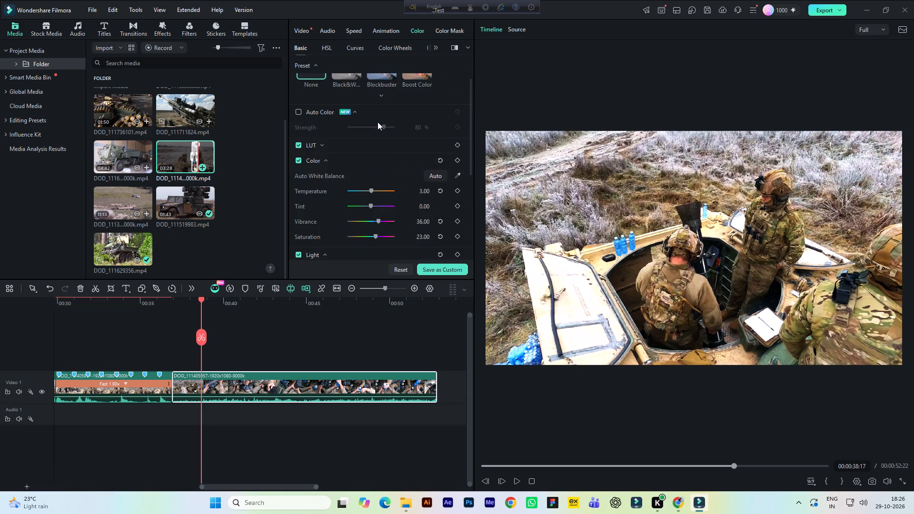
{"action": "scroll", "coordinate": [378, 122], "scroll_direction": "up", "scroll_amount": 2}
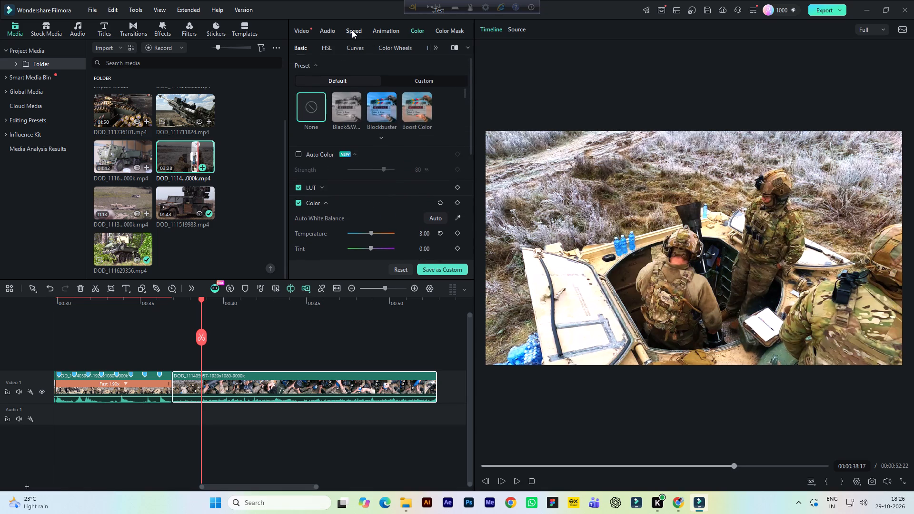
{"action": "scroll", "coordinate": [380, 138], "scroll_direction": "down", "scroll_amount": 2}
{"action": "scroll", "coordinate": [390, 139], "scroll_direction": "up", "scroll_amount": 2}
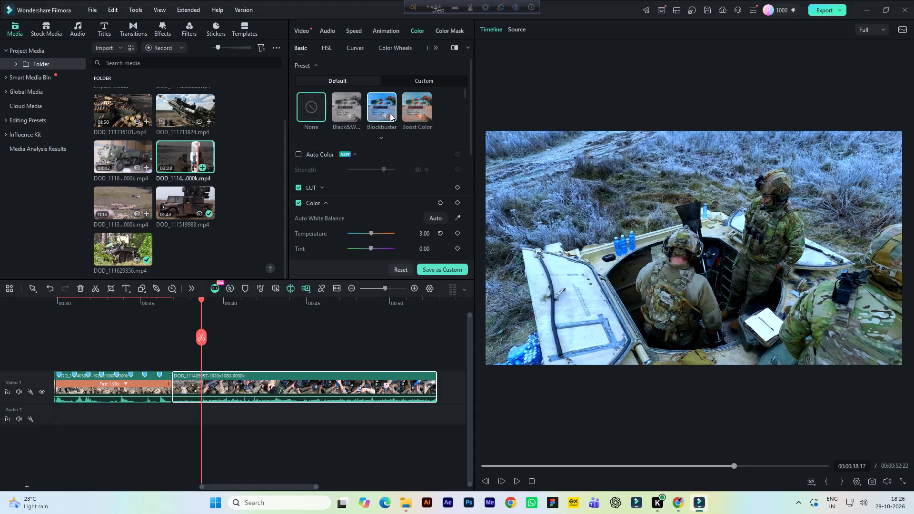
{"action": "left_click", "coordinate": [423, 106]}
{"action": "scroll", "coordinate": [377, 201], "scroll_direction": "down", "scroll_amount": 3}
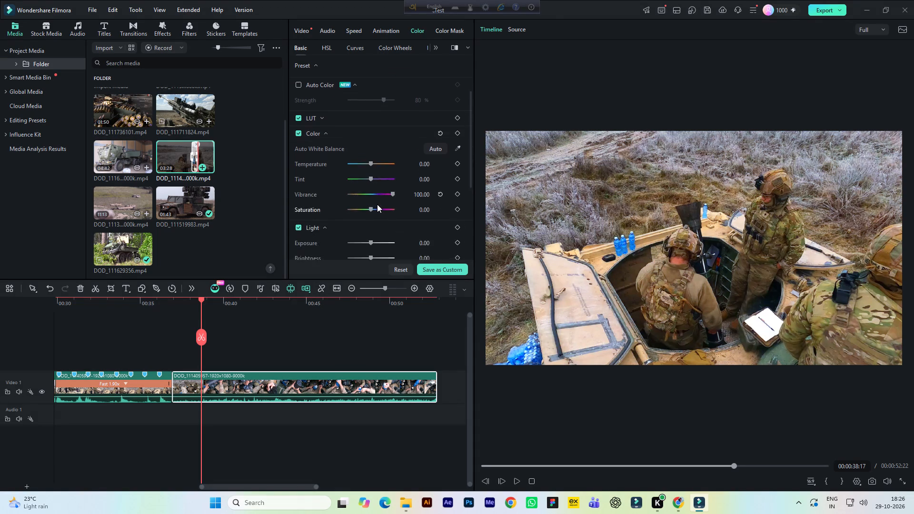
{"action": "scroll", "coordinate": [377, 204], "scroll_direction": "down", "scroll_amount": 5}
{"action": "scroll", "coordinate": [377, 204], "scroll_direction": "up", "scroll_amount": 9}
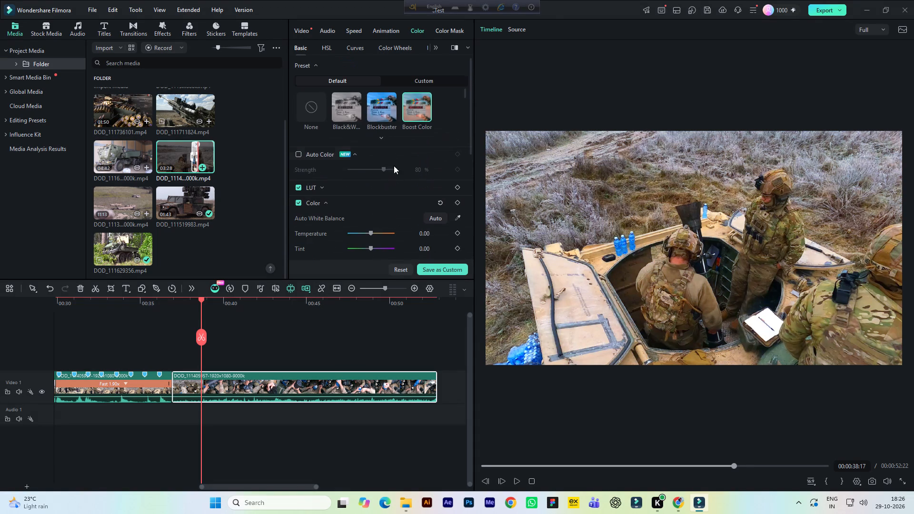
Apply the Hero speed ramping preset to the last clip and play it back from just before its start.
{"action": "left_click", "coordinate": [380, 30]}
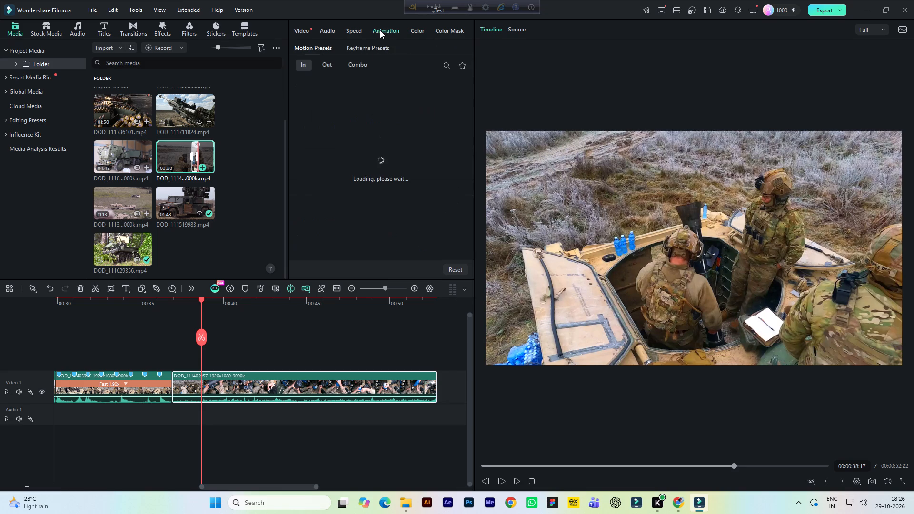
{"action": "left_click", "coordinate": [355, 25]}
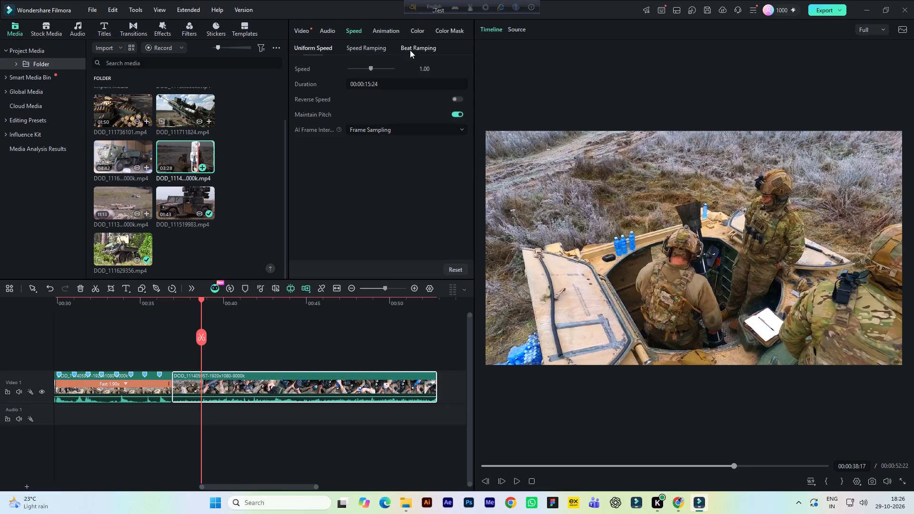
{"action": "left_click", "coordinate": [412, 47]}
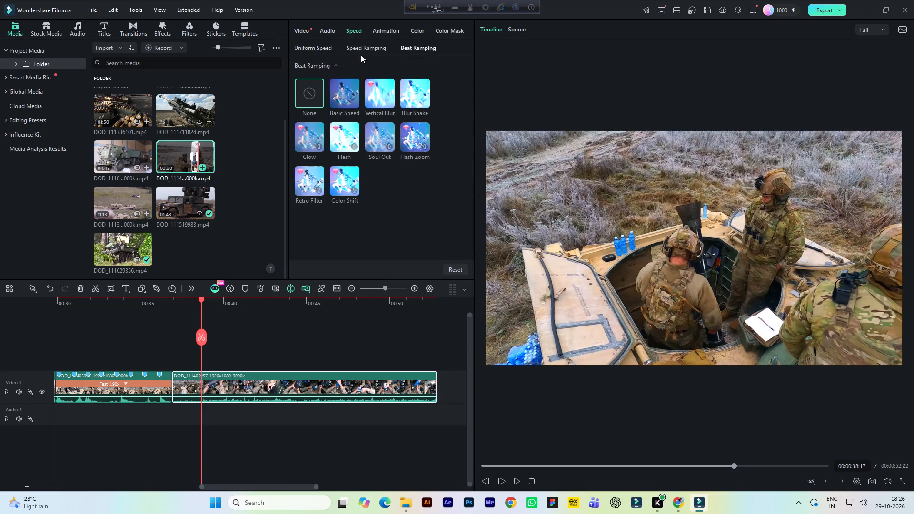
{"action": "left_click", "coordinate": [362, 49]}
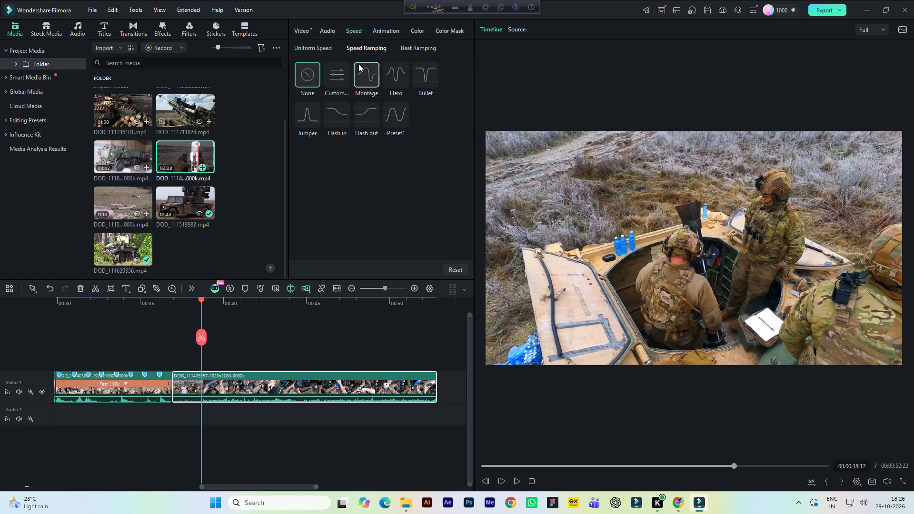
{"action": "left_click", "coordinate": [407, 72]}
{"action": "left_click", "coordinate": [165, 305]}
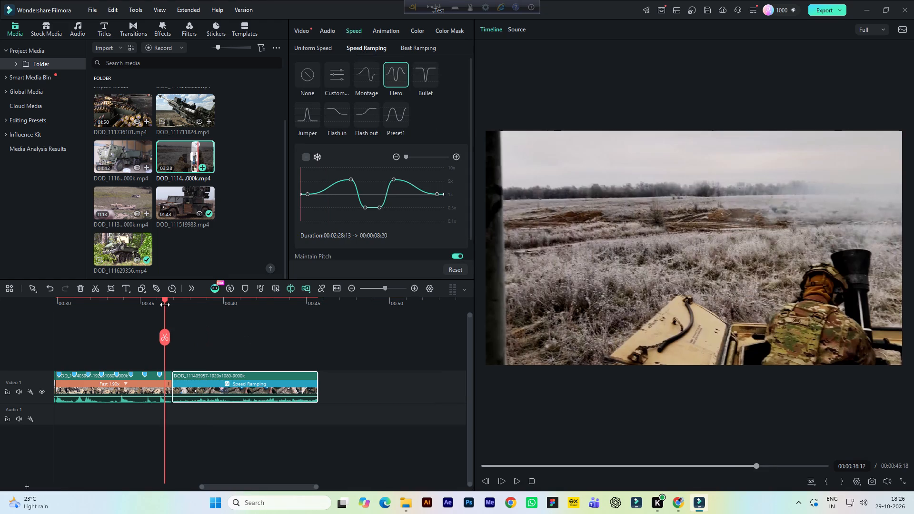
{"action": "key", "text": "space"}
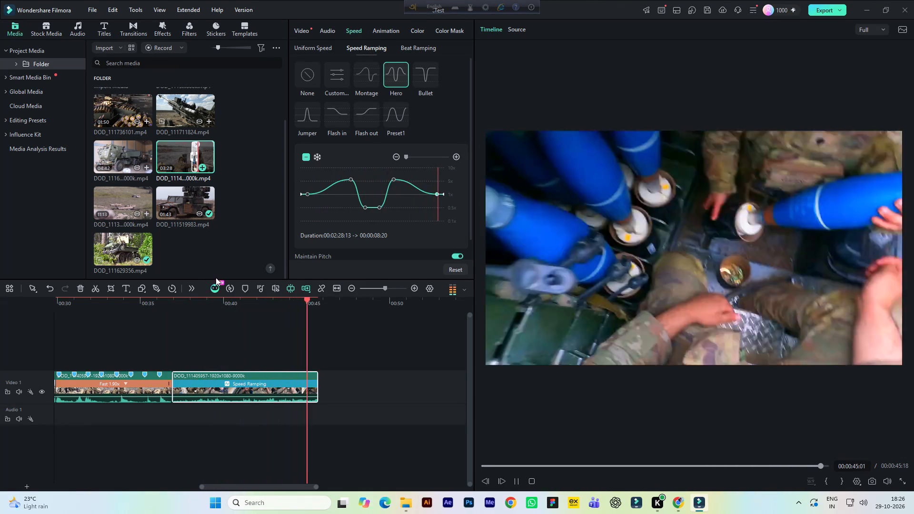
{"action": "key", "text": "space"}
Save the project.
{"action": "key", "text": "ctrl+s"}
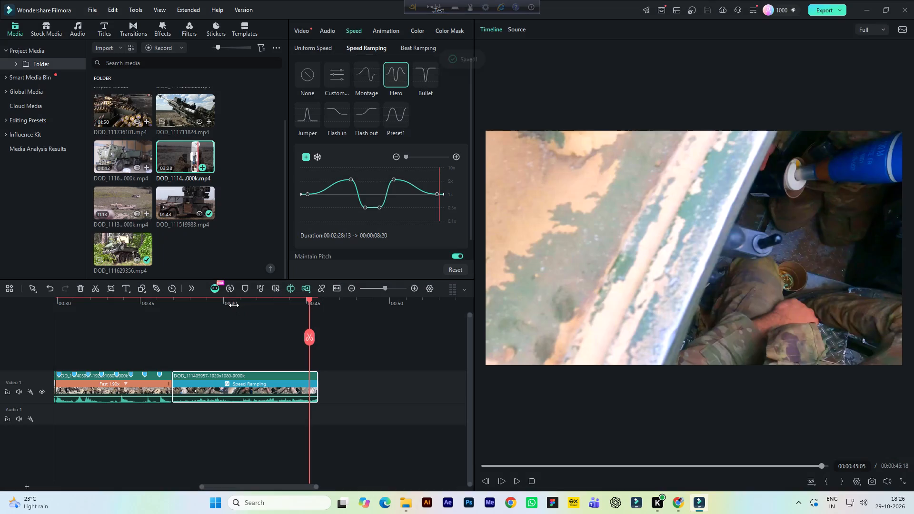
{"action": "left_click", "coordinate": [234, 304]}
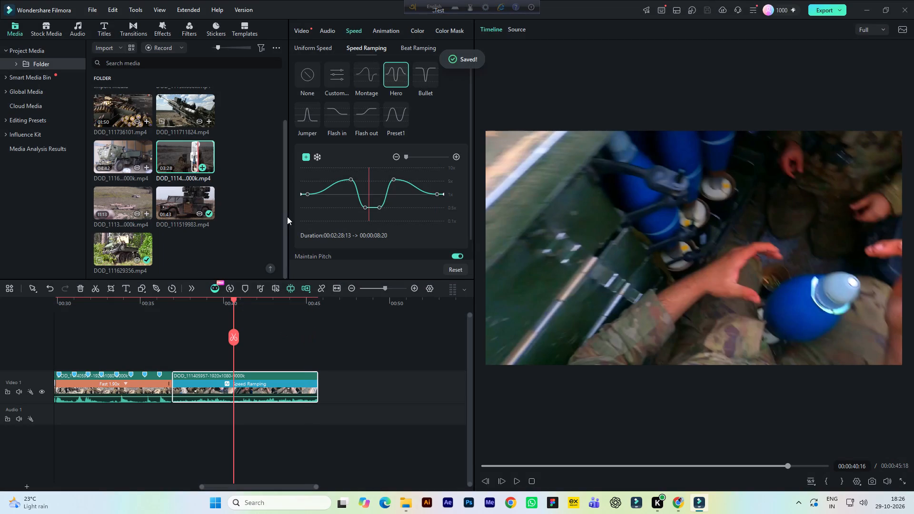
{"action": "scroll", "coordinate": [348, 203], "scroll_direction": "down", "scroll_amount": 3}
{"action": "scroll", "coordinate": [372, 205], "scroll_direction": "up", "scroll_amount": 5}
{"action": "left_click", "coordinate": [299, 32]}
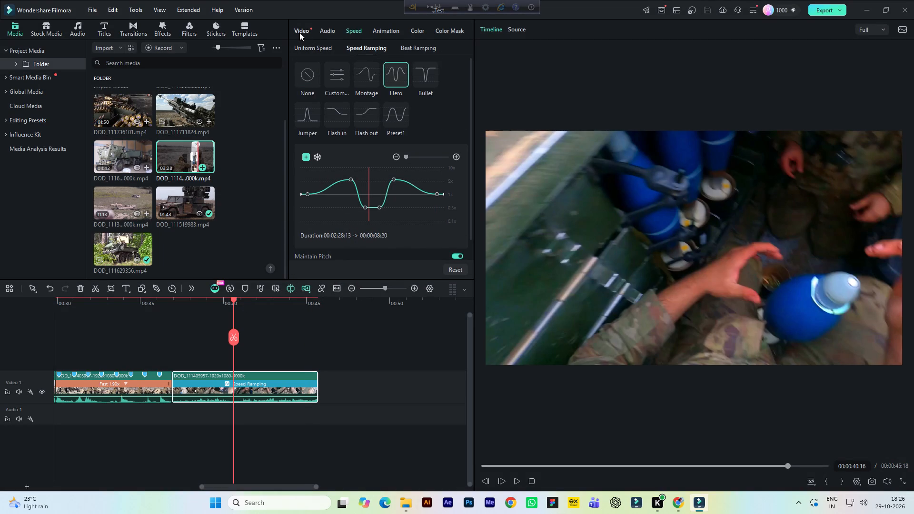
Review the mortar source video from about 2:28 to 3:01, looking for another loading and firing shot.
{"action": "left_click", "coordinate": [519, 28]}
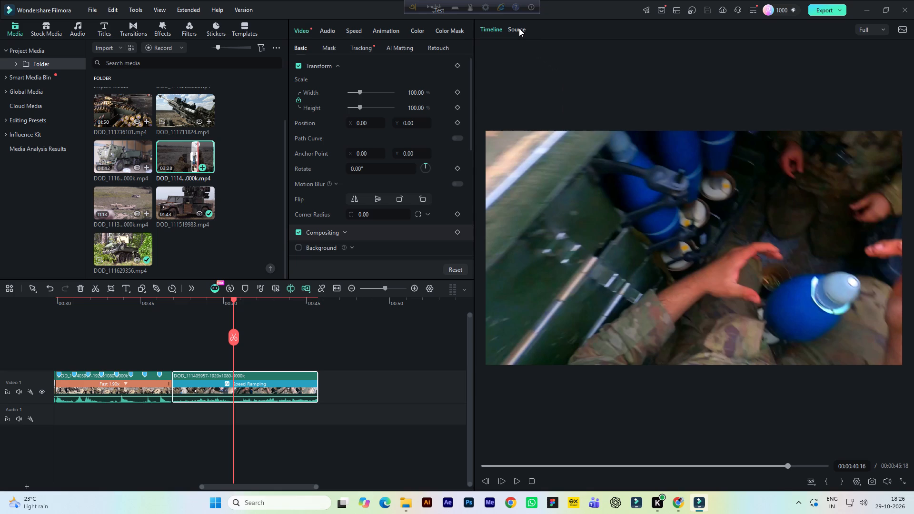
{"action": "key", "text": "space"}
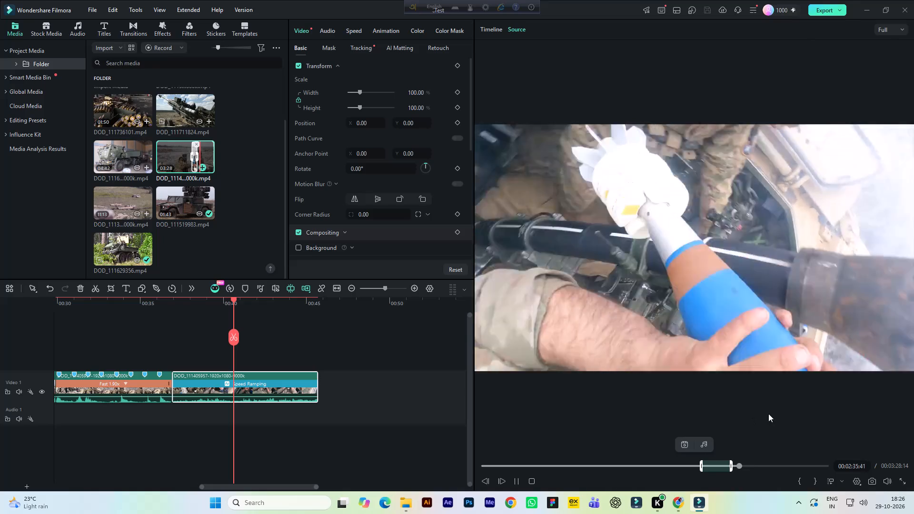
{"action": "key", "text": "space"}
{"action": "key", "text": "space"}
{"action": "left_click", "coordinate": [744, 465]}
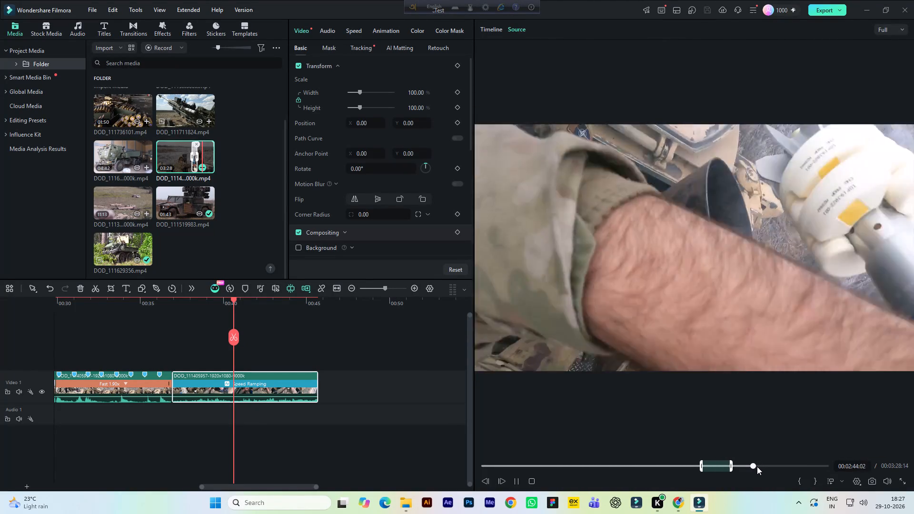
{"action": "left_click", "coordinate": [757, 466]}
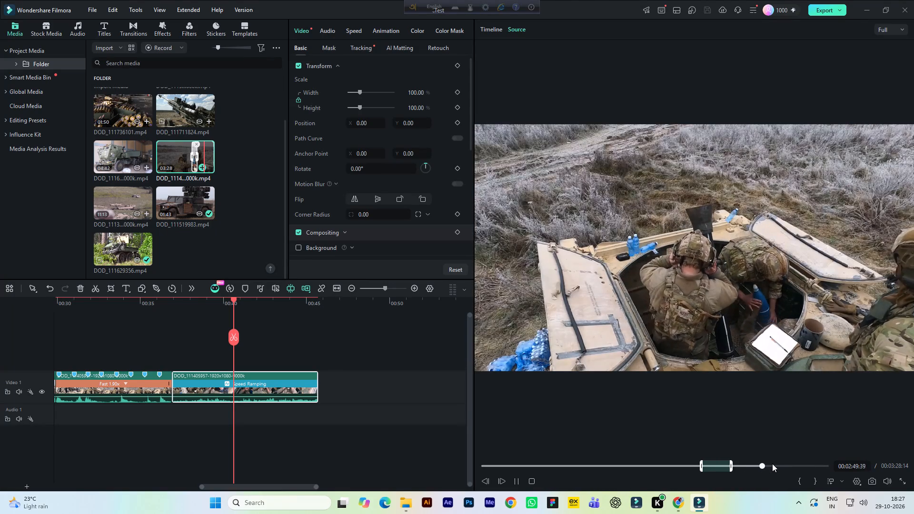
{"action": "left_click", "coordinate": [770, 465]}
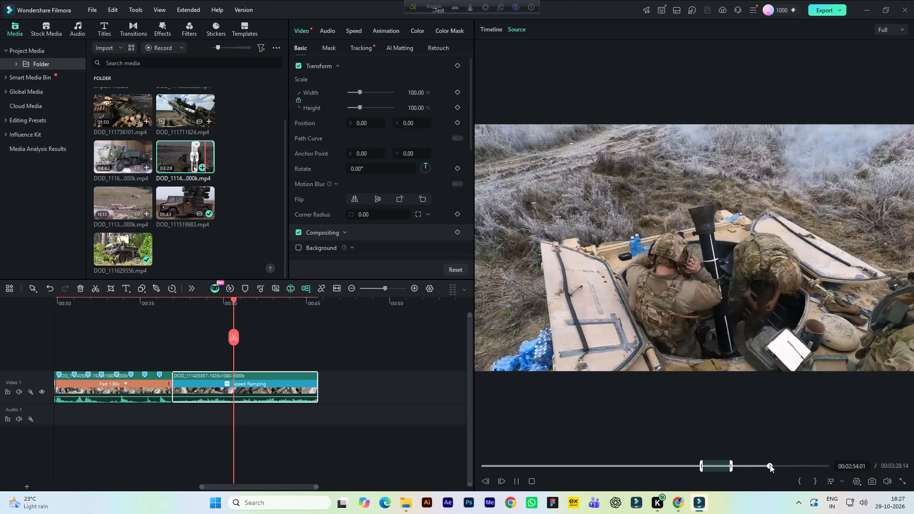
{"action": "left_click", "coordinate": [778, 466]}
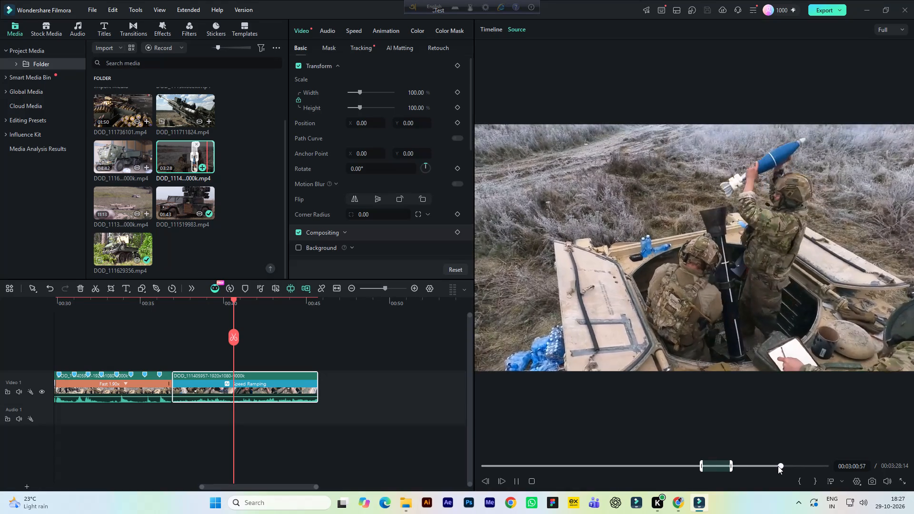
{"action": "left_click", "coordinate": [775, 466]}
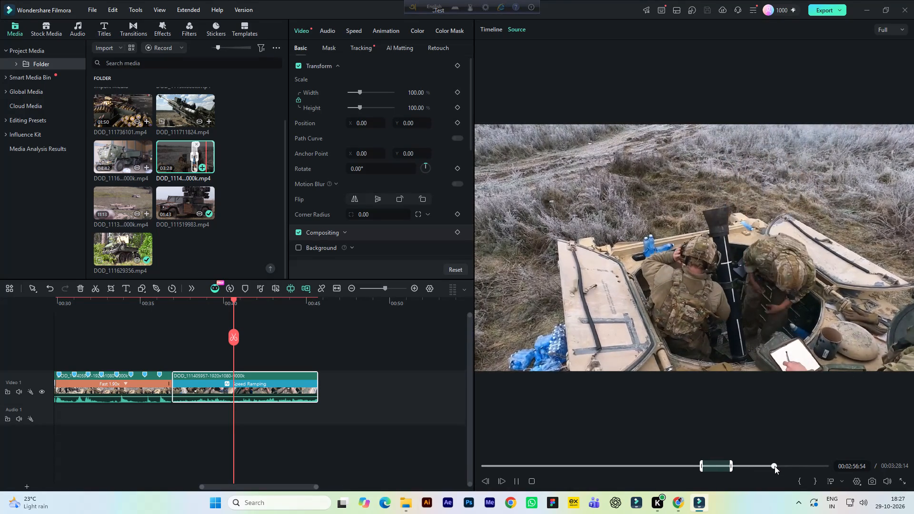
{"action": "key", "text": "space"}
{"action": "left_click", "coordinate": [766, 466]}
{"action": "key", "text": "space"}
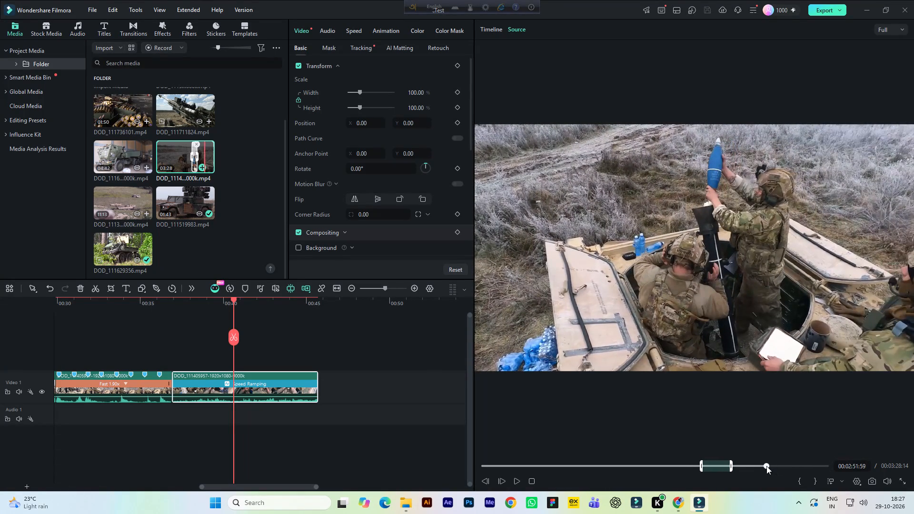
Mark the source video's range from about 2:52 to 3:03, covering the crew loading and firing the mortar.
{"action": "key", "text": "space"}
{"action": "left_click", "coordinate": [759, 464]}
{"action": "key", "text": "space"}
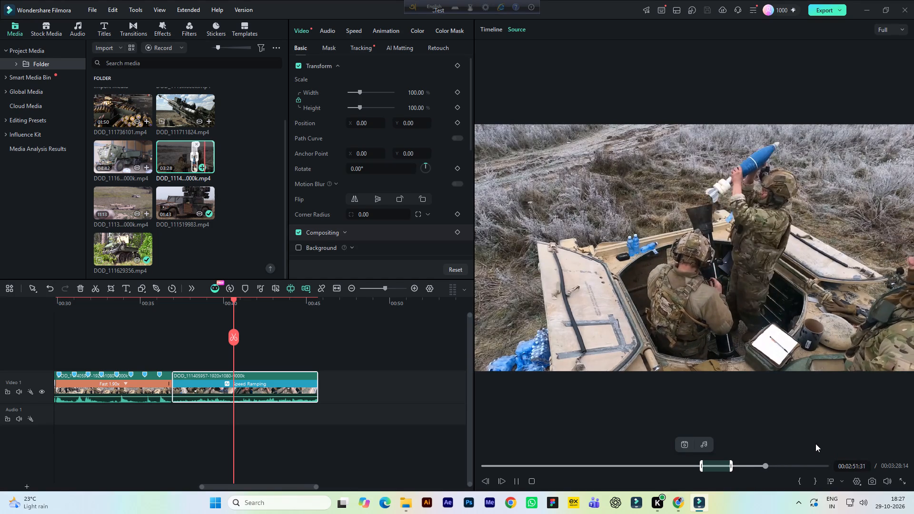
{"action": "key", "text": "space"}
{"action": "left_click", "coordinate": [801, 478]}
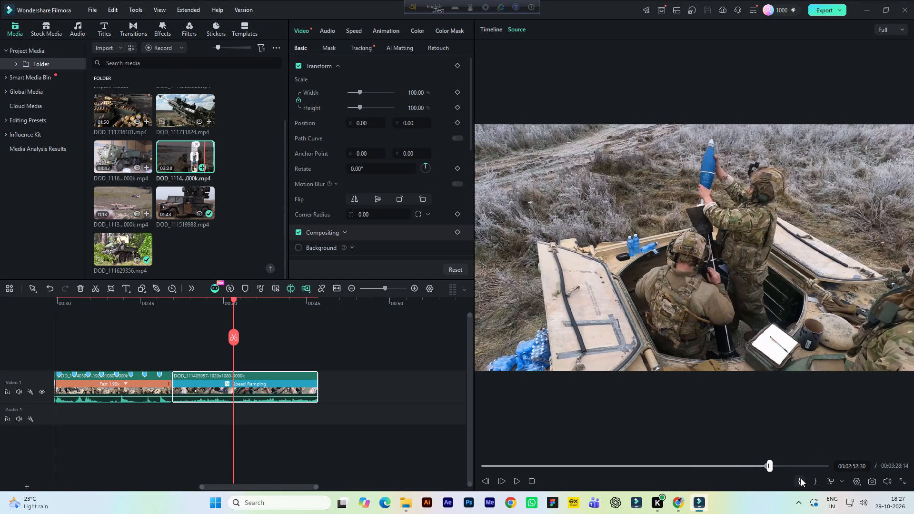
{"action": "key", "text": "space"}
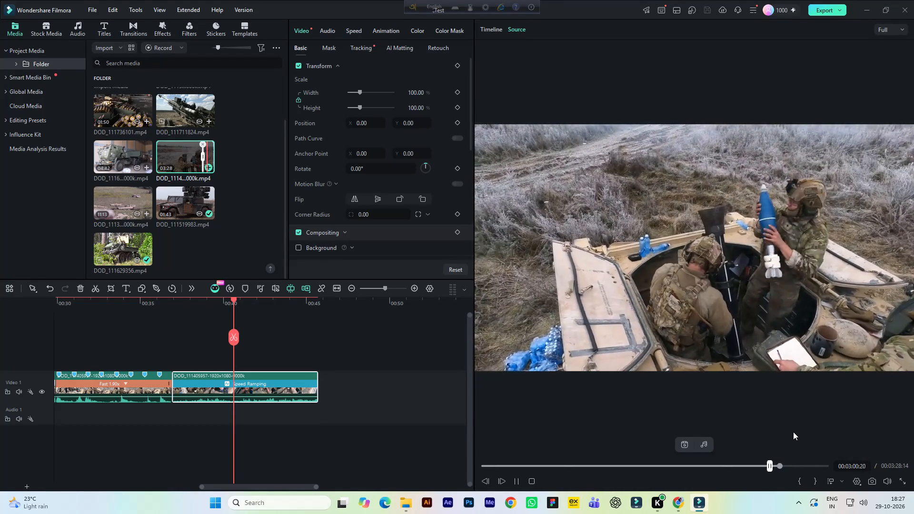
{"action": "key", "text": "space"}
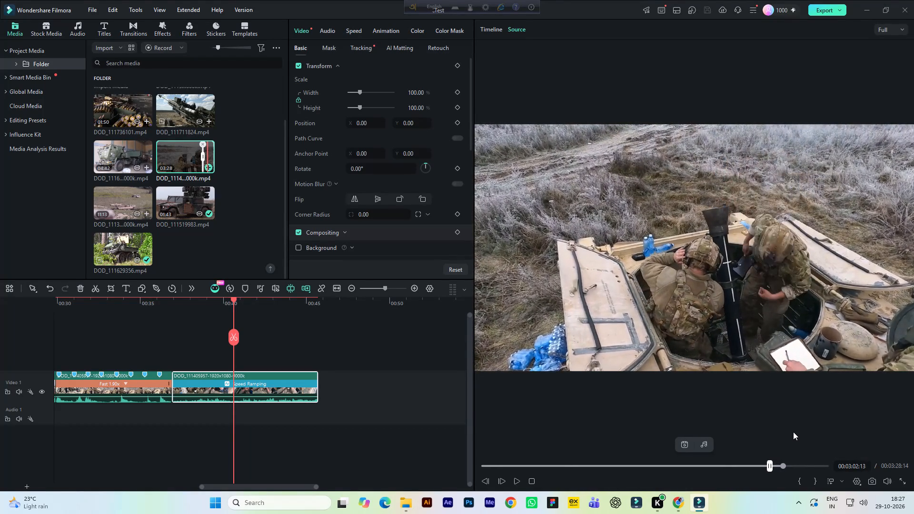
{"action": "key", "text": "space"}
{"action": "key", "text": "space"}
{"action": "left_click", "coordinate": [815, 482]}
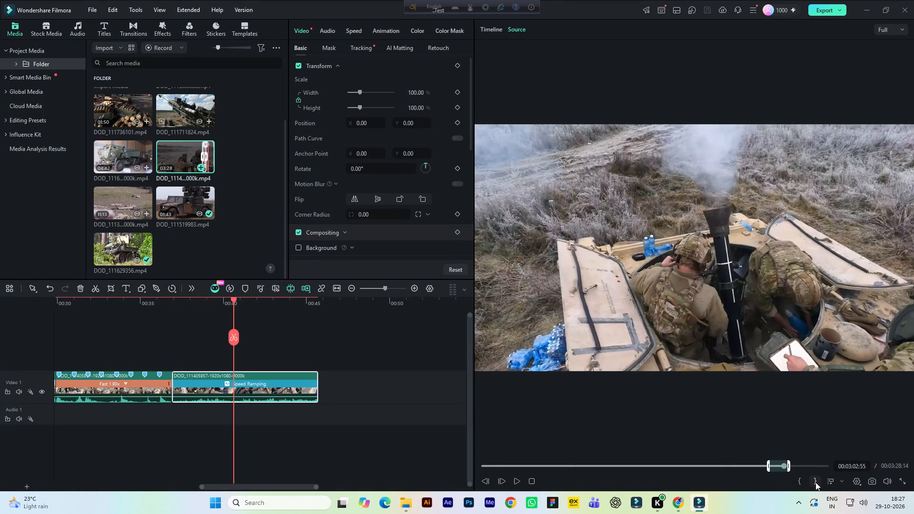
Add the marked mortar range to the end of Video 1 and play it back from just before its start.
{"action": "left_click_drag", "start_coordinate": [669, 285], "coordinate": [404, 382]}
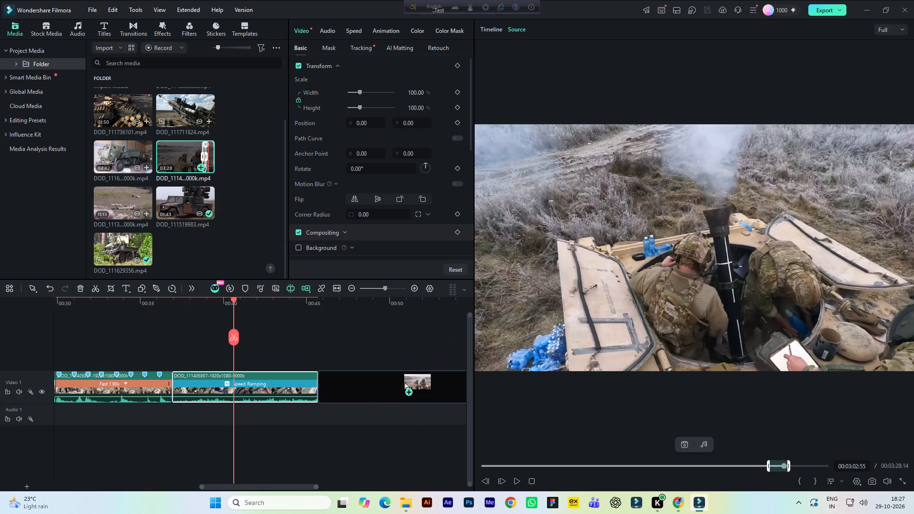
{"action": "left_click", "coordinate": [523, 274]}
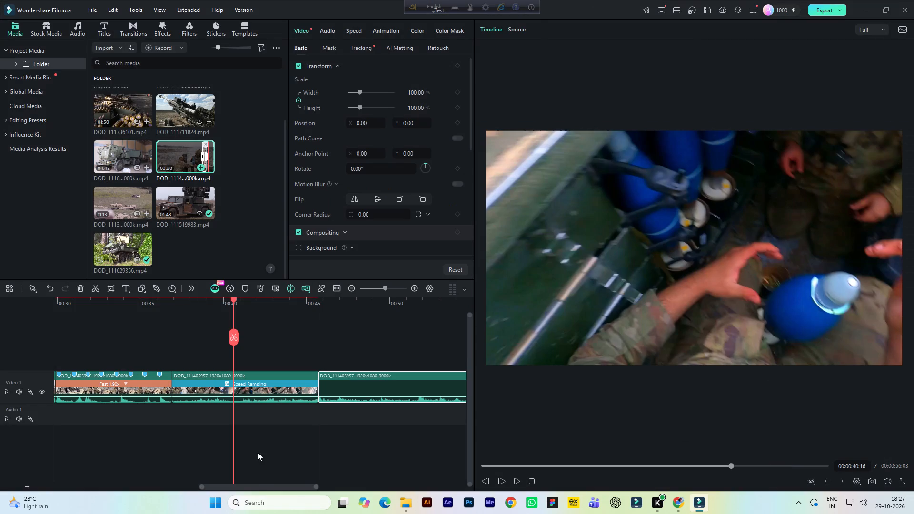
{"action": "left_click_drag", "start_coordinate": [257, 487], "coordinate": [291, 491]}
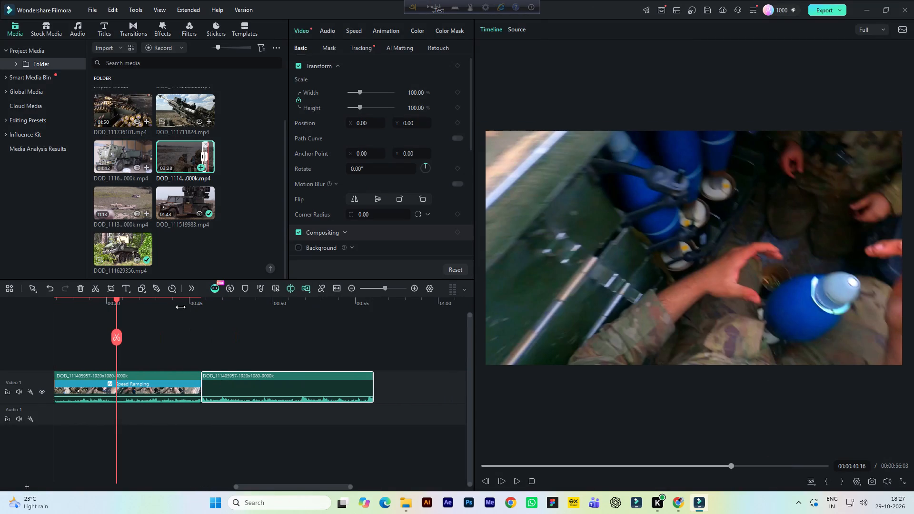
{"action": "left_click", "coordinate": [181, 304]}
{"action": "key", "text": "space"}
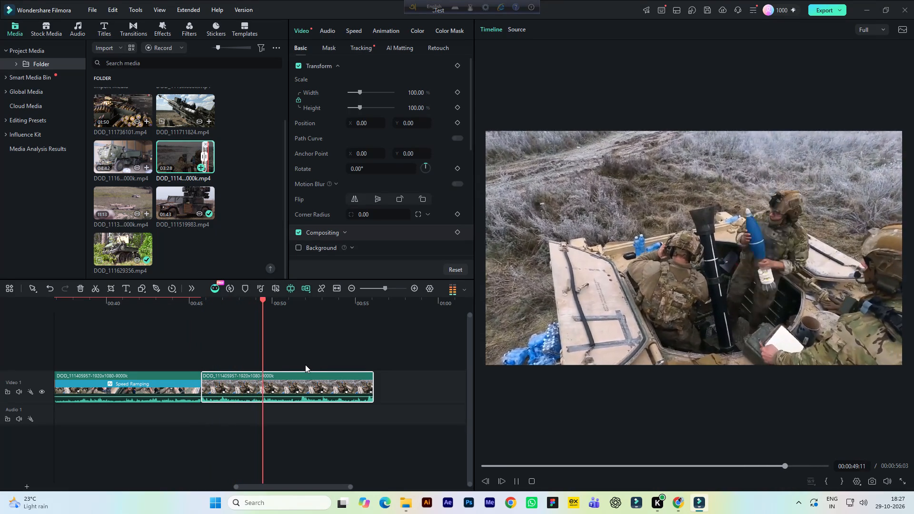
{"action": "key", "text": "space"}
{"action": "left_click", "coordinate": [312, 359]}
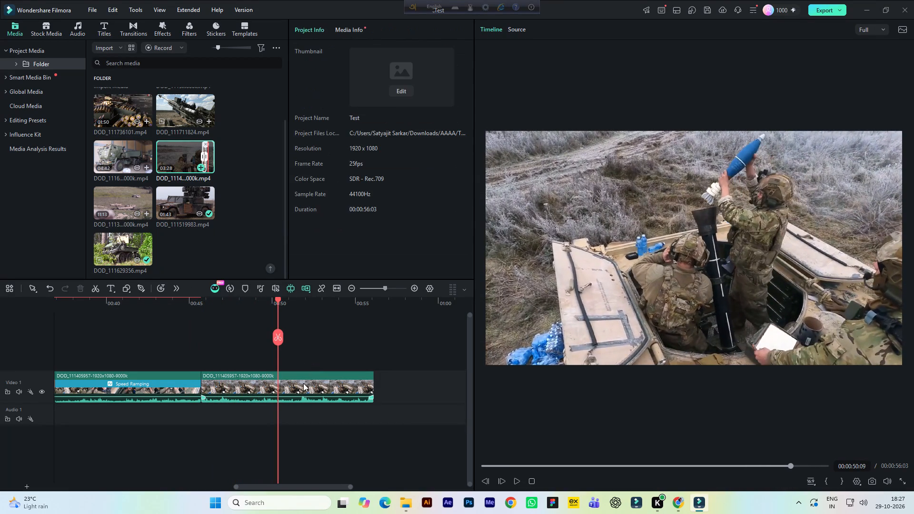
Set the new clip's light correction to Brightness 13, Contrast 49, Highlight 11 and Shadow 12, and adjust White.
{"action": "left_click", "coordinate": [303, 383]}
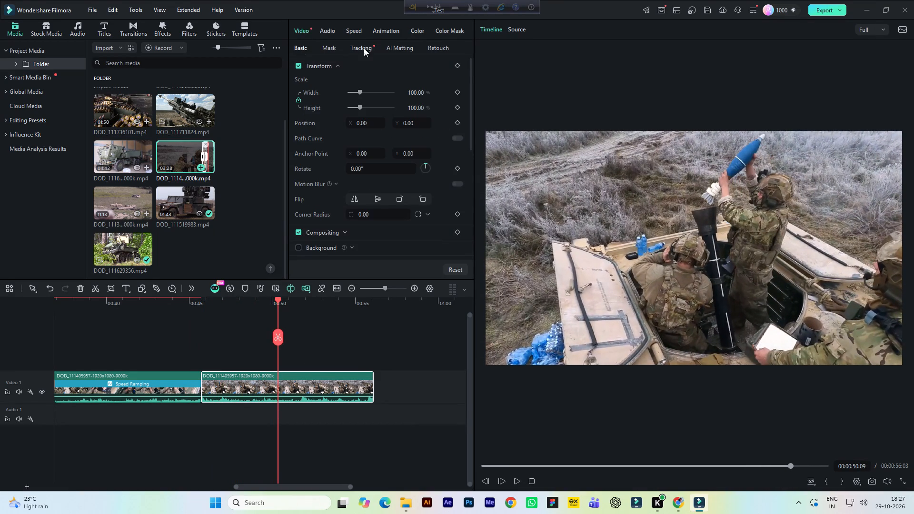
{"action": "left_click", "coordinate": [414, 31]}
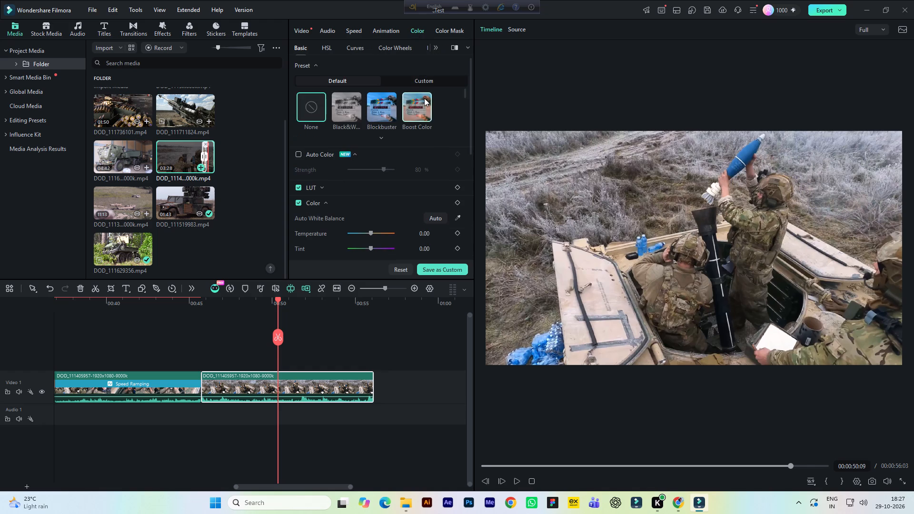
{"action": "scroll", "coordinate": [414, 175], "scroll_direction": "down", "scroll_amount": 4}
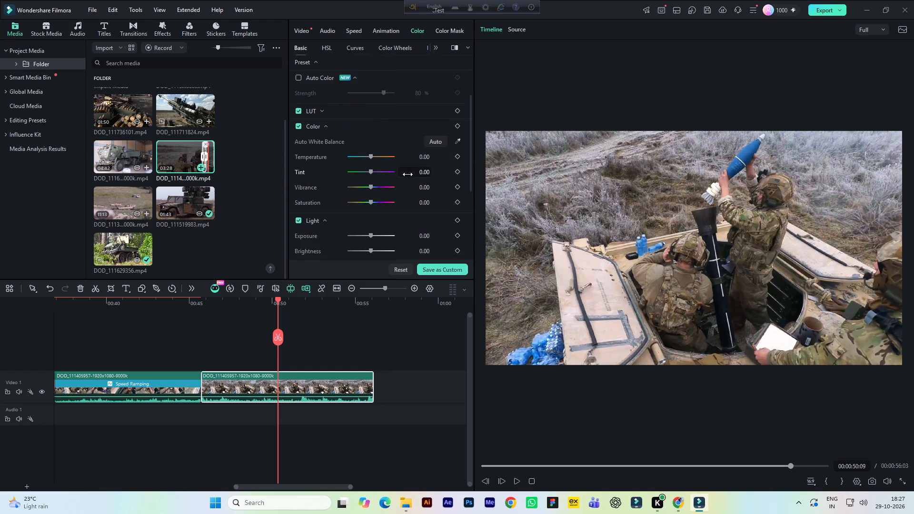
{"action": "scroll", "coordinate": [413, 182], "scroll_direction": "down", "scroll_amount": 2}
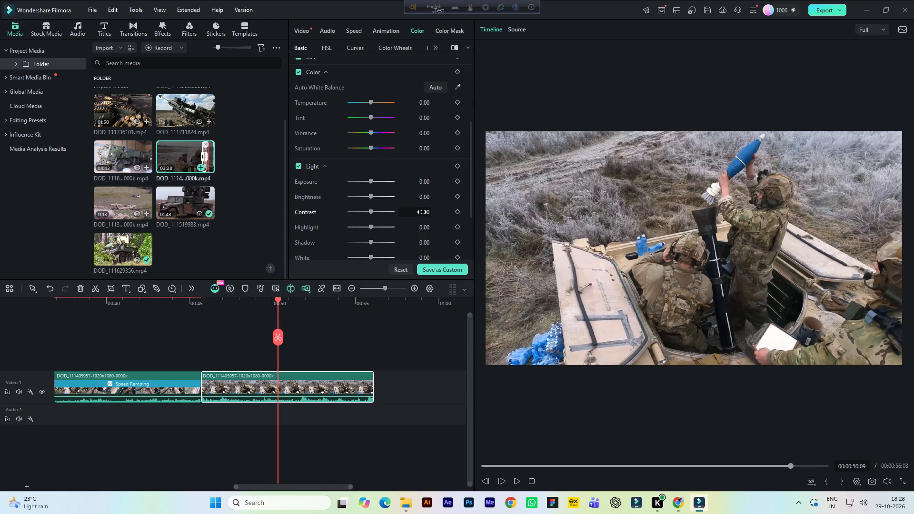
{"action": "left_click", "coordinate": [426, 196]}
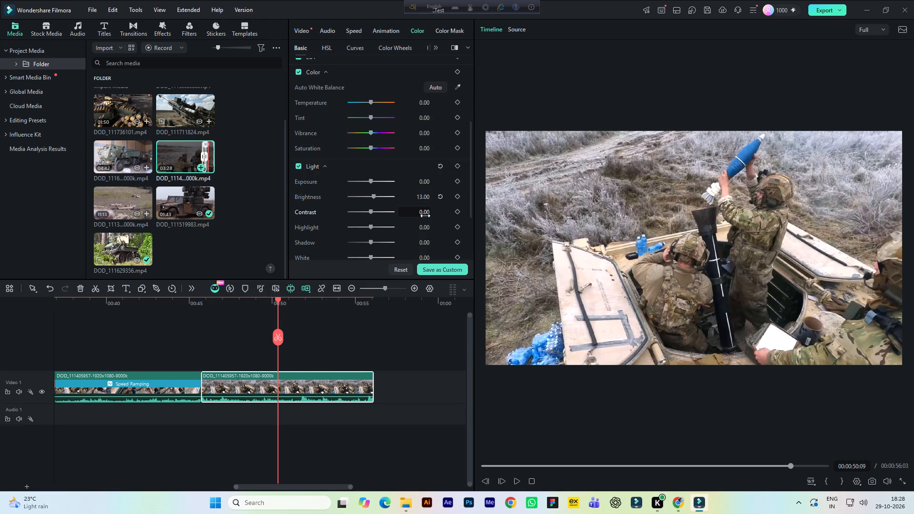
{"action": "left_click", "coordinate": [425, 216]}
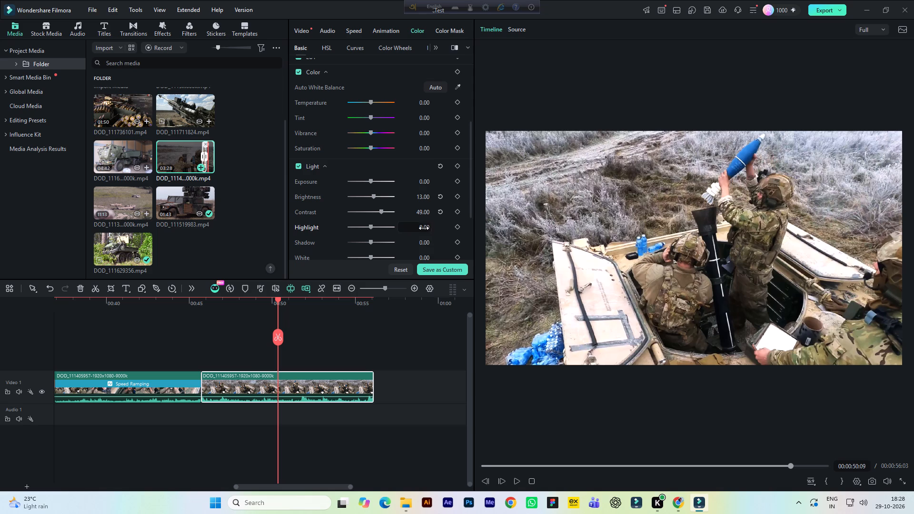
{"action": "left_click", "coordinate": [424, 228]}
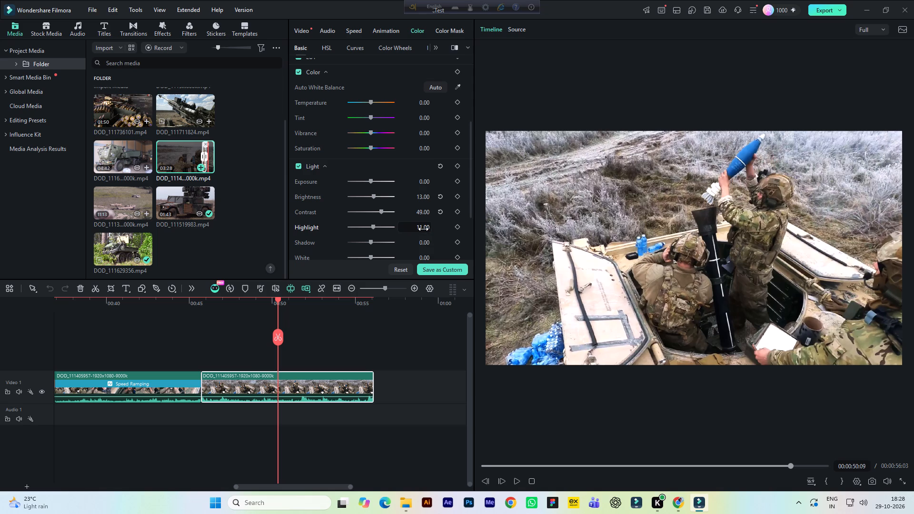
{"action": "scroll", "coordinate": [423, 229], "scroll_direction": "down", "scroll_amount": 1}
{"action": "left_click", "coordinate": [426, 223]}
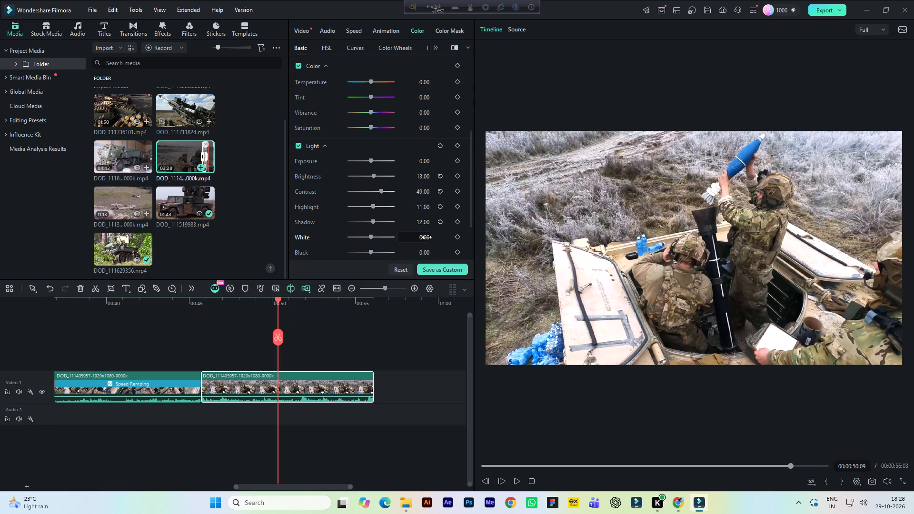
{"action": "left_click", "coordinate": [427, 237]}
Set the new clip's colour correction to Saturation 21, Vibrance 9 and Temperature 16.
{"action": "scroll", "coordinate": [425, 202], "scroll_direction": "up", "scroll_amount": 2}
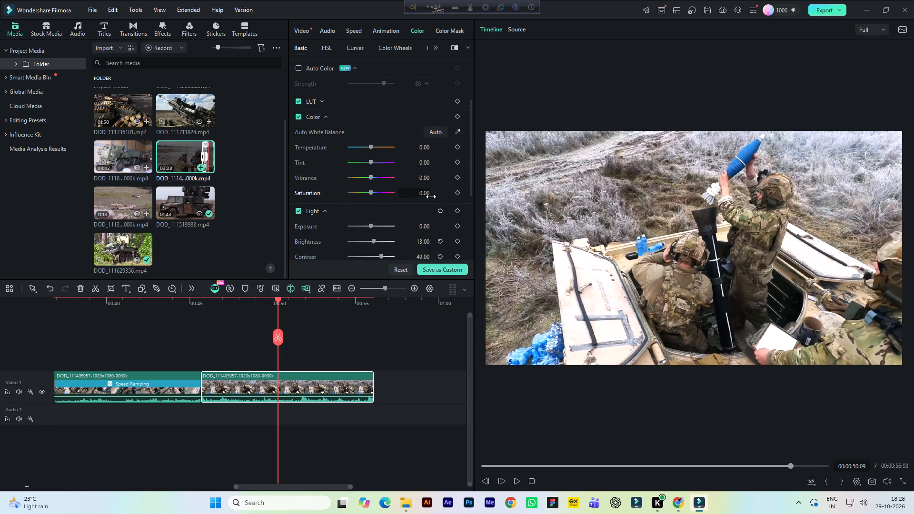
{"action": "left_click", "coordinate": [426, 192]}
{"action": "left_click", "coordinate": [425, 179]}
{"action": "left_click", "coordinate": [422, 148]}
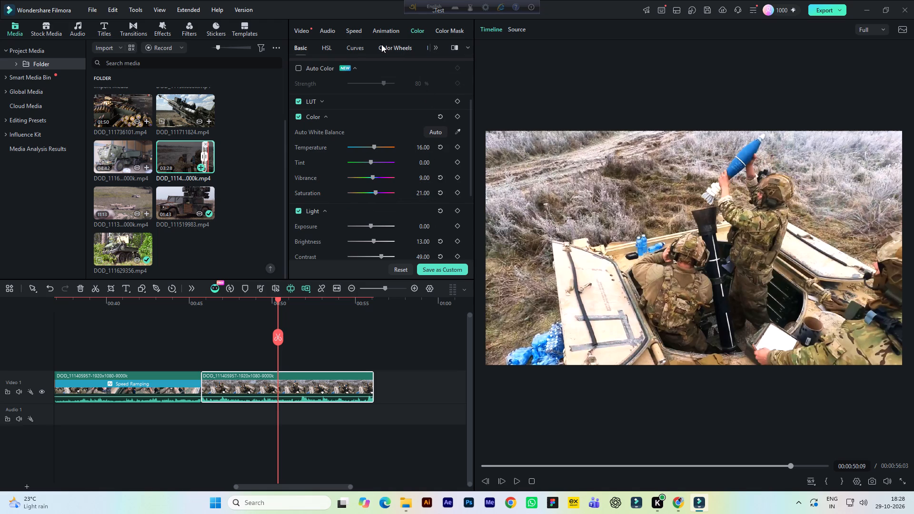
Set the clip's red HSL range to Luminance -5, Saturation -23 and Hue 8.
{"action": "left_click", "coordinate": [329, 47]}
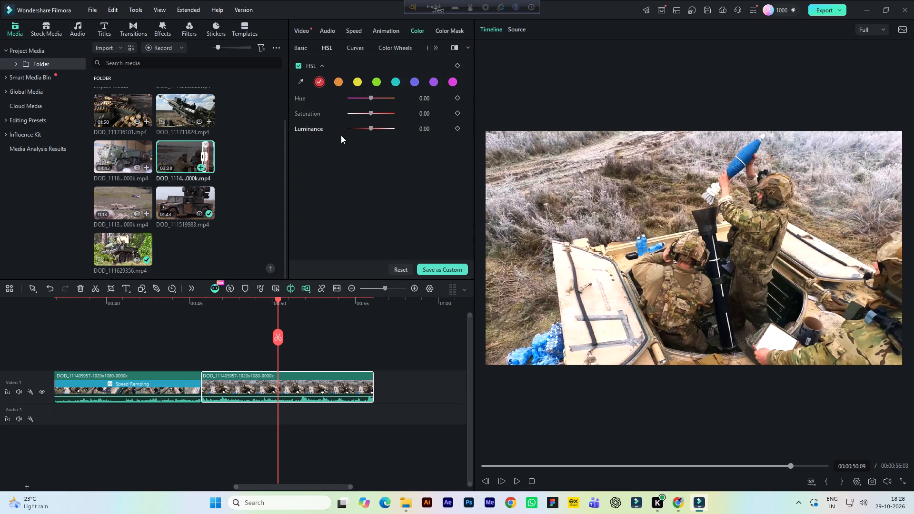
{"action": "left_click", "coordinate": [372, 127]}
{"action": "left_click", "coordinate": [370, 110]}
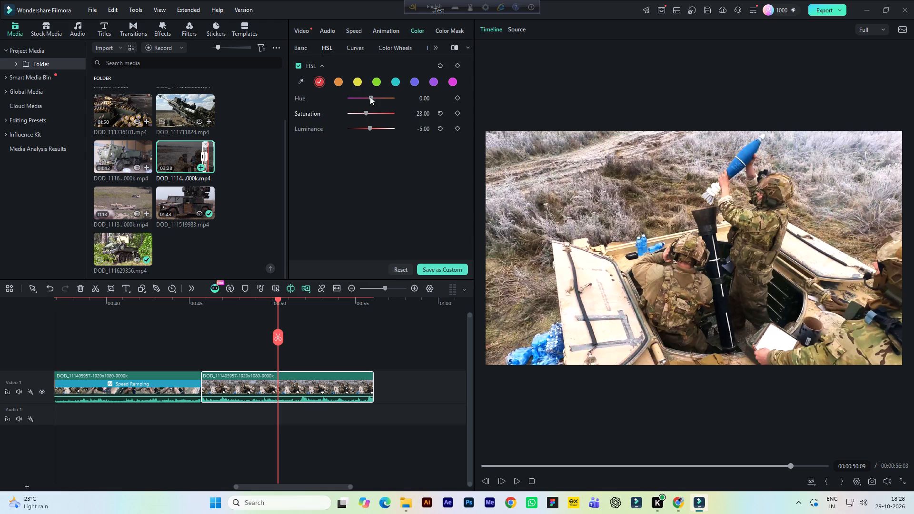
{"action": "left_click", "coordinate": [370, 97]}
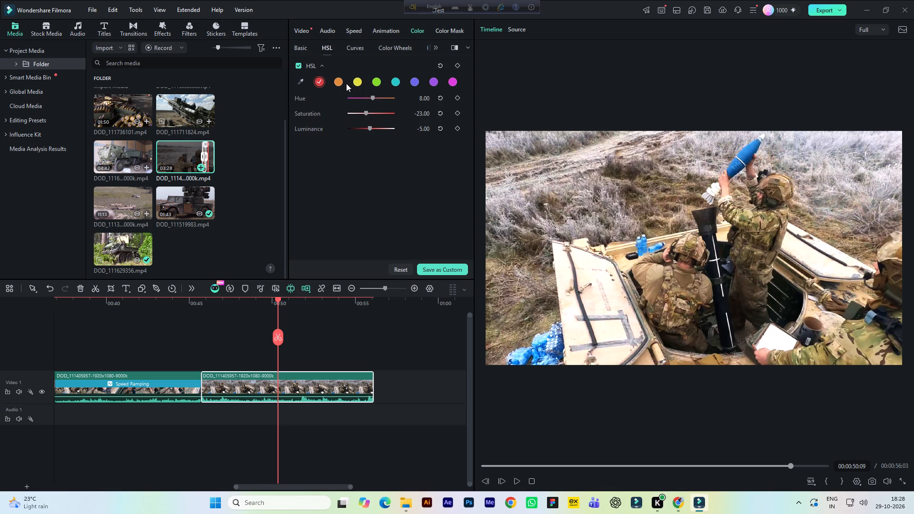
Set the clip's orange HSL range to Hue 25 and Saturation about -10, and adjust its Luminance.
{"action": "left_click", "coordinate": [338, 83]}
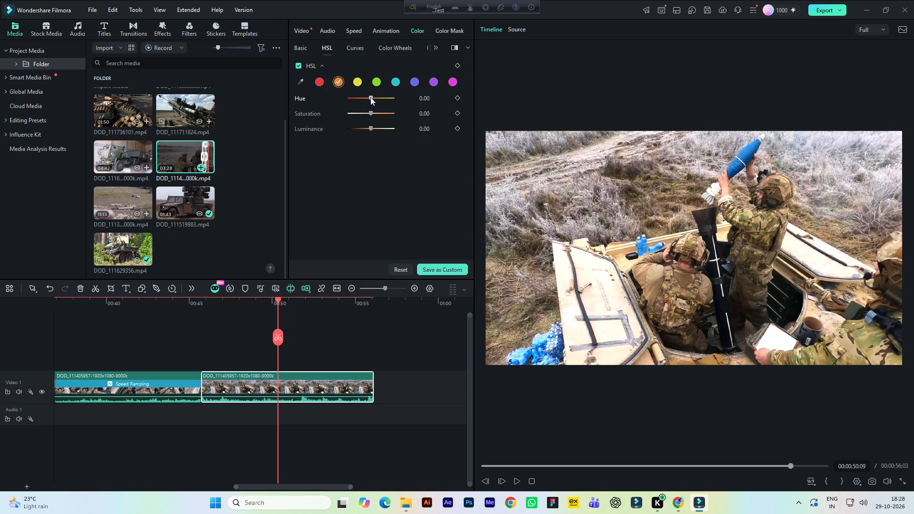
{"action": "left_click_drag", "start_coordinate": [370, 97], "coordinate": [377, 99]}
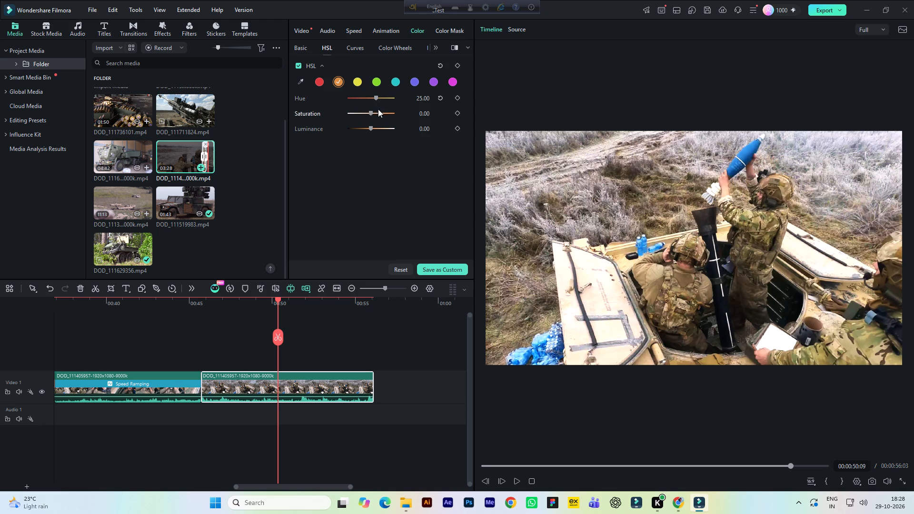
{"action": "left_click", "coordinate": [372, 111]}
{"action": "left_click", "coordinate": [372, 126]}
Set the Hue of the clip's yellow HSL range to 12.
{"action": "left_click", "coordinate": [358, 82]}
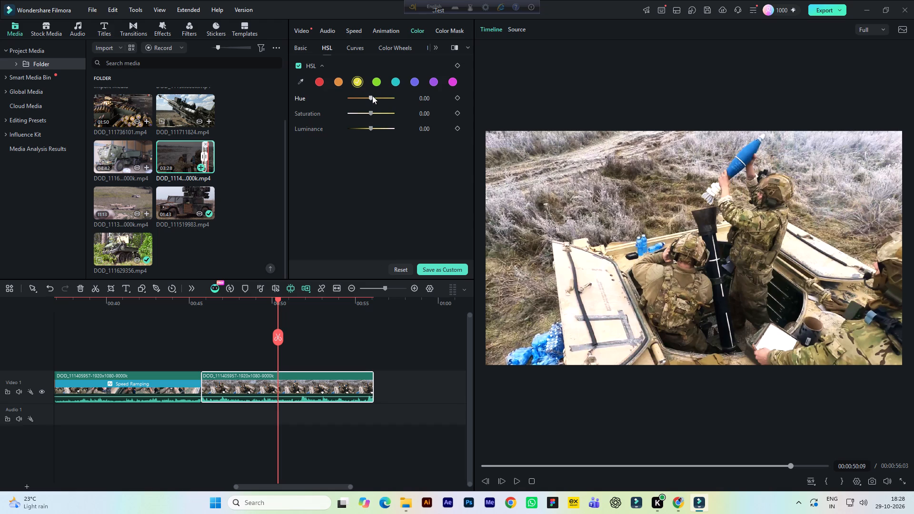
{"action": "left_click", "coordinate": [372, 96]}
{"action": "left_click", "coordinate": [377, 81]}
Brighten the clip with the white curve by raising one point slightly, just above the midtones.
{"action": "left_click", "coordinate": [361, 52]}
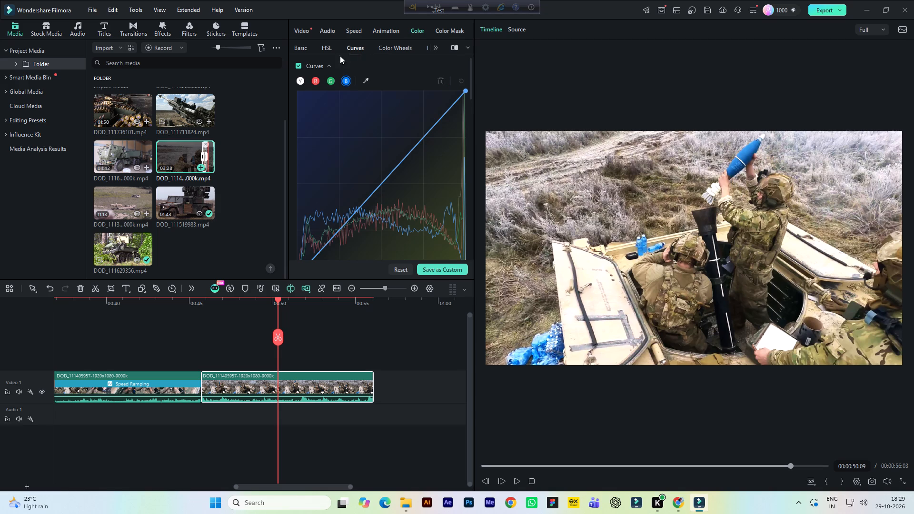
{"action": "left_click", "coordinate": [299, 80]}
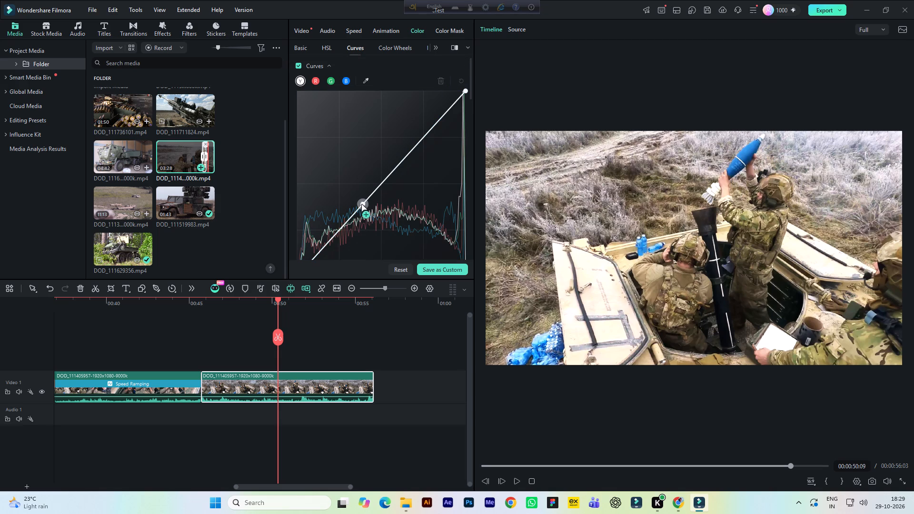
{"action": "left_click_drag", "start_coordinate": [349, 219], "coordinate": [349, 219]}
{"action": "left_click_drag", "start_coordinate": [349, 219], "coordinate": [340, 221]}
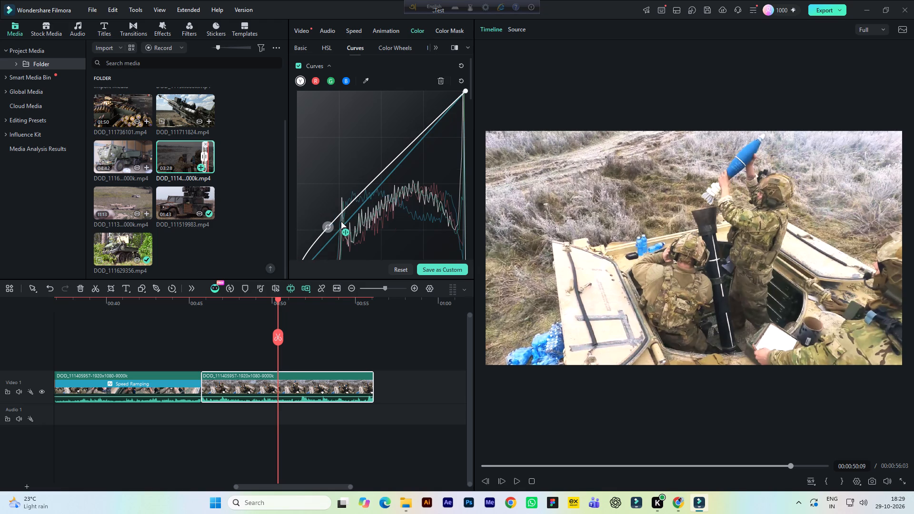
{"action": "left_click_drag", "start_coordinate": [340, 221], "coordinate": [376, 198]}
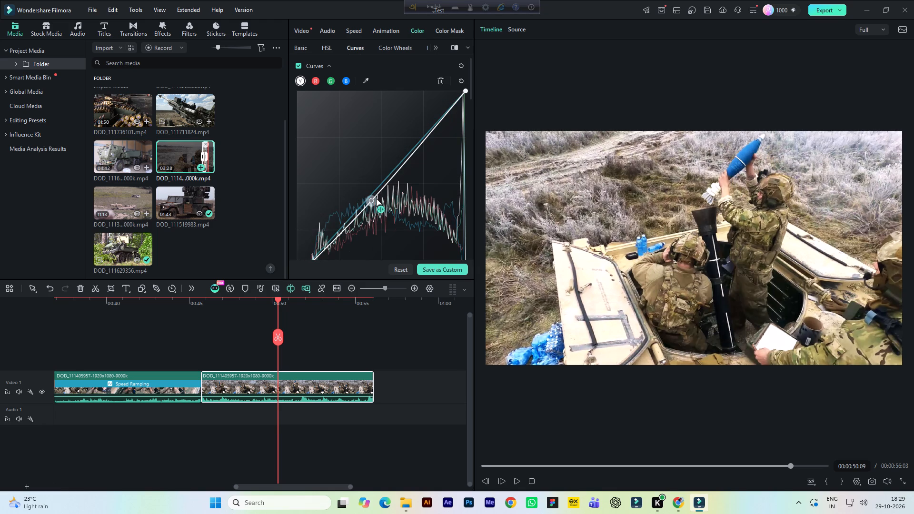
{"action": "left_click_drag", "start_coordinate": [376, 198], "coordinate": [403, 143]}
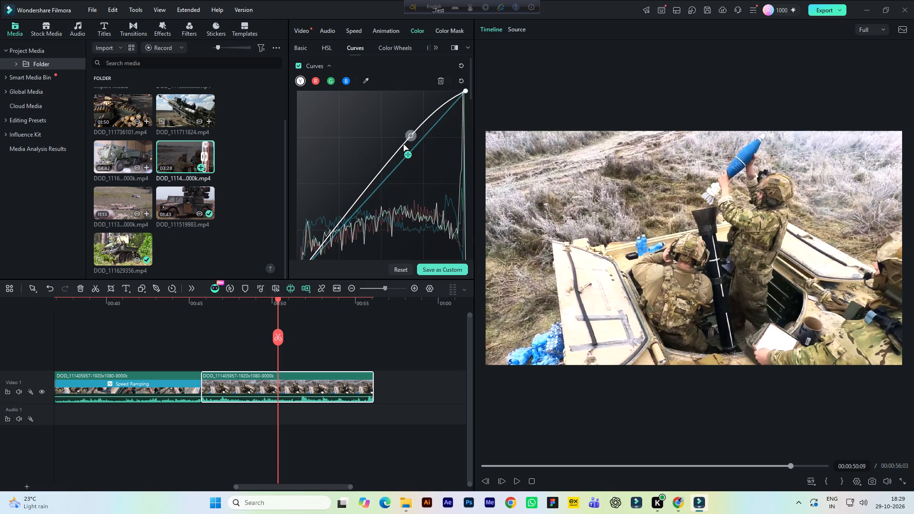
{"action": "left_click_drag", "start_coordinate": [403, 143], "coordinate": [389, 168]}
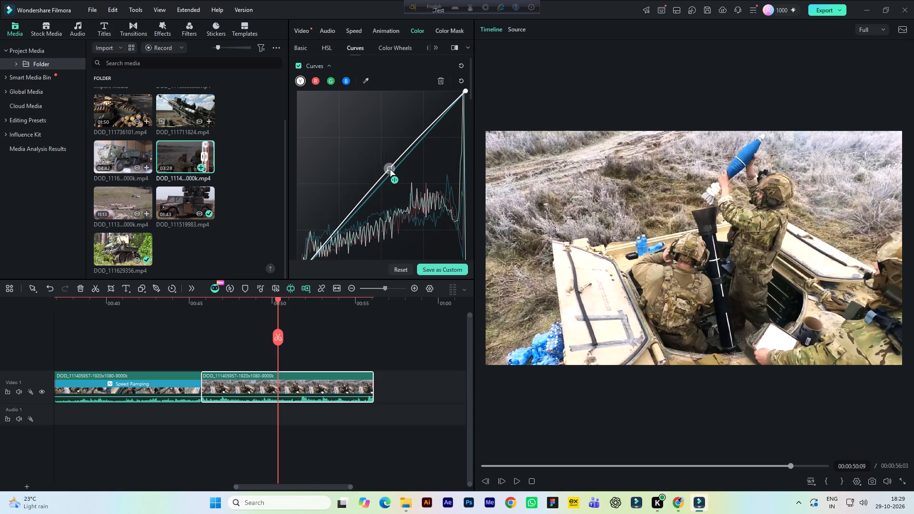
{"action": "left_click_drag", "start_coordinate": [389, 168], "coordinate": [390, 164]}
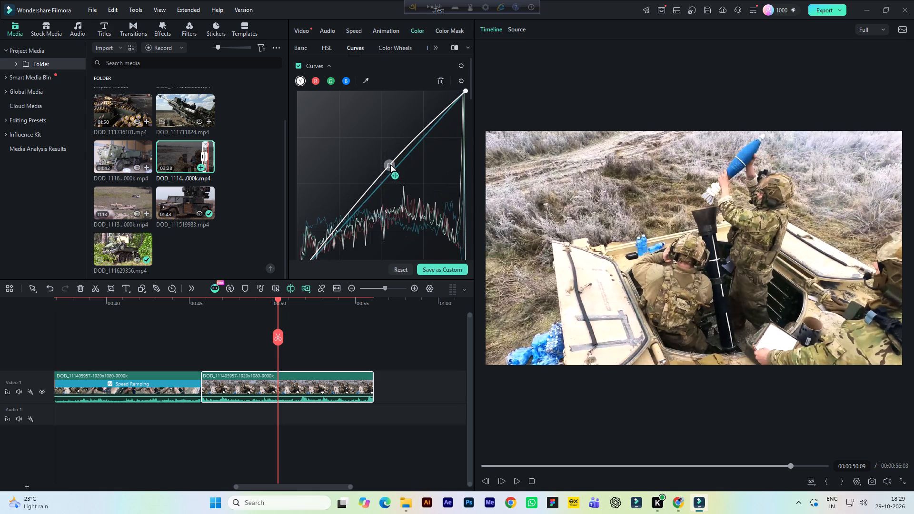
{"action": "left_click_drag", "start_coordinate": [390, 164], "coordinate": [395, 158]}
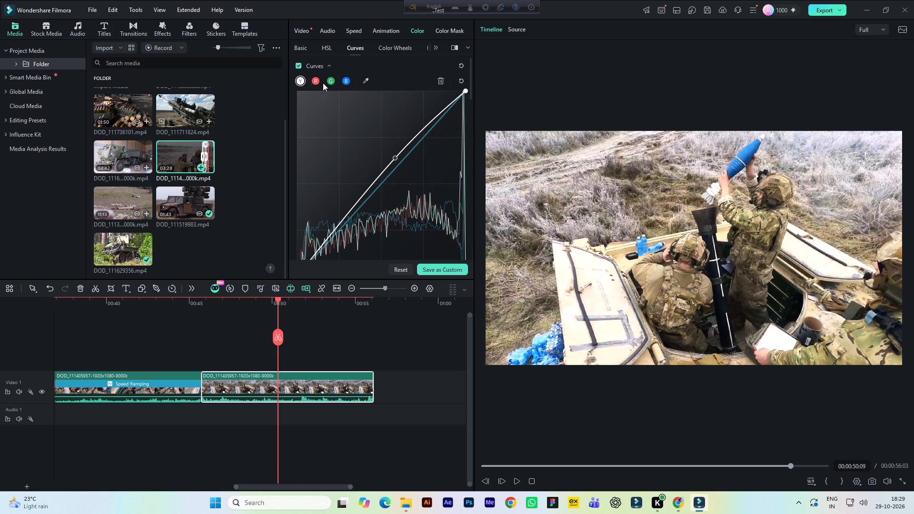
Add a point in the shadow range of the clip's red curve and lift it slightly above the diagonal.
{"action": "left_click", "coordinate": [317, 83]}
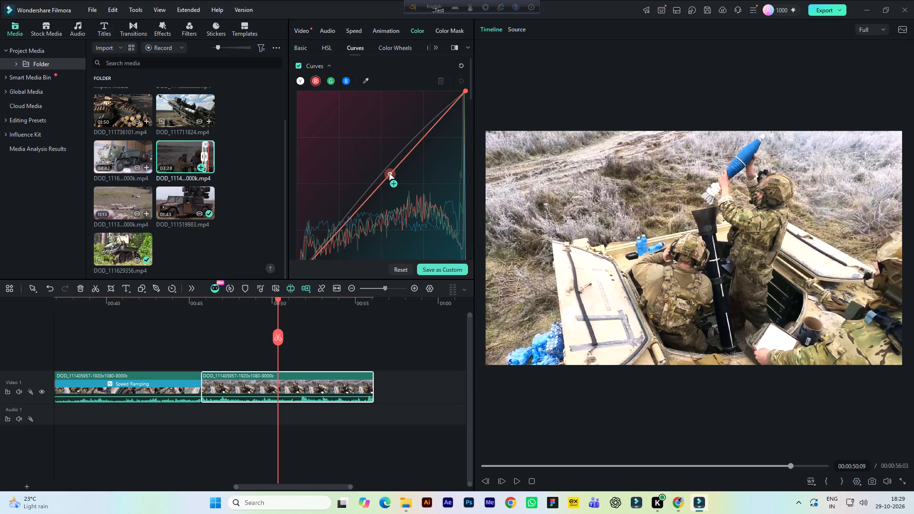
{"action": "left_click_drag", "start_coordinate": [388, 172], "coordinate": [388, 172]}
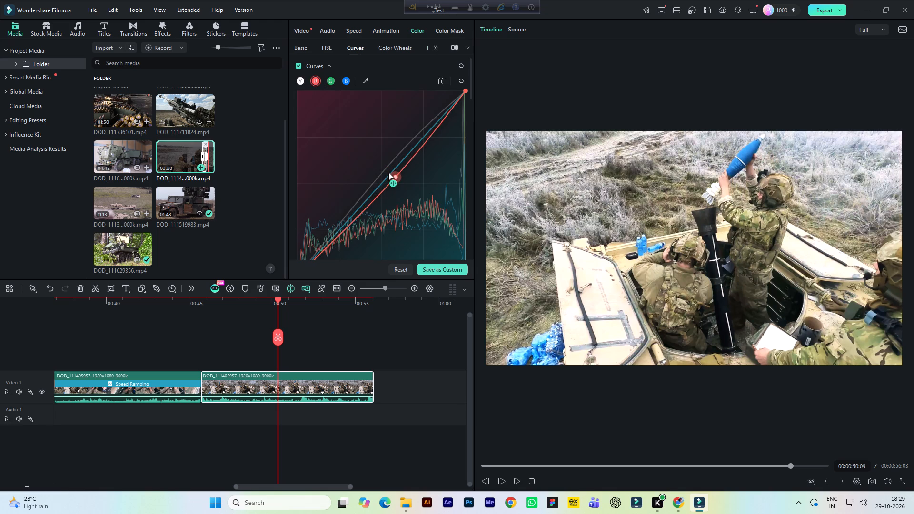
{"action": "left_click_drag", "start_coordinate": [388, 172], "coordinate": [383, 166]}
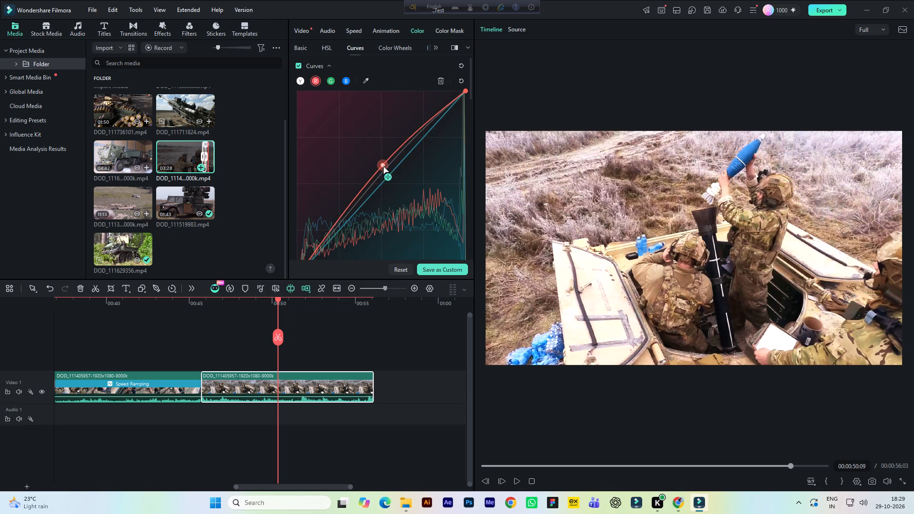
{"action": "left_click_drag", "start_coordinate": [383, 166], "coordinate": [410, 136]}
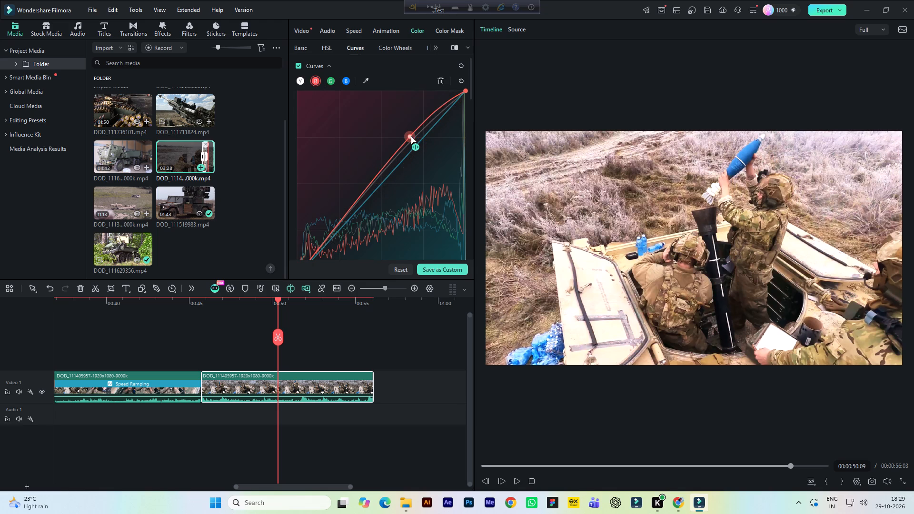
{"action": "left_click_drag", "start_coordinate": [410, 136], "coordinate": [326, 232]}
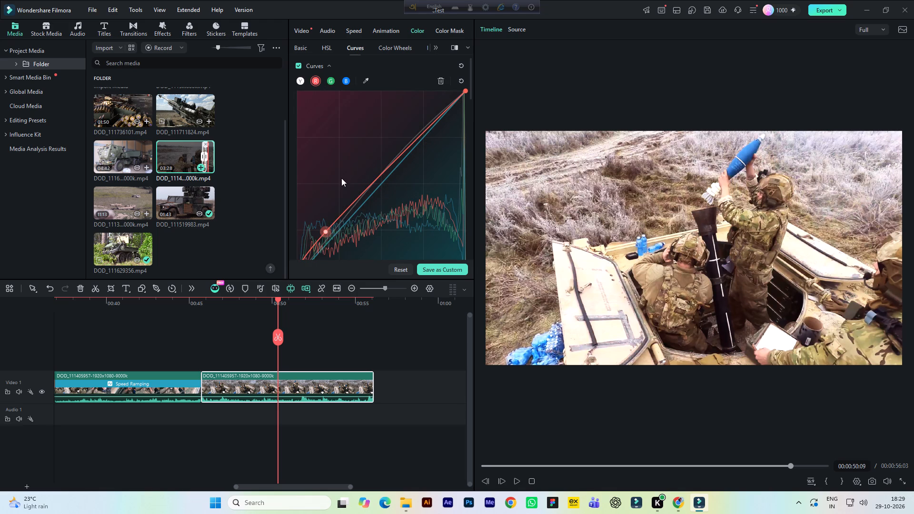
Shift the clip's first colour wheel toward yellow-orange and raise its brightness, giving red 0.38, green 0.41 and blue -0.03.
{"action": "left_click", "coordinate": [397, 45]}
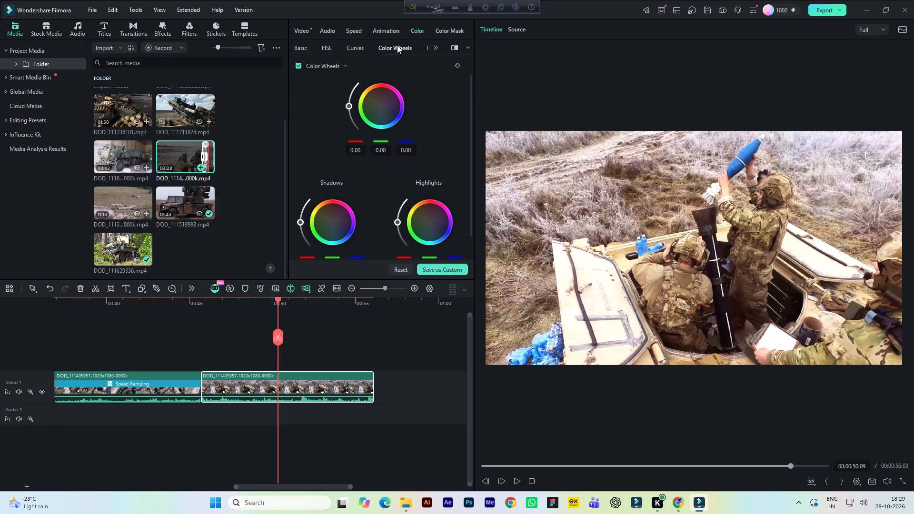
{"action": "left_click", "coordinate": [387, 108]}
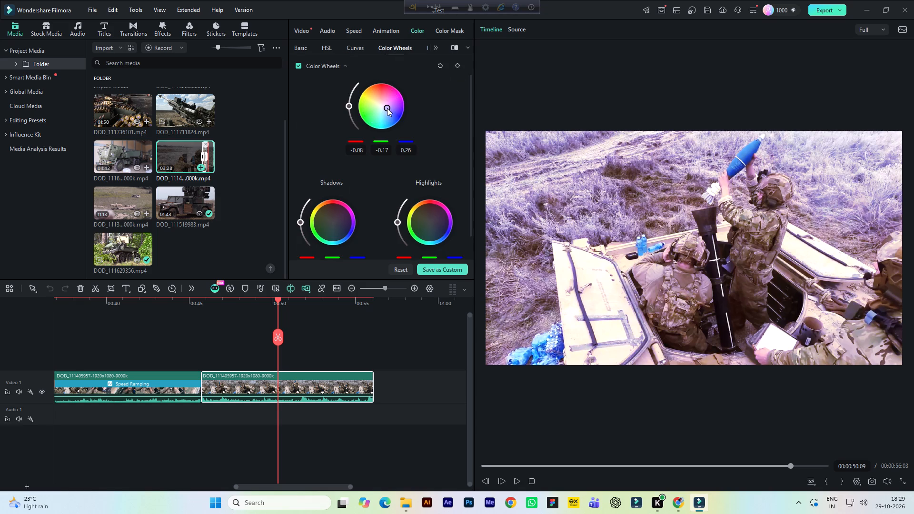
{"action": "left_click", "coordinate": [380, 104]}
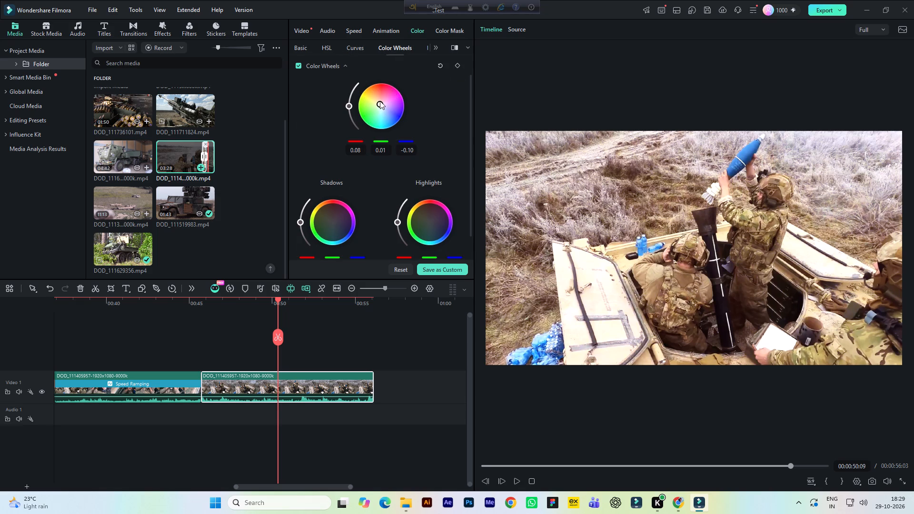
{"action": "left_click", "coordinate": [376, 99]}
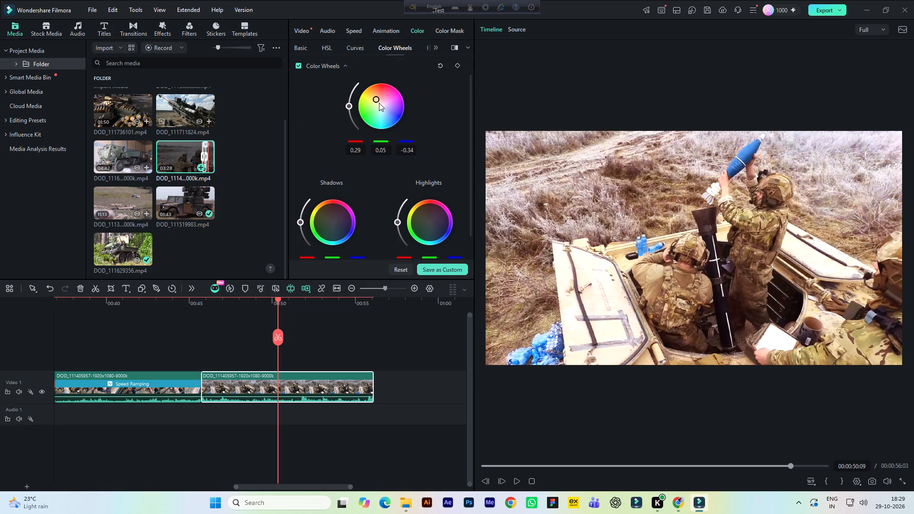
{"action": "left_click", "coordinate": [380, 103]}
{"action": "left_click", "coordinate": [376, 103]}
{"action": "left_click_drag", "start_coordinate": [349, 106], "coordinate": [350, 100]}
Tint the clip's Shadows colour wheel very slightly toward red and raise the shadows' brightness a little.
{"action": "left_click", "coordinate": [329, 221]}
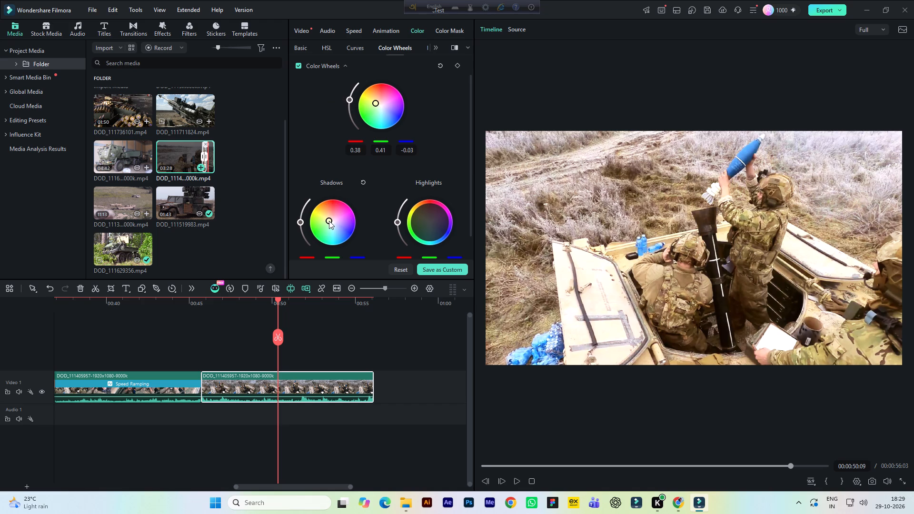
{"action": "left_click", "coordinate": [335, 221]}
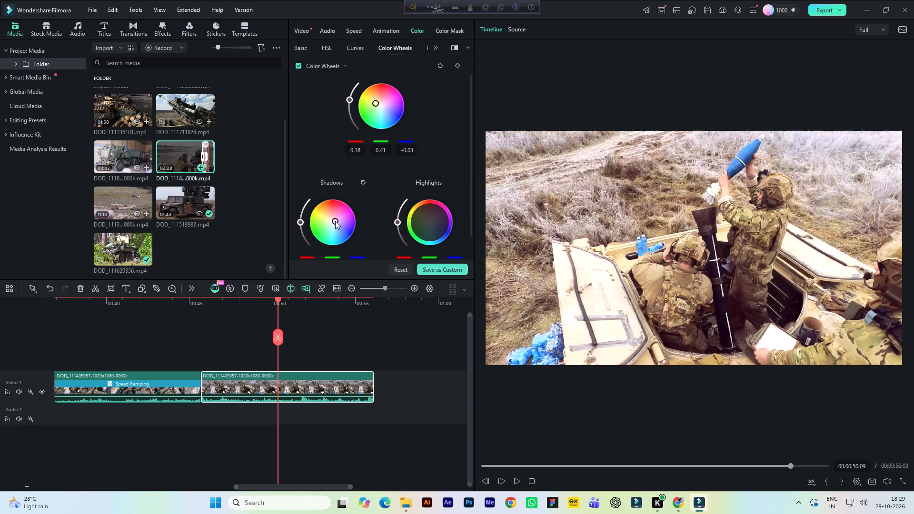
{"action": "left_click", "coordinate": [332, 220]}
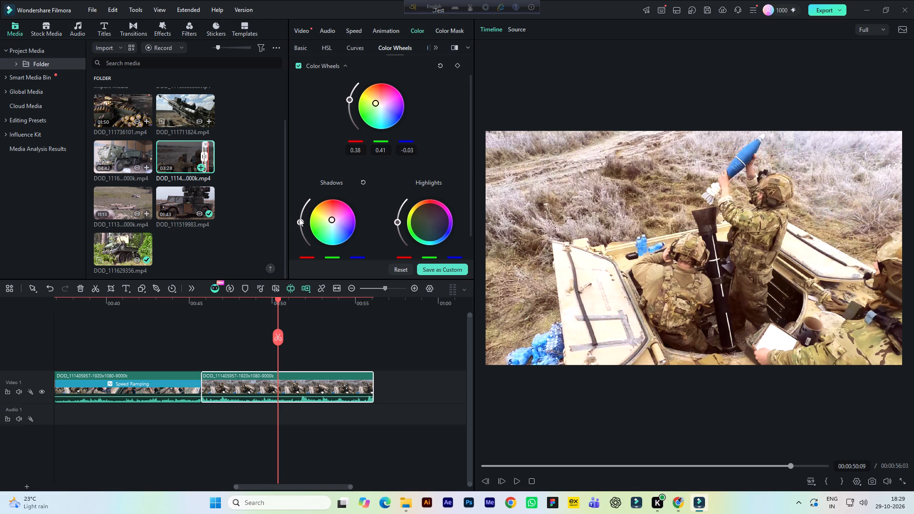
{"action": "left_click", "coordinate": [300, 219]}
Set the clip's Highlights colour wheel close to neutral, raise the highlights' brightness slightly, and play back the graded clip.
{"action": "left_click", "coordinate": [427, 222]}
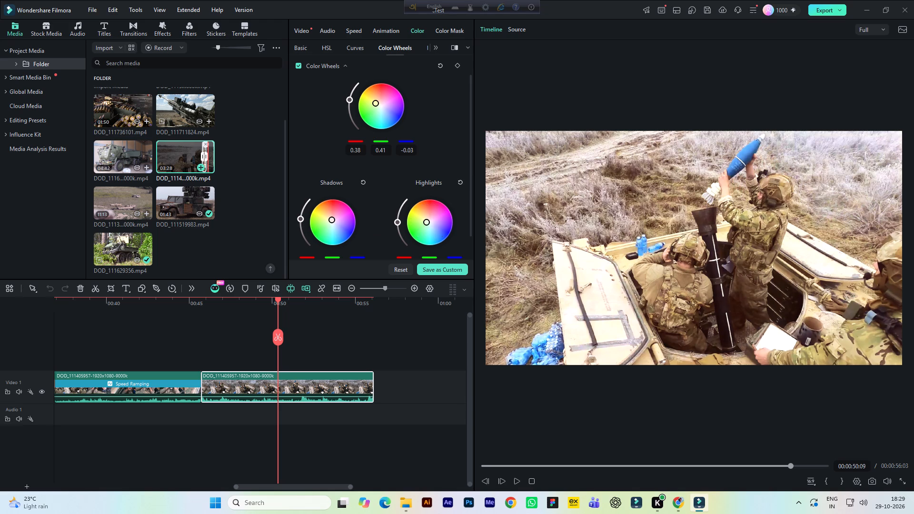
{"action": "left_click", "coordinate": [427, 219]}
{"action": "left_click", "coordinate": [430, 223]}
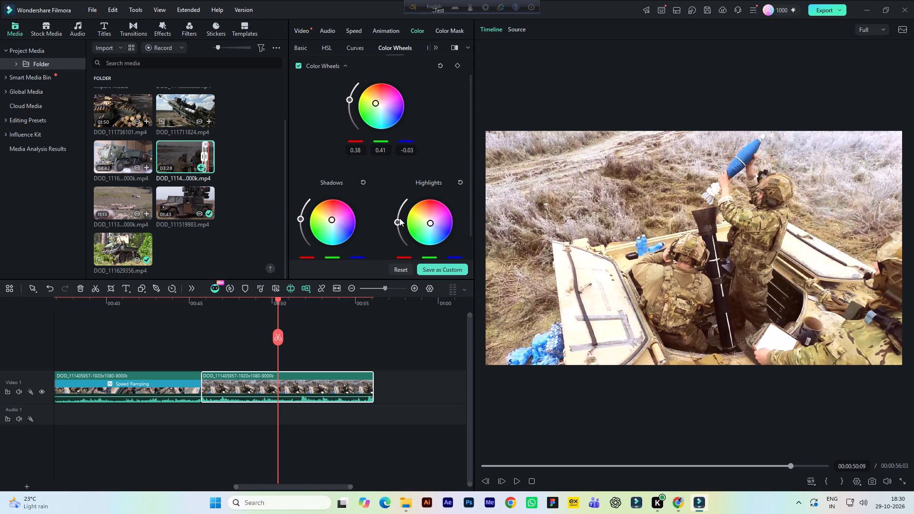
{"action": "left_click", "coordinate": [398, 219]}
{"action": "left_click", "coordinate": [252, 302]}
{"action": "key", "text": "space"}
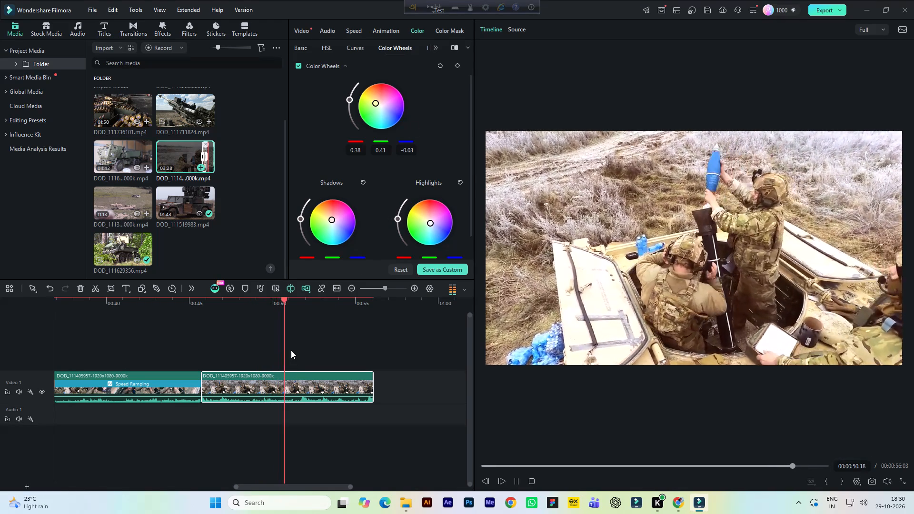
{"action": "key", "text": "space"}
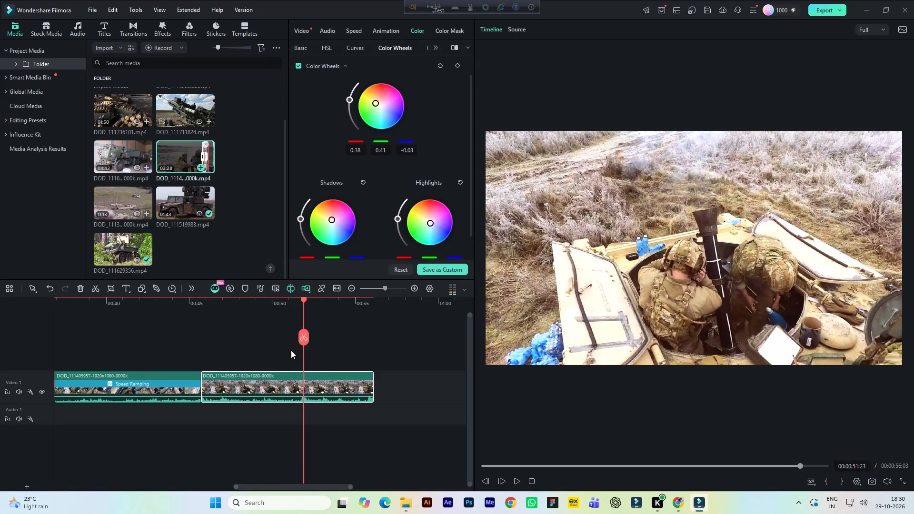
Apply the Hero speed ramping preset to the second mortar clip and play it back on the timeline.
{"action": "left_click", "coordinate": [349, 29]}
{"action": "left_click", "coordinate": [359, 50]}
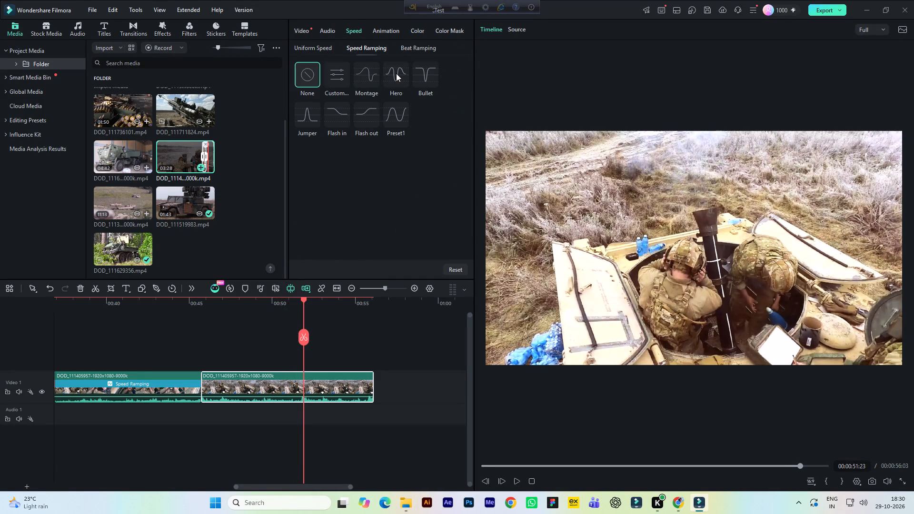
{"action": "left_click", "coordinate": [396, 73]}
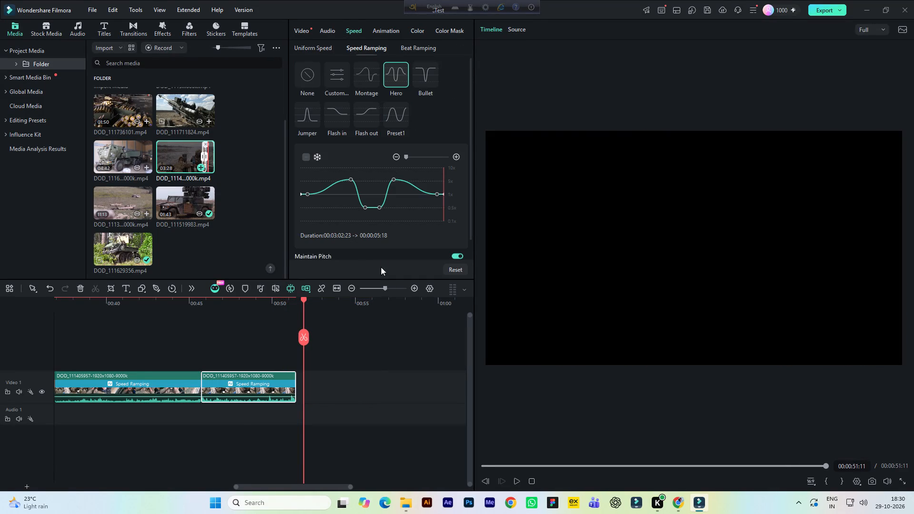
{"action": "left_click", "coordinate": [189, 301]}
{"action": "key", "text": "space"}
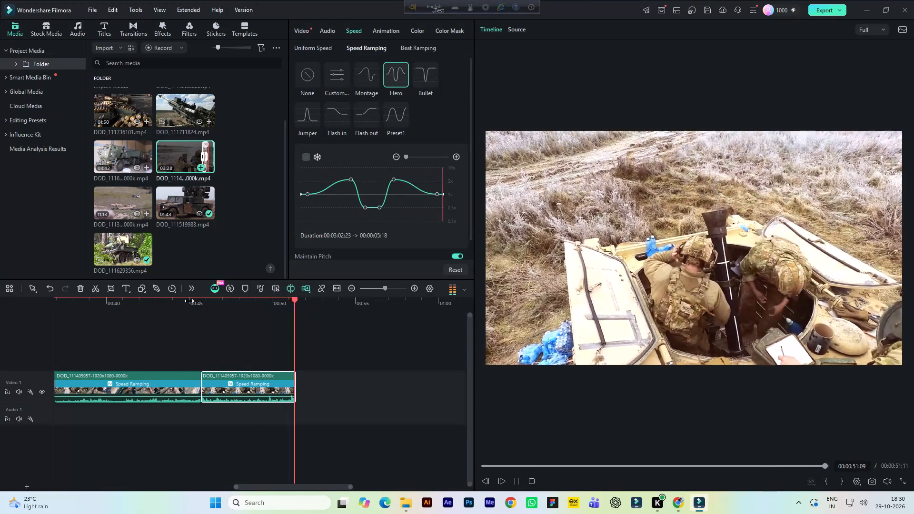
{"action": "key", "text": "space"}
{"action": "left_click", "coordinate": [267, 297]}
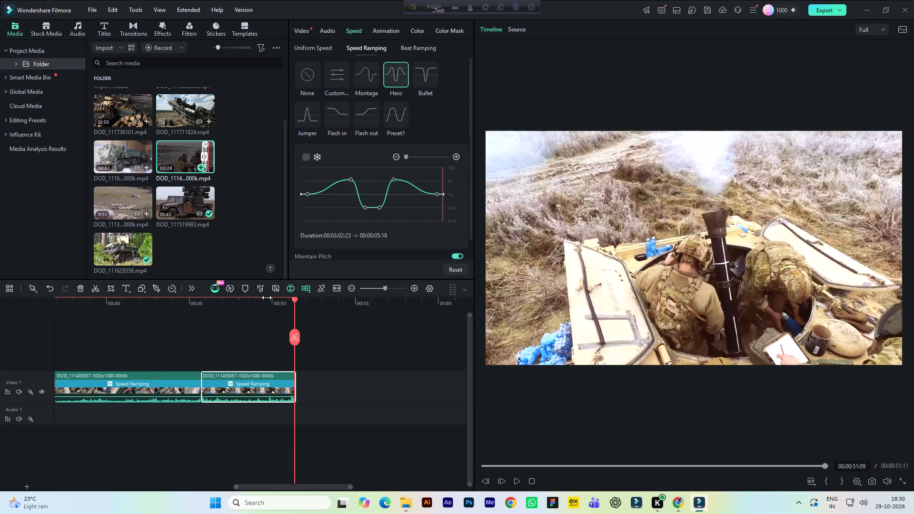
{"action": "left_click", "coordinate": [242, 300]}
{"action": "key", "text": "space"}
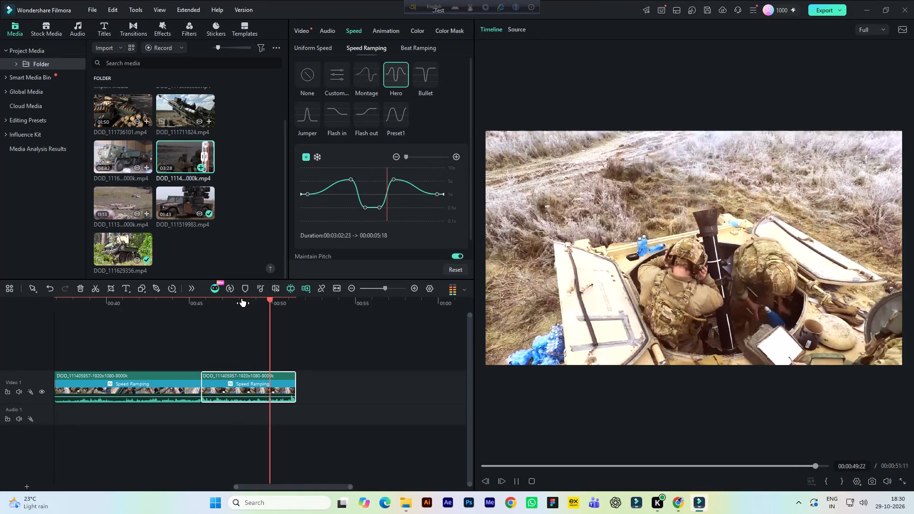
Stop the timeline playback and skim the mortar source clip beyond its marked range for further usable shots.
{"action": "key", "text": "space"}
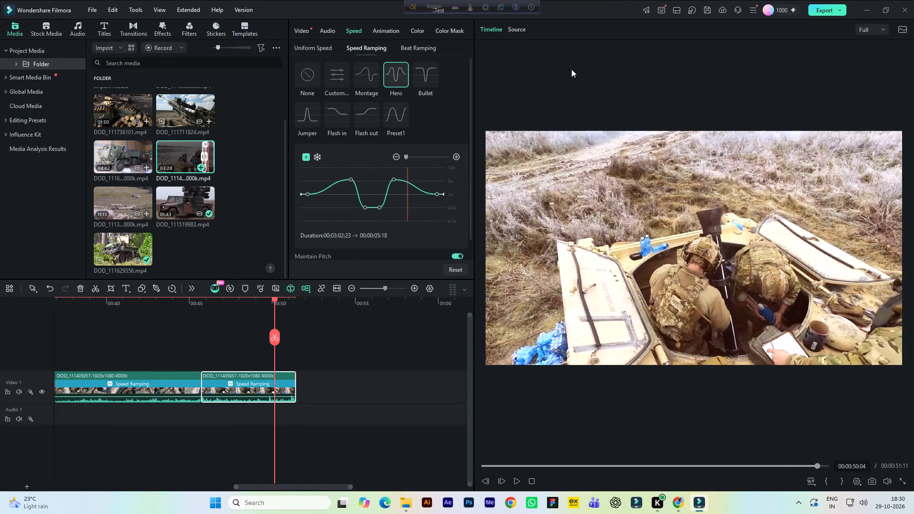
{"action": "left_click", "coordinate": [517, 30]}
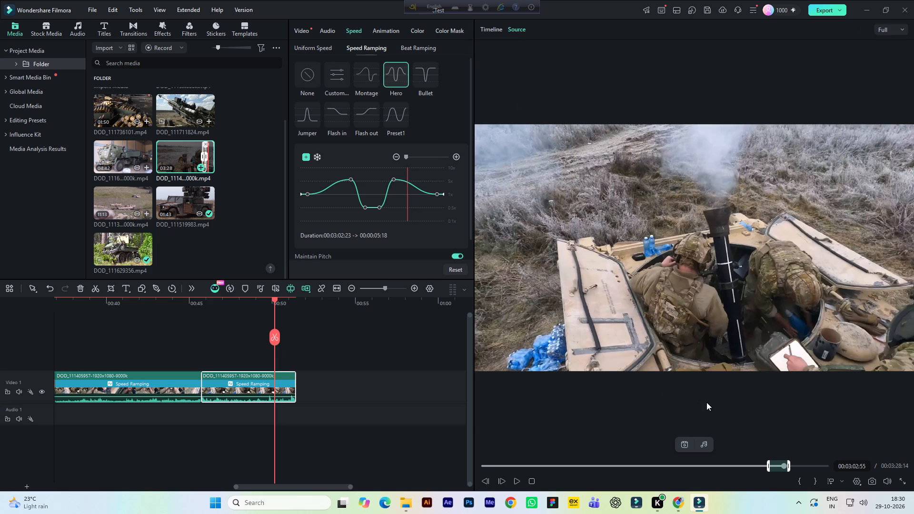
{"action": "key", "text": "space"}
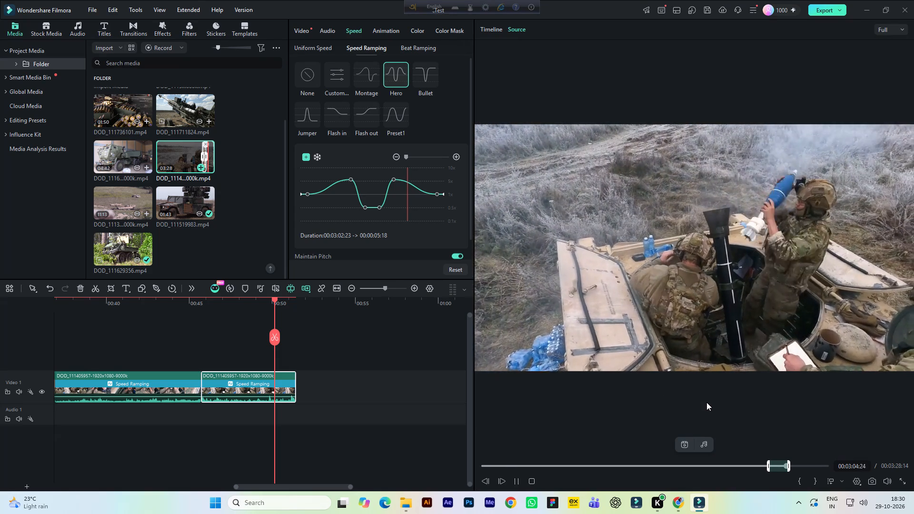
{"action": "left_click", "coordinate": [796, 467]}
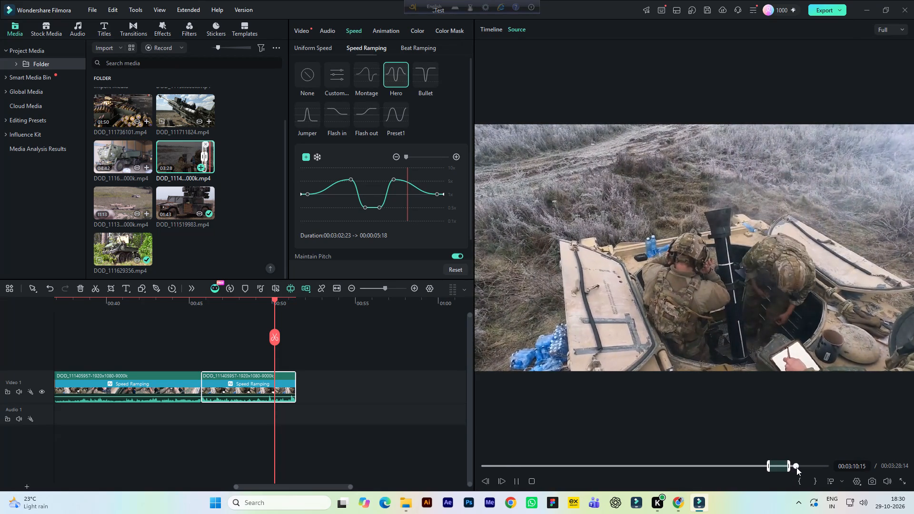
{"action": "left_click", "coordinate": [801, 465]}
{"action": "left_click", "coordinate": [805, 465]}
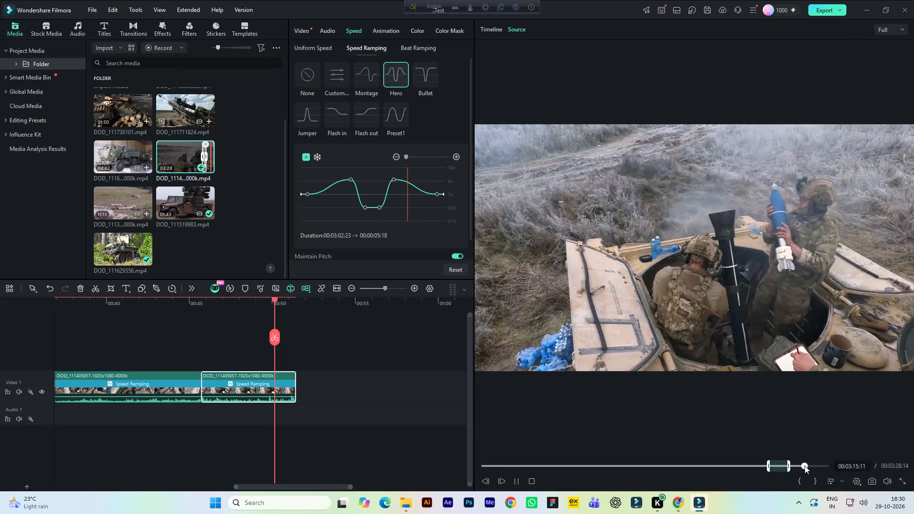
{"action": "left_click", "coordinate": [814, 465]}
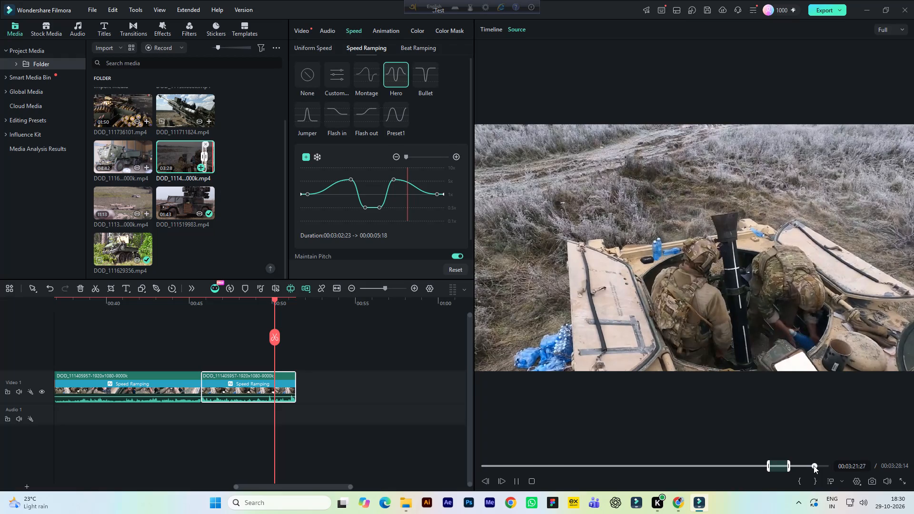
{"action": "key", "text": "space"}
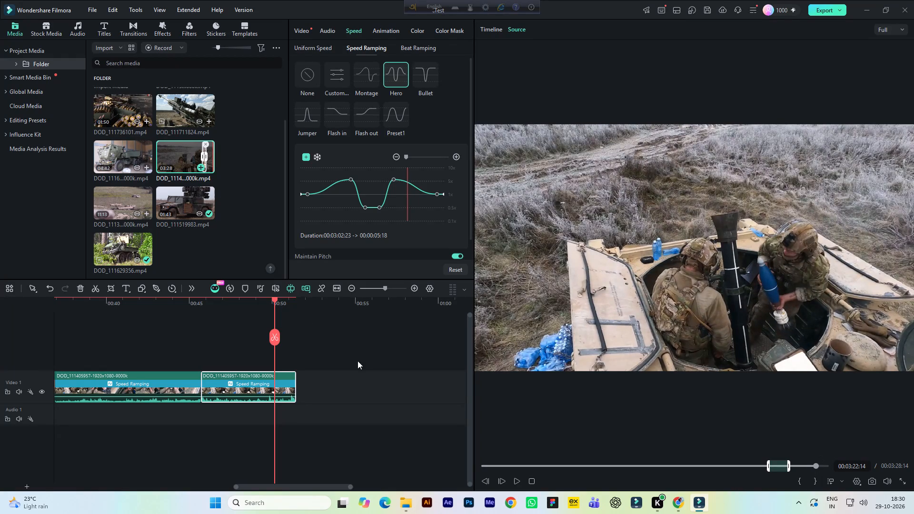
Preview the 11:13 armoured vehicle clip briefly, then skim the first part of the 04:42 rocket-launcher truck clip for usable shots.
{"action": "left_click", "coordinate": [124, 208]}
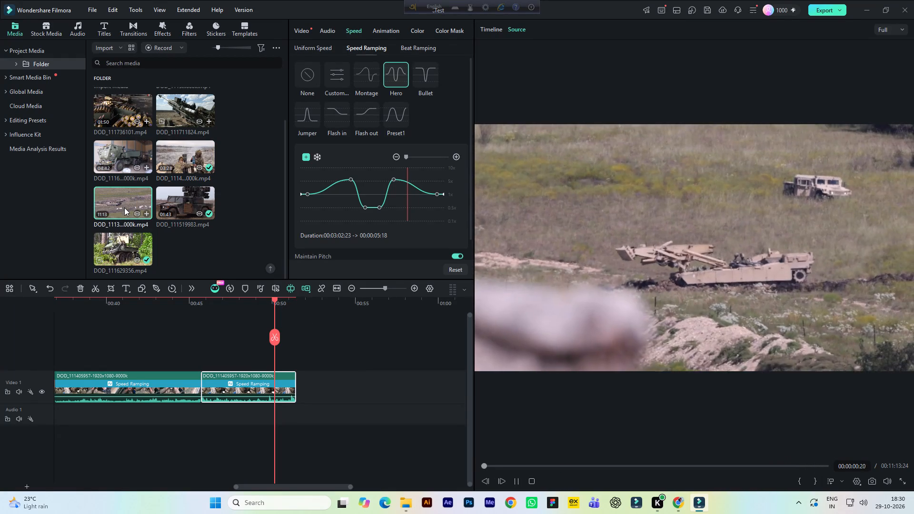
{"action": "left_click", "coordinate": [123, 163]}
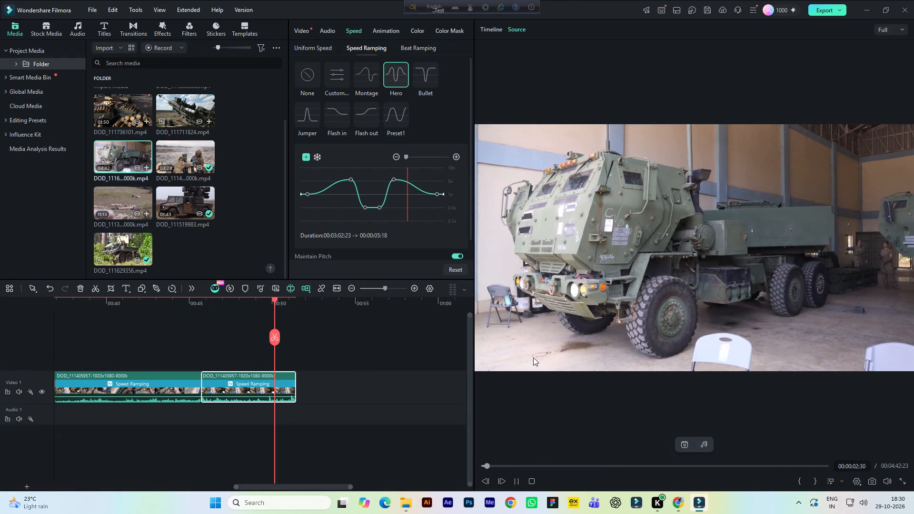
{"action": "left_click", "coordinate": [491, 465]}
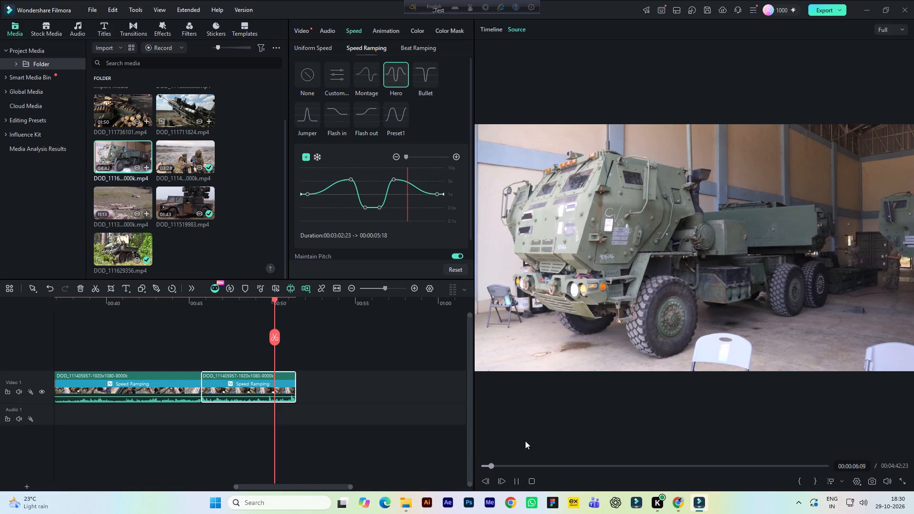
{"action": "left_click", "coordinate": [499, 465]}
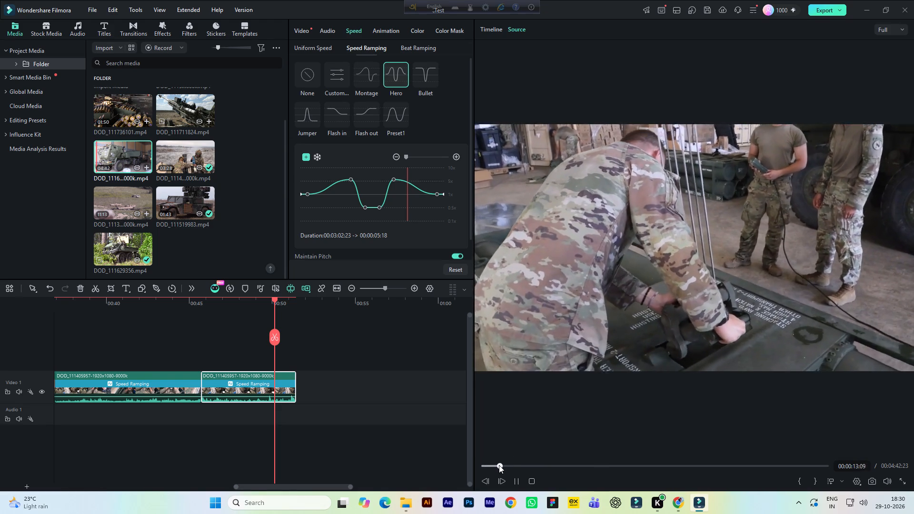
{"action": "left_click", "coordinate": [515, 465]}
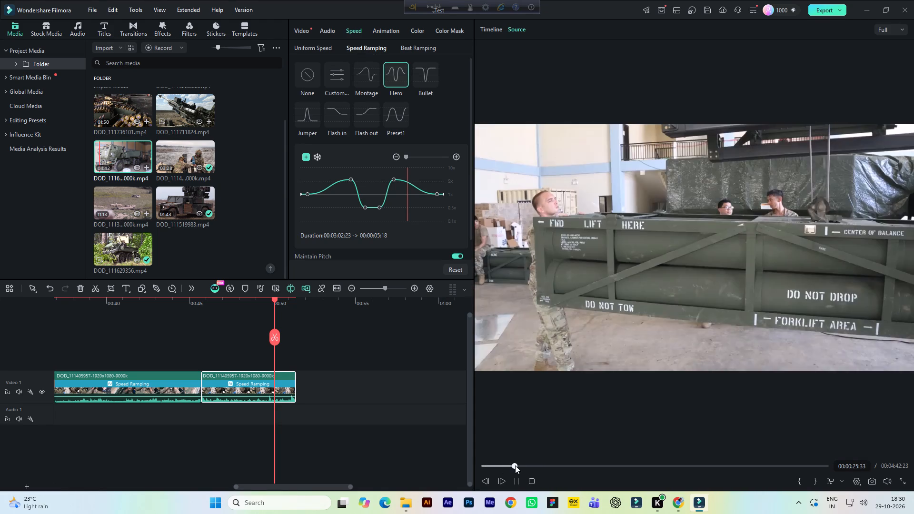
{"action": "left_click", "coordinate": [523, 465]}
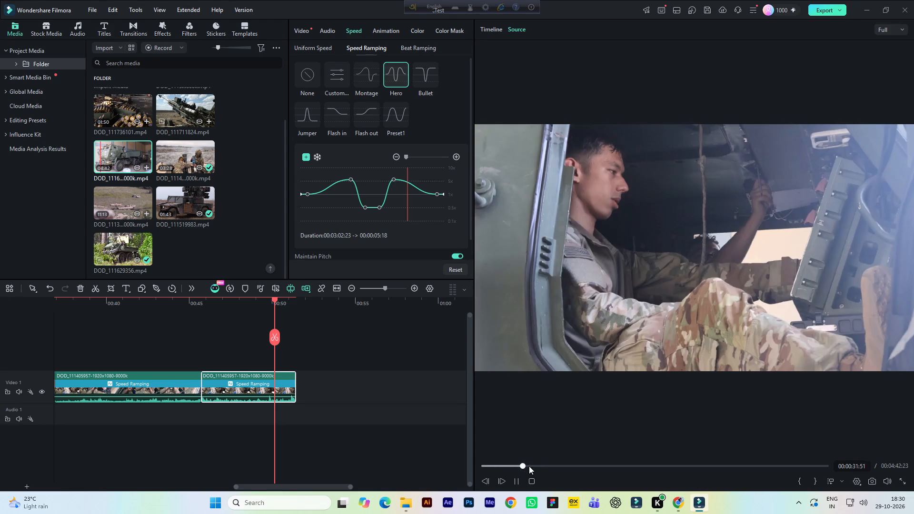
{"action": "left_click", "coordinate": [528, 464]}
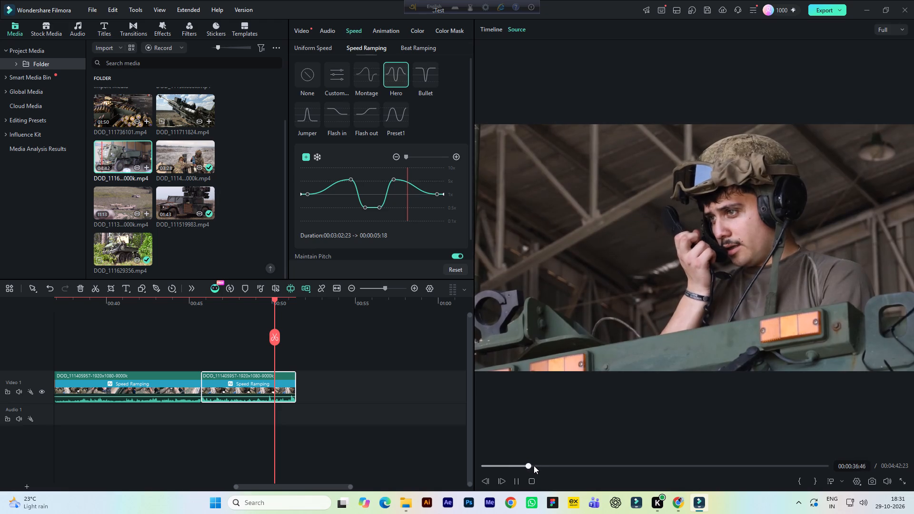
{"action": "left_click", "coordinate": [533, 465]}
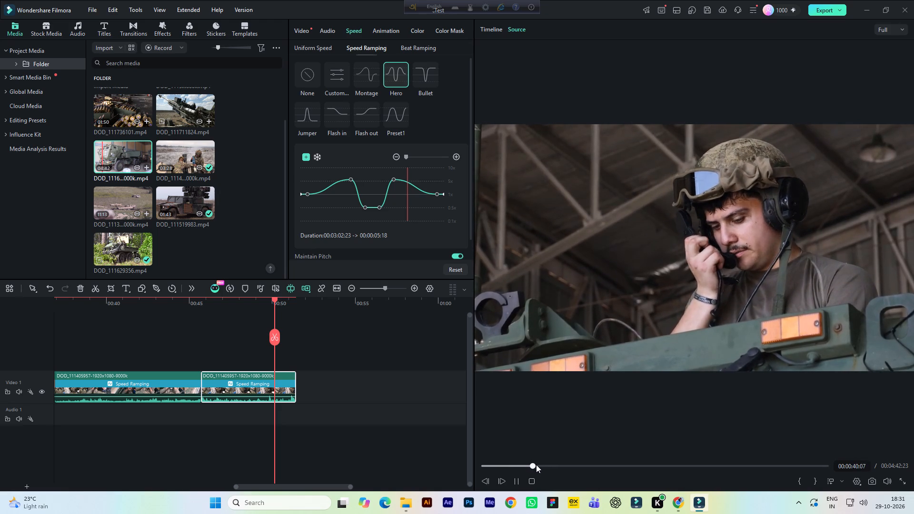
{"action": "left_click", "coordinate": [536, 465]}
{"action": "left_click", "coordinate": [541, 465]}
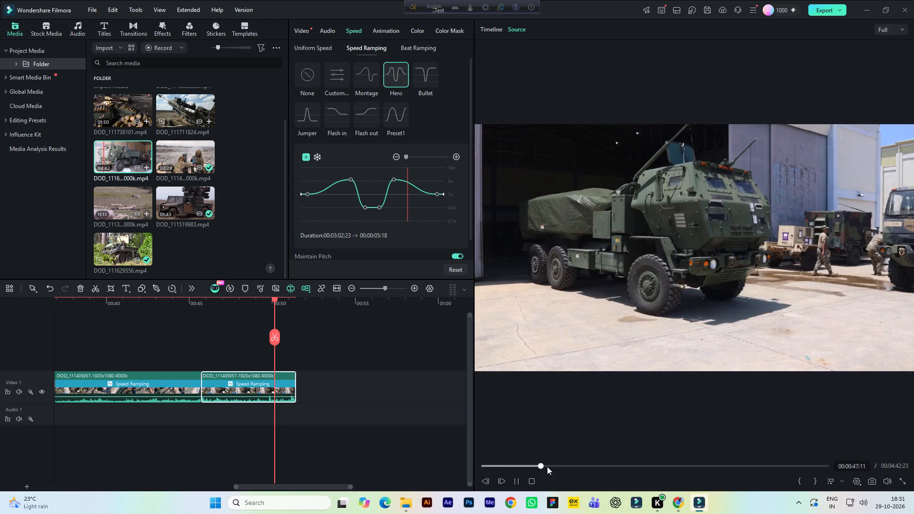
{"action": "left_click", "coordinate": [547, 466]}
{"action": "left_click", "coordinate": [552, 465]}
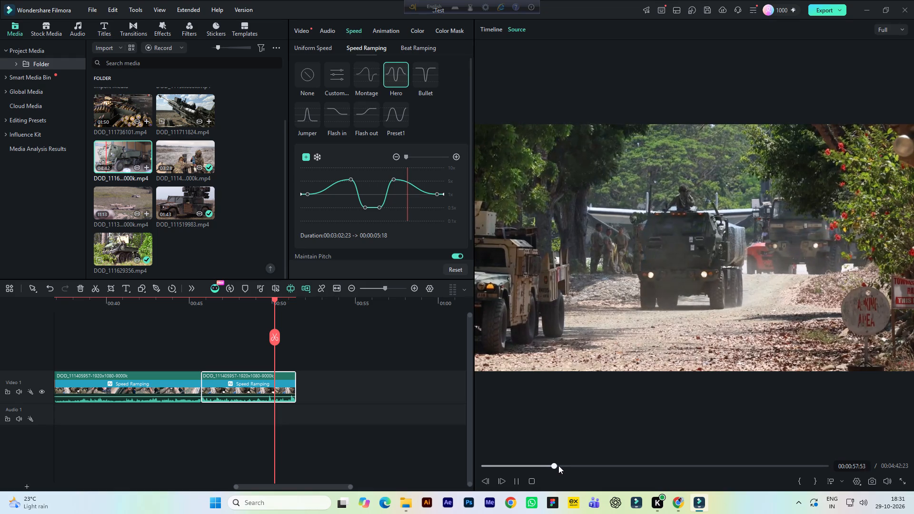
{"action": "left_click", "coordinate": [558, 465]}
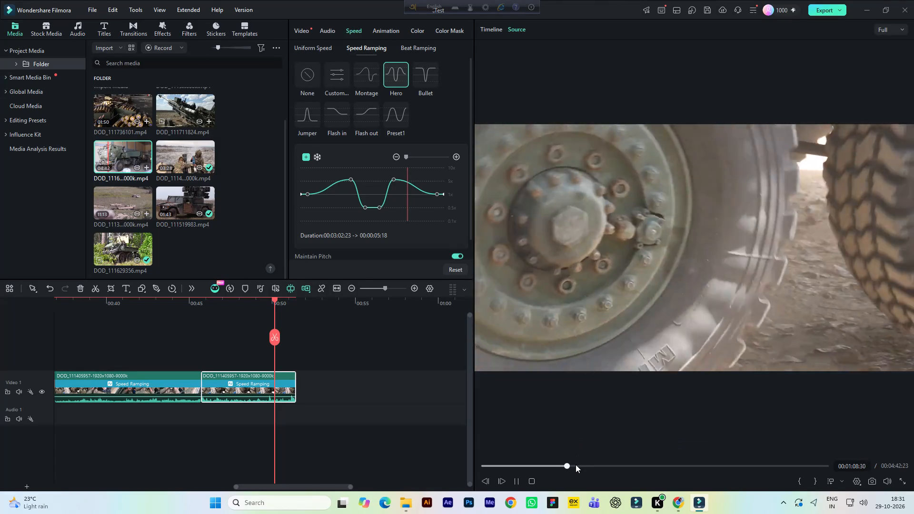
{"action": "left_click", "coordinate": [574, 466]}
{"action": "left_click", "coordinate": [579, 465]}
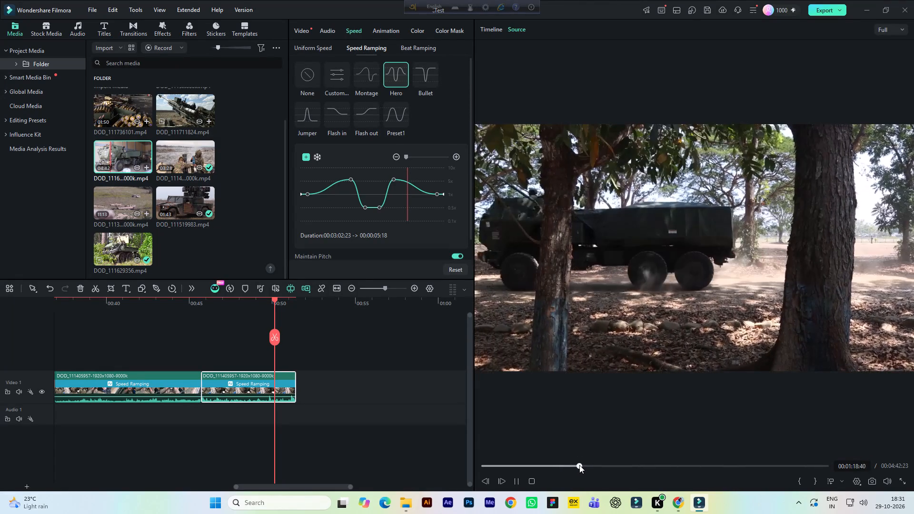
{"action": "left_click", "coordinate": [585, 465]}
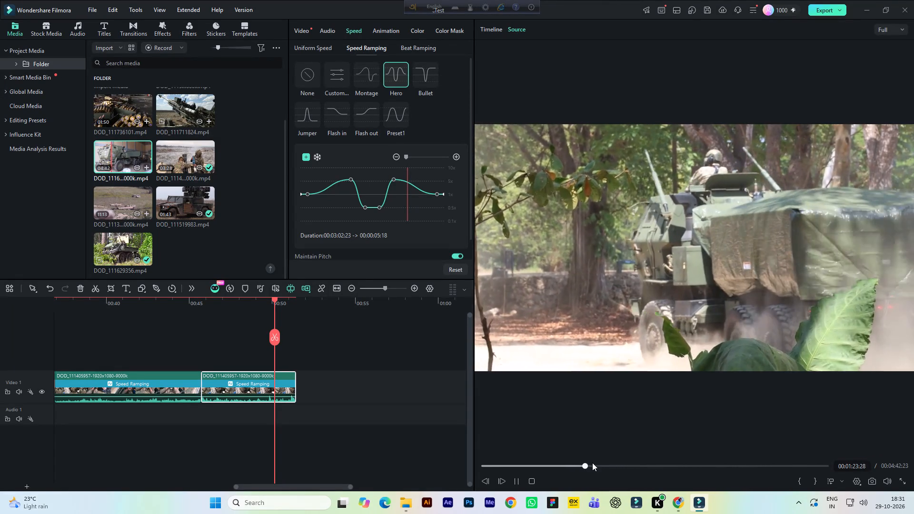
{"action": "left_click", "coordinate": [590, 466]}
{"action": "left_click", "coordinate": [596, 465]}
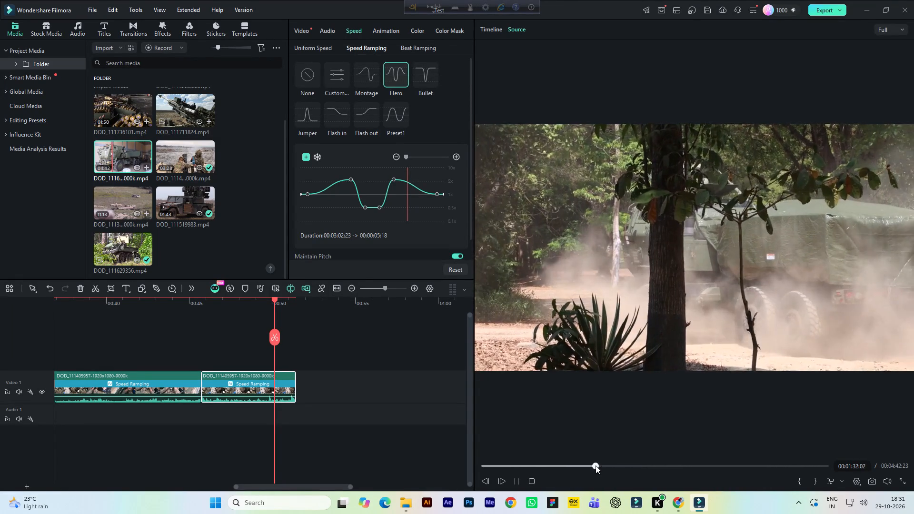
{"action": "left_click", "coordinate": [601, 465]}
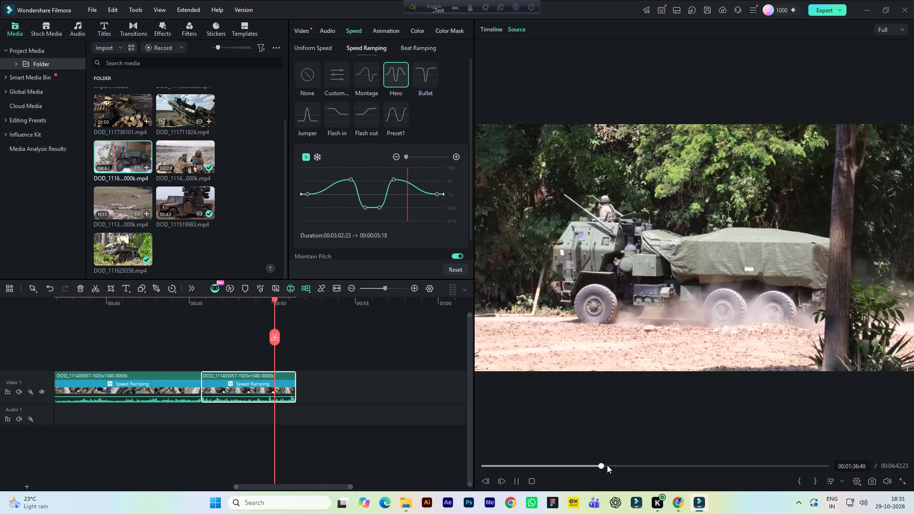
{"action": "left_click", "coordinate": [607, 465]}
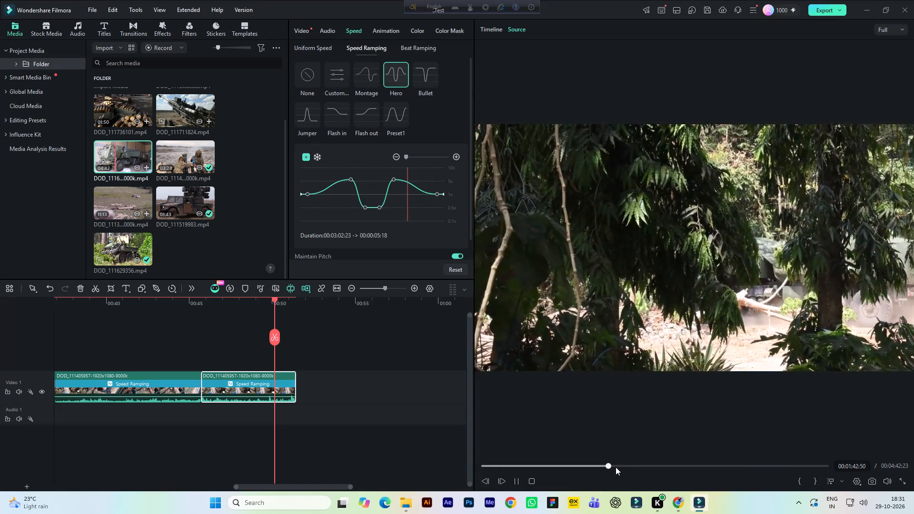
{"action": "left_click", "coordinate": [616, 467]}
{"action": "left_click", "coordinate": [621, 465]}
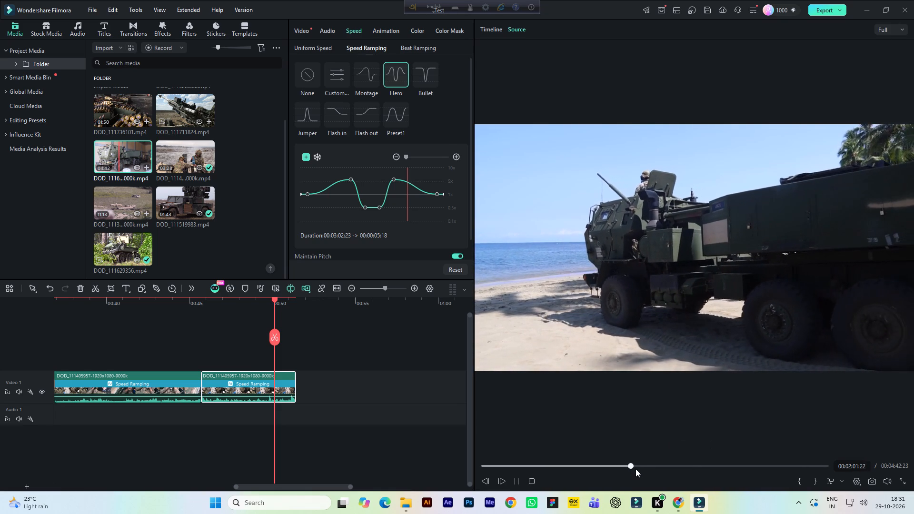
Skim the rest of the 04:42 rocket-launcher truck clip, from the beach driving shots to the launches near its end, for usable shots.
{"action": "left_click", "coordinate": [635, 467]}
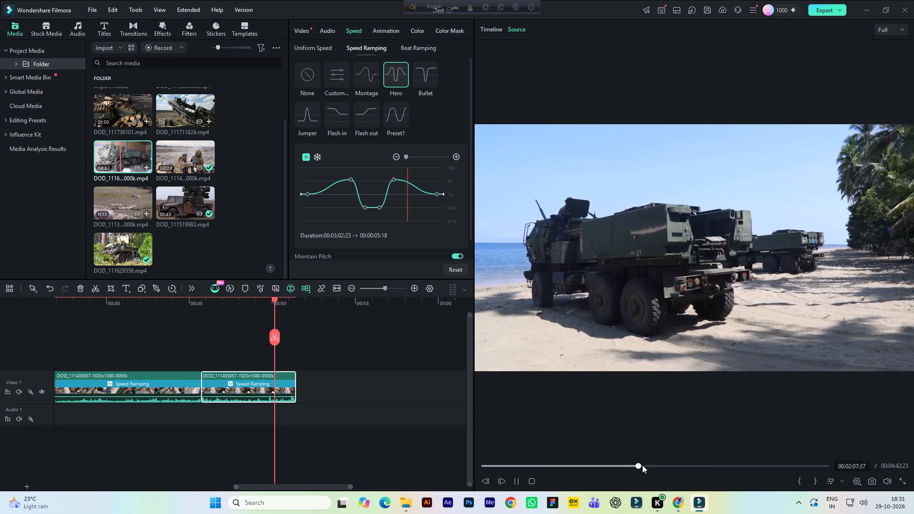
{"action": "left_click", "coordinate": [644, 465]}
{"action": "left_click", "coordinate": [650, 465]}
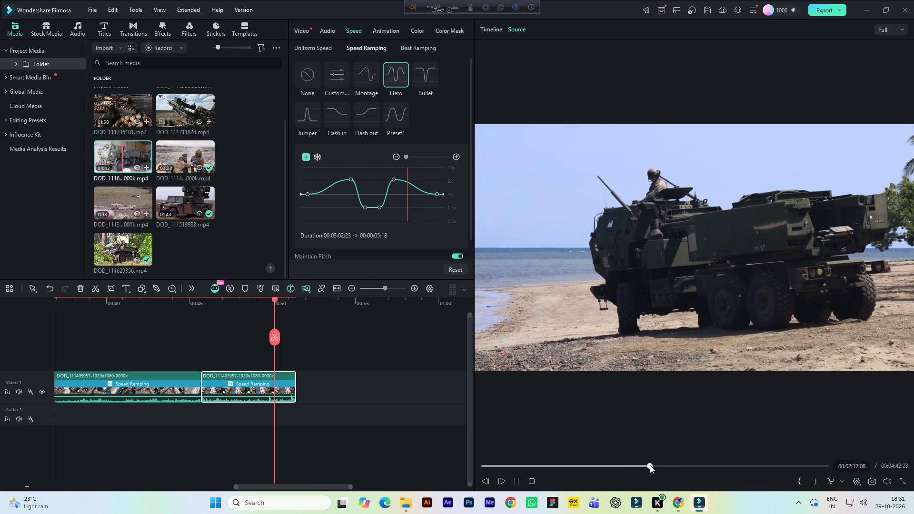
{"action": "left_click", "coordinate": [656, 466]}
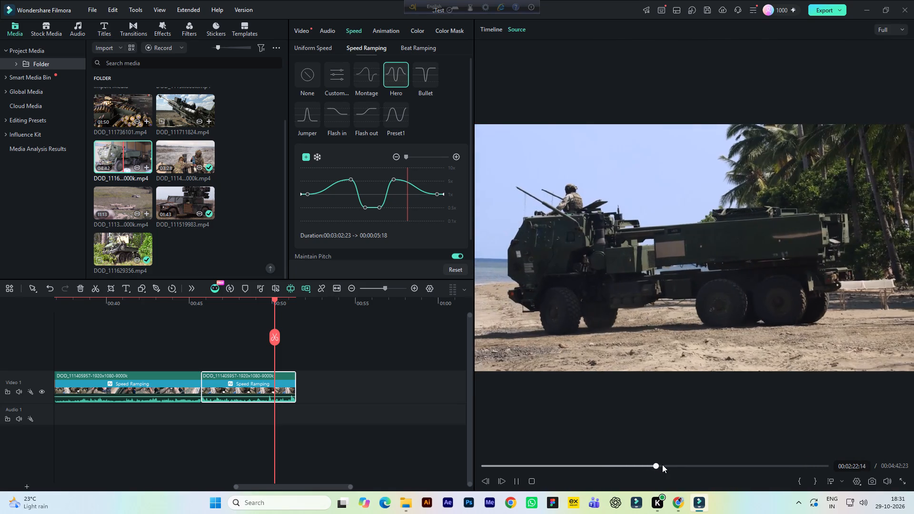
{"action": "left_click", "coordinate": [662, 465]}
{"action": "left_click", "coordinate": [671, 465]}
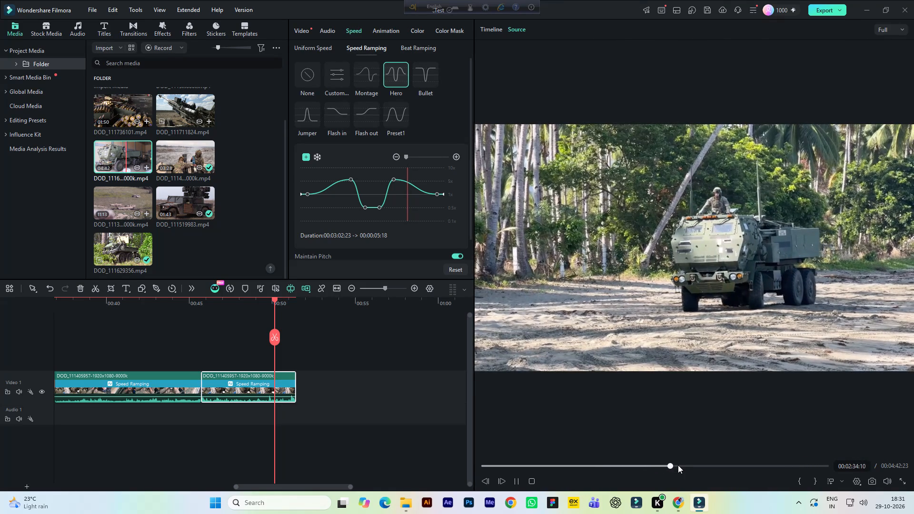
{"action": "left_click", "coordinate": [678, 465]}
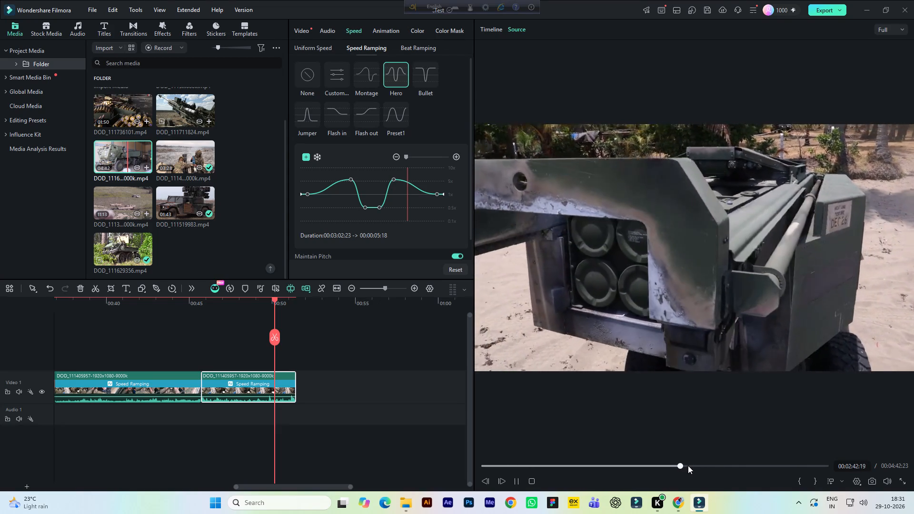
{"action": "left_click", "coordinate": [688, 465]}
{"action": "left_click", "coordinate": [697, 466]}
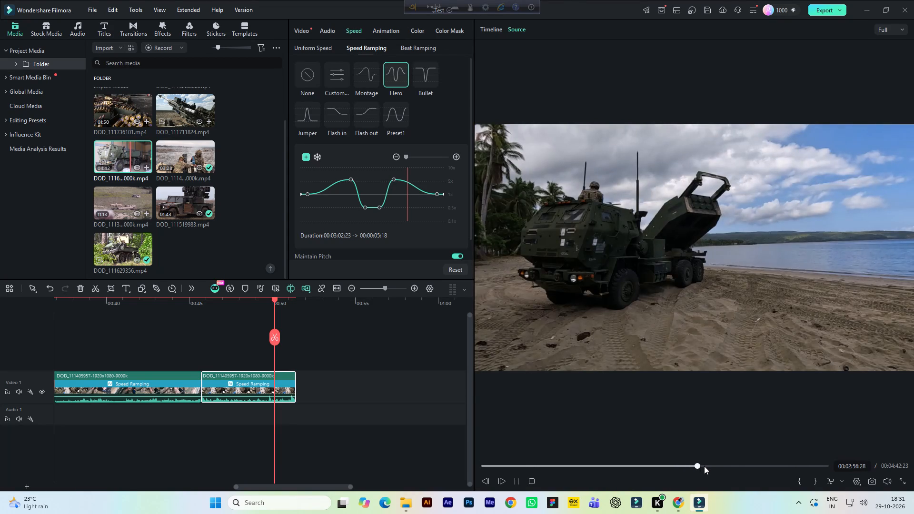
{"action": "left_click", "coordinate": [704, 466]}
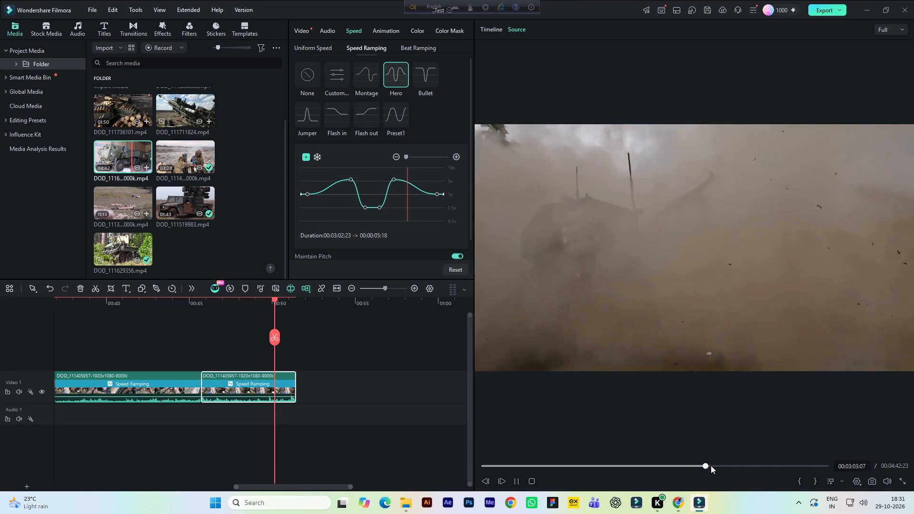
{"action": "left_click", "coordinate": [715, 465]}
{"action": "left_click", "coordinate": [724, 464]}
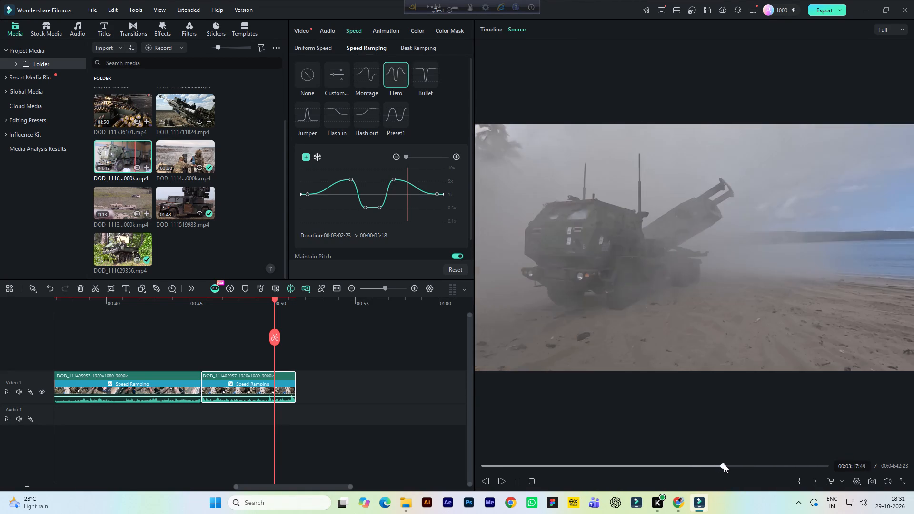
{"action": "left_click", "coordinate": [732, 465]}
{"action": "left_click", "coordinate": [743, 466]}
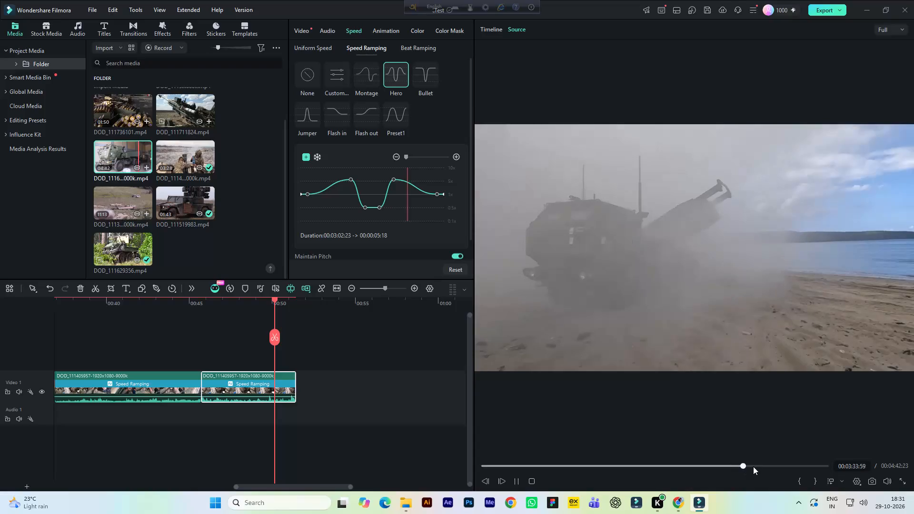
{"action": "left_click", "coordinate": [753, 466]}
{"action": "left_click", "coordinate": [768, 465]}
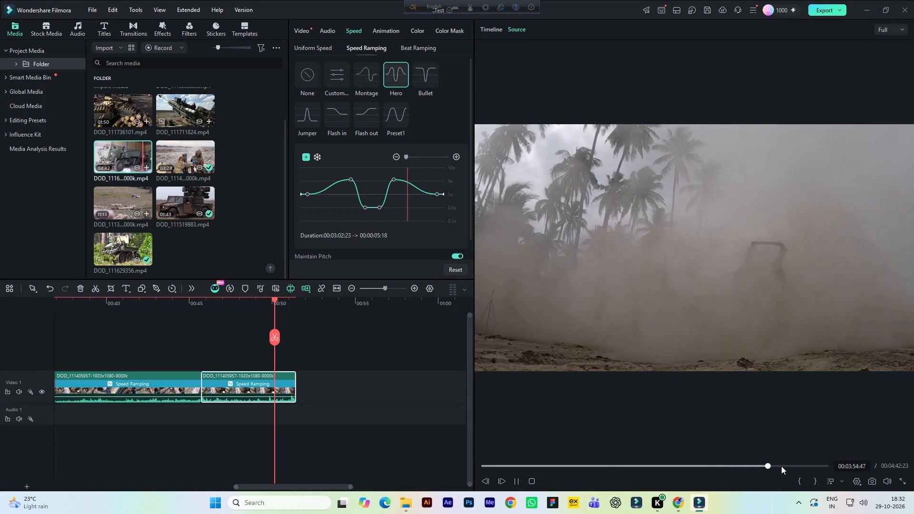
{"action": "left_click", "coordinate": [781, 466]}
{"action": "left_click", "coordinate": [797, 466]}
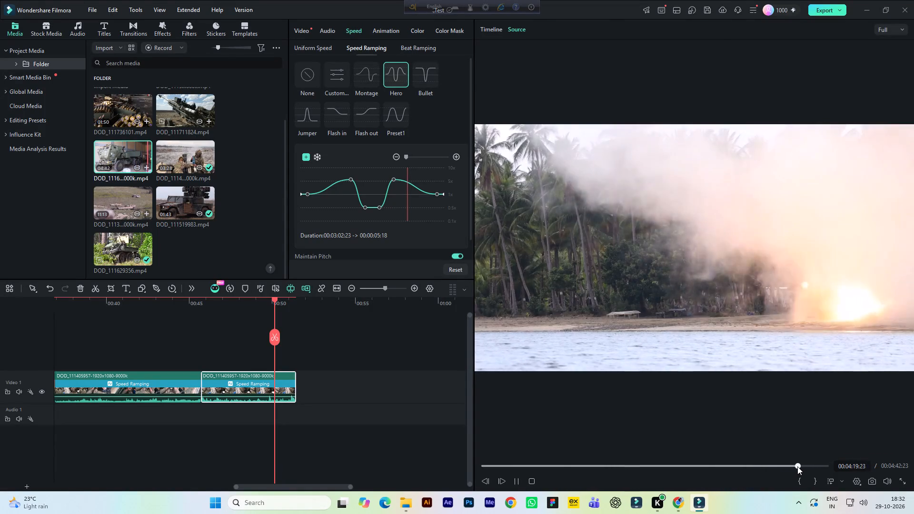
{"action": "left_click", "coordinate": [809, 465]}
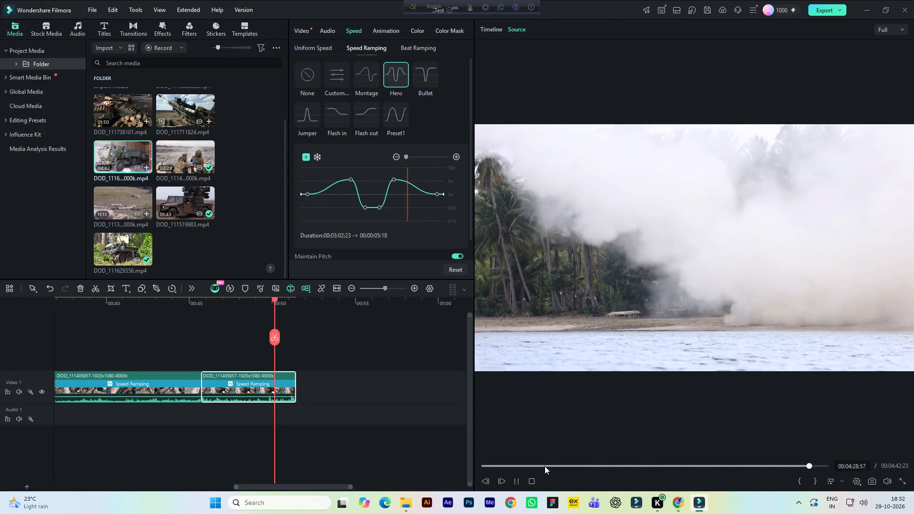
Mark the hangar shot of soldiers rigging the rocket pod in the 04:42 clip, from about 8 s to 00:00:15:06.
{"action": "left_click", "coordinate": [544, 466]}
{"action": "left_click", "coordinate": [505, 470]}
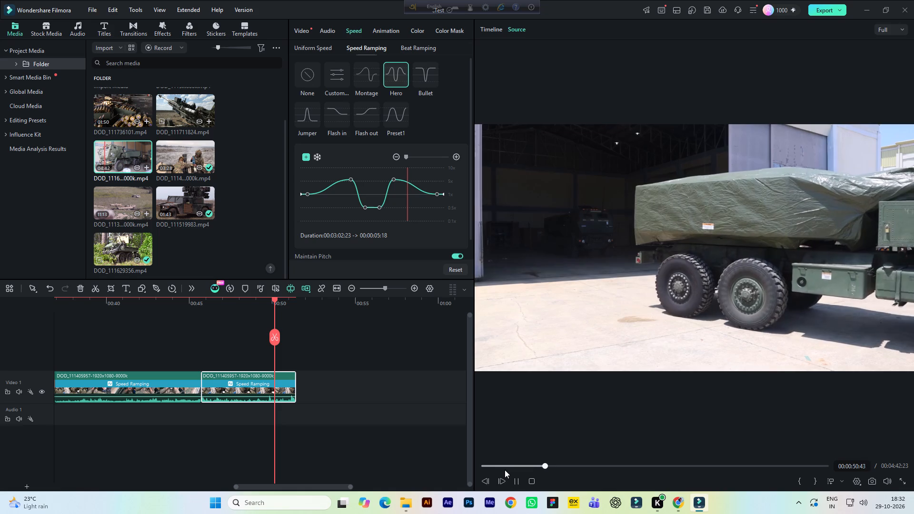
{"action": "left_click", "coordinate": [501, 466]}
{"action": "left_click", "coordinate": [489, 466]}
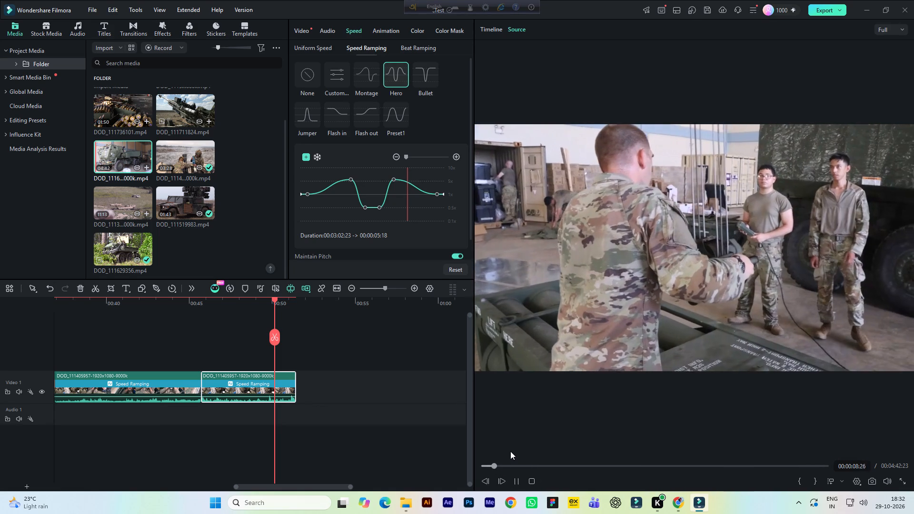
{"action": "key", "text": "space"}
{"action": "left_click", "coordinate": [799, 481]}
{"action": "key", "text": "space"}
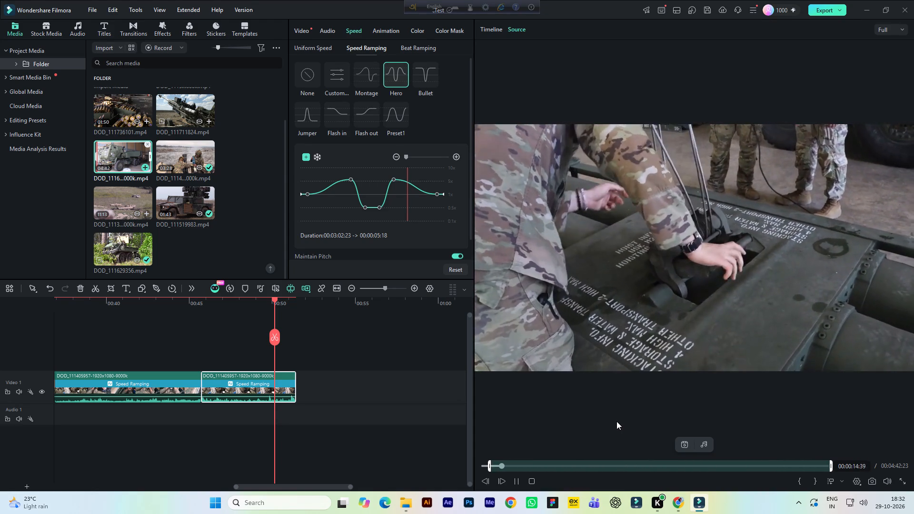
{"action": "key", "text": "space"}
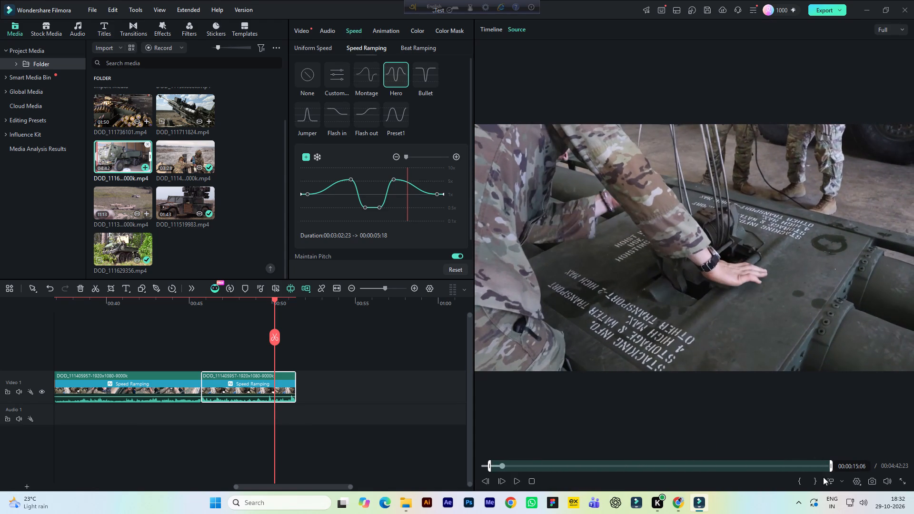
{"action": "left_click", "coordinate": [816, 480]}
Add the marked hangar shot to the end of the Video 1 track, keeping the 1920x1080 25fps project settings, and play it back.
{"action": "left_click_drag", "start_coordinate": [548, 267], "coordinate": [494, 312]}
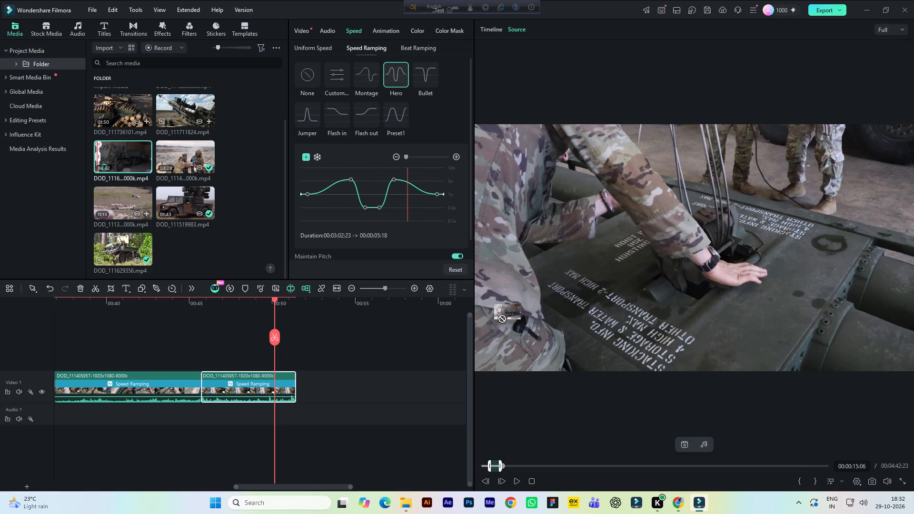
{"action": "left_click_drag", "start_coordinate": [494, 312], "coordinate": [352, 377]}
{"action": "left_click", "coordinate": [513, 274]}
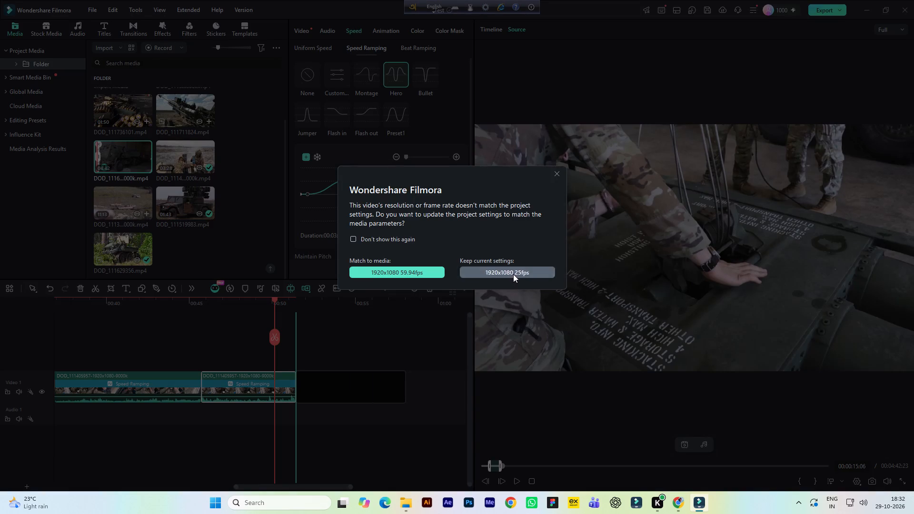
{"action": "left_click_drag", "start_coordinate": [256, 487], "coordinate": [283, 490]}
{"action": "key", "text": "space"}
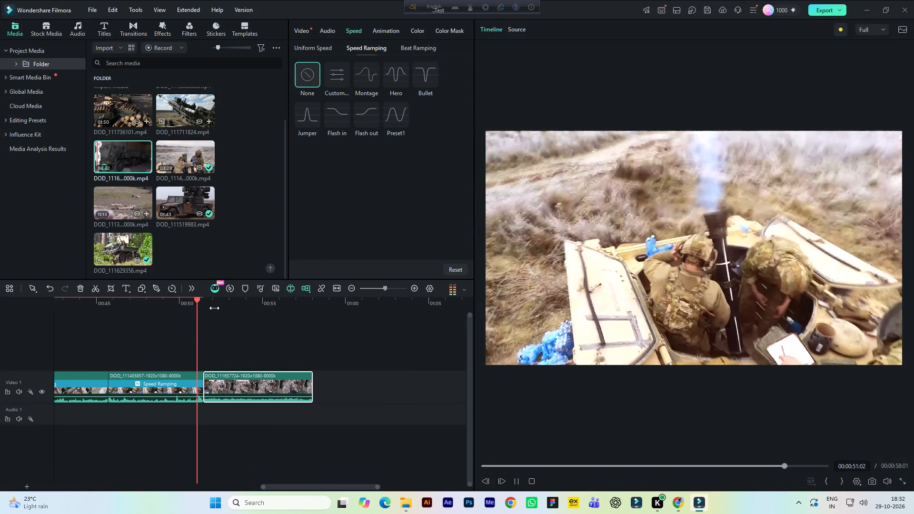
{"action": "key", "text": "space"}
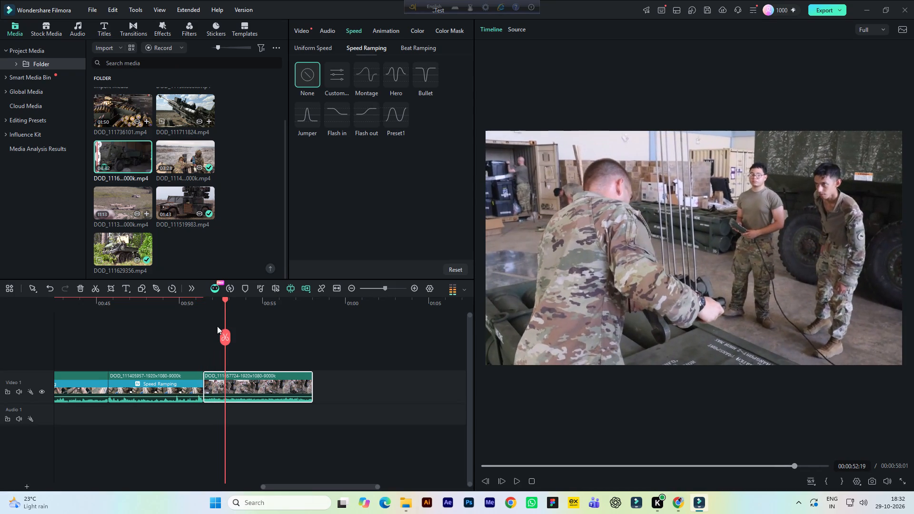
Set the hangar clip's uniform speed to 1.77 and play back the cut into it on the timeline.
{"action": "left_click", "coordinate": [256, 379]}
{"action": "left_click", "coordinate": [316, 50]}
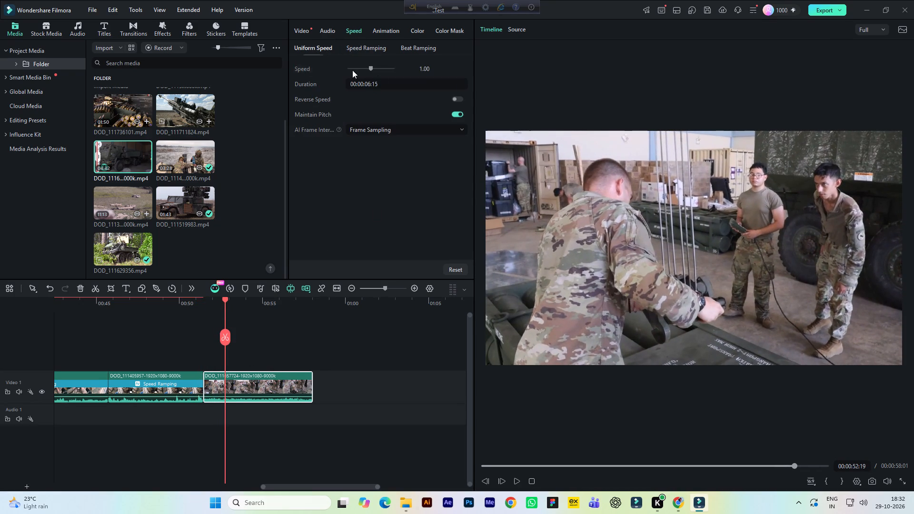
{"action": "left_click", "coordinate": [419, 67]}
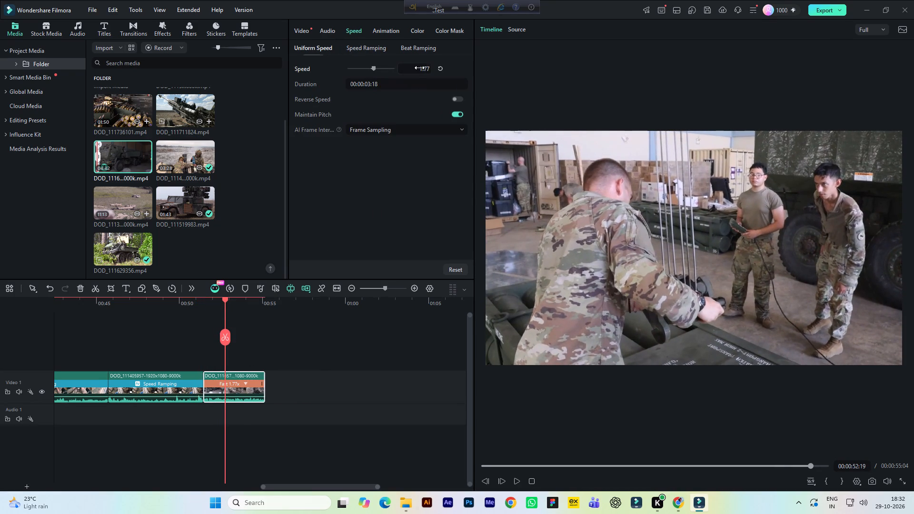
{"action": "left_click", "coordinate": [196, 303]}
{"action": "key", "text": "space"}
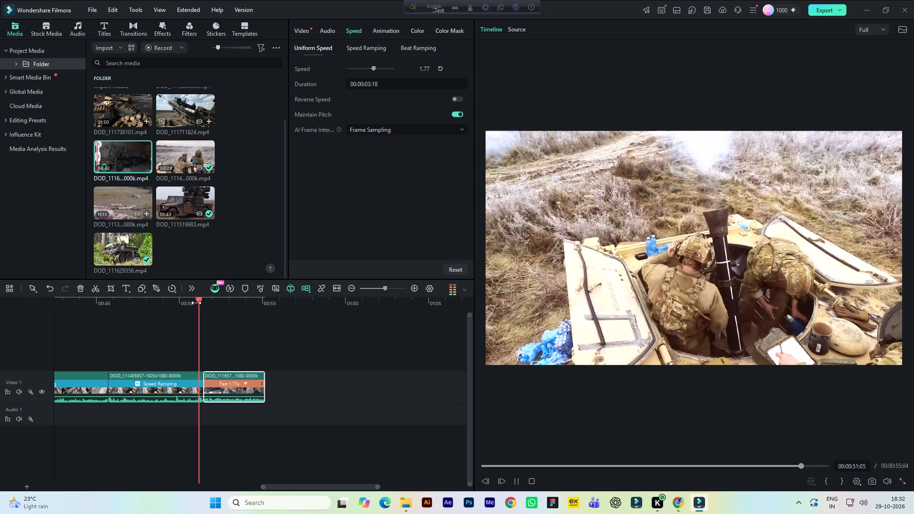
{"action": "key", "text": "space"}
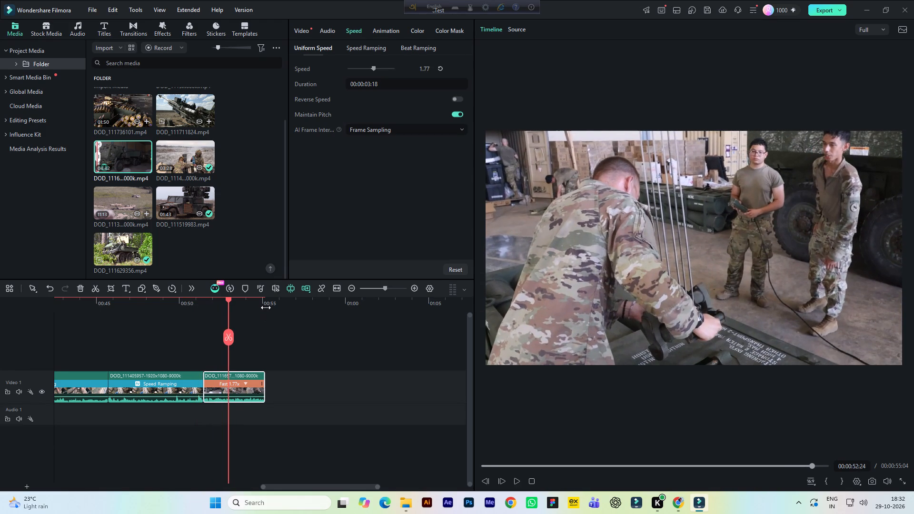
Skim the 04:42 source clip onward from 15 s and mark the in point where the truck leaves the hangar, at 00:00:42:28.
{"action": "left_click", "coordinate": [515, 31]}
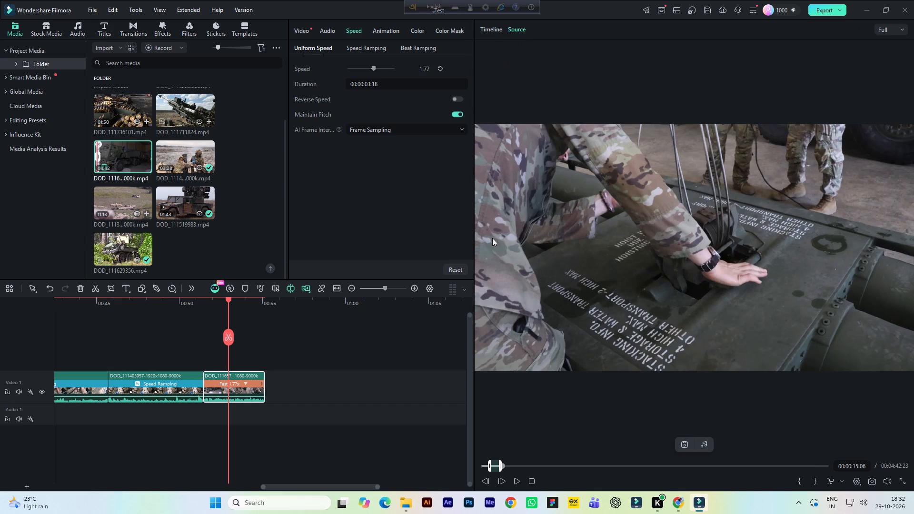
{"action": "key", "text": "space"}
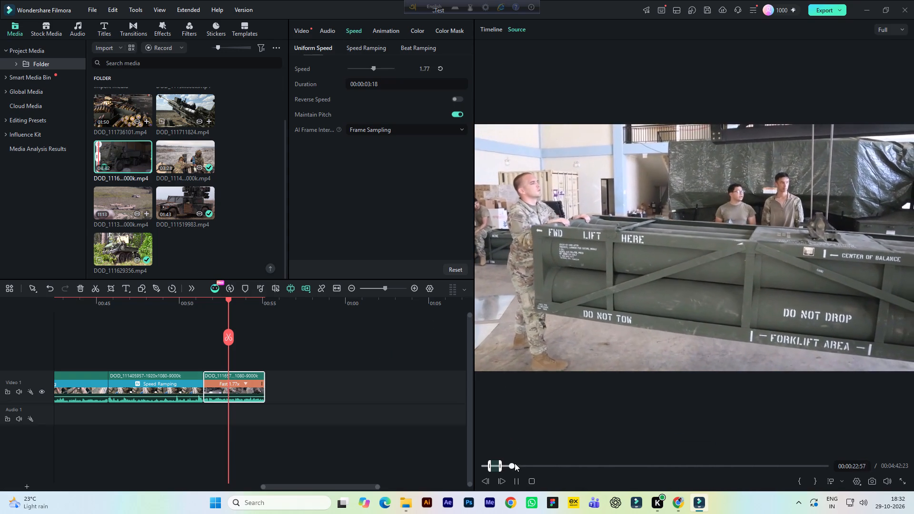
{"action": "left_click", "coordinate": [516, 467]}
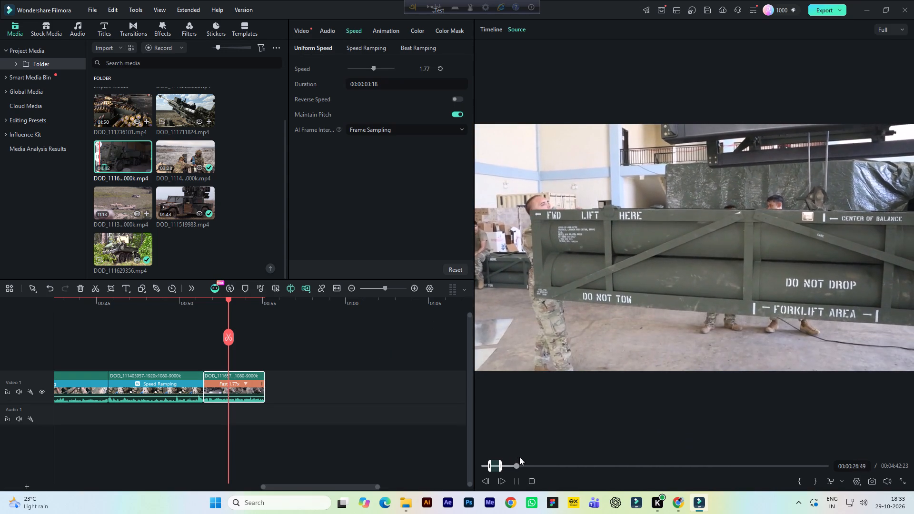
{"action": "left_click", "coordinate": [522, 463]}
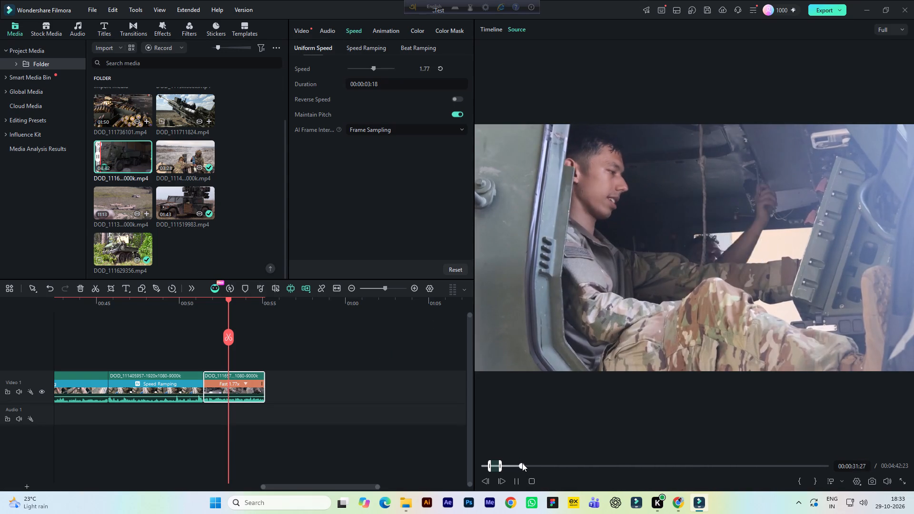
{"action": "left_click", "coordinate": [531, 465]}
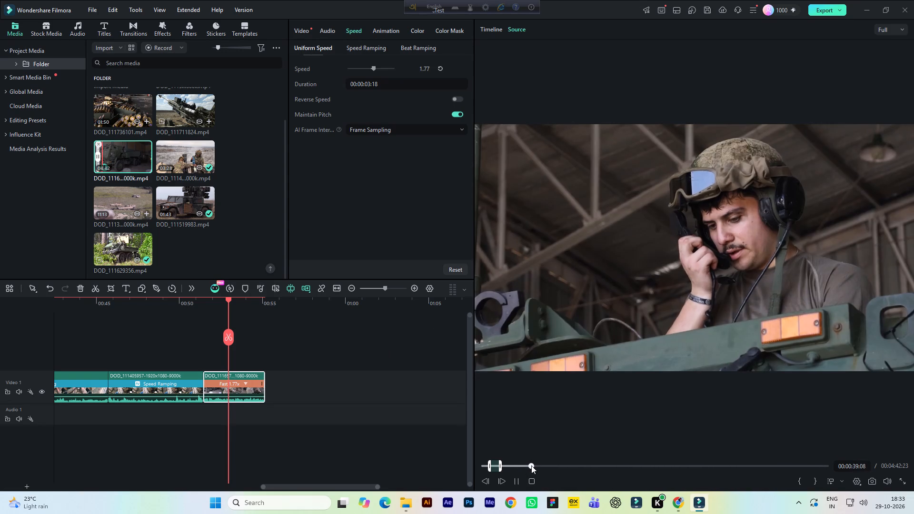
{"action": "left_click", "coordinate": [536, 465]}
{"action": "key", "text": "space"}
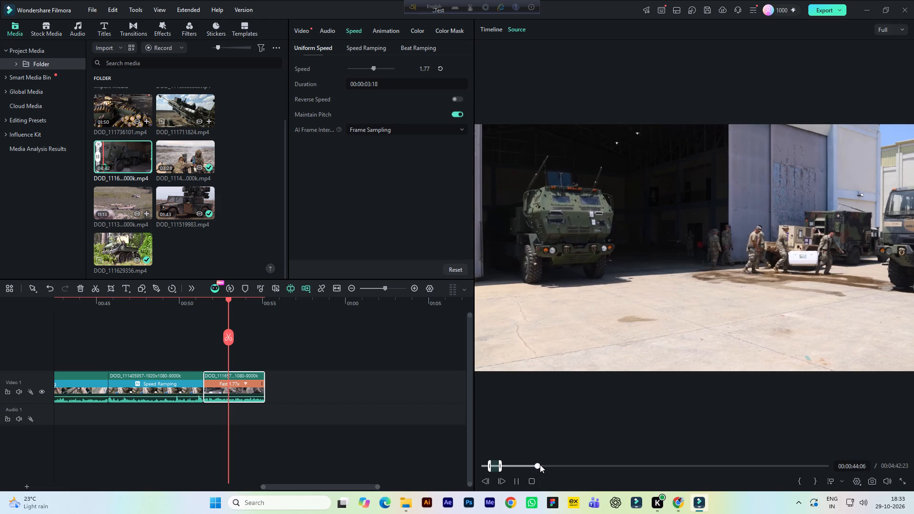
{"action": "left_click", "coordinate": [536, 464]}
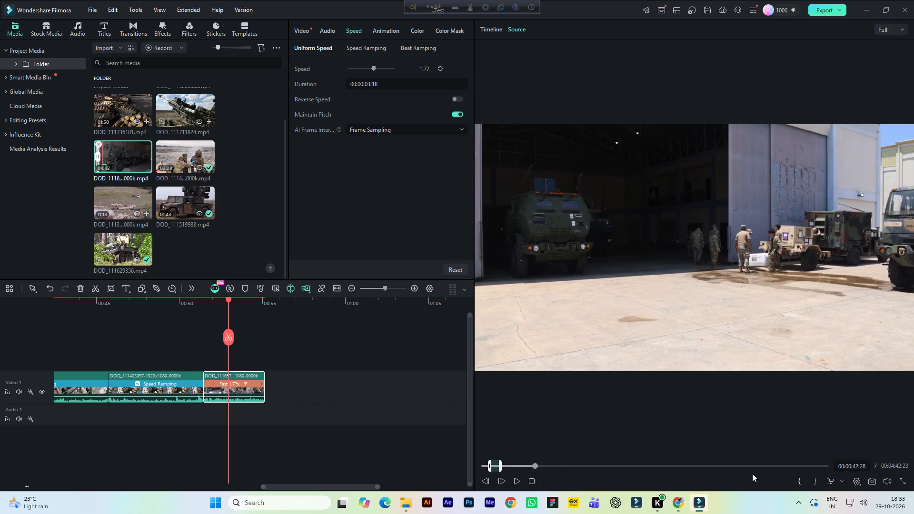
{"action": "left_click", "coordinate": [800, 481]}
Mark the out point of the hangar-exit shot at 00:00:53:30, stepping back frame by frame to just before the cut to the tree-lined road.
{"action": "key", "text": "space"}
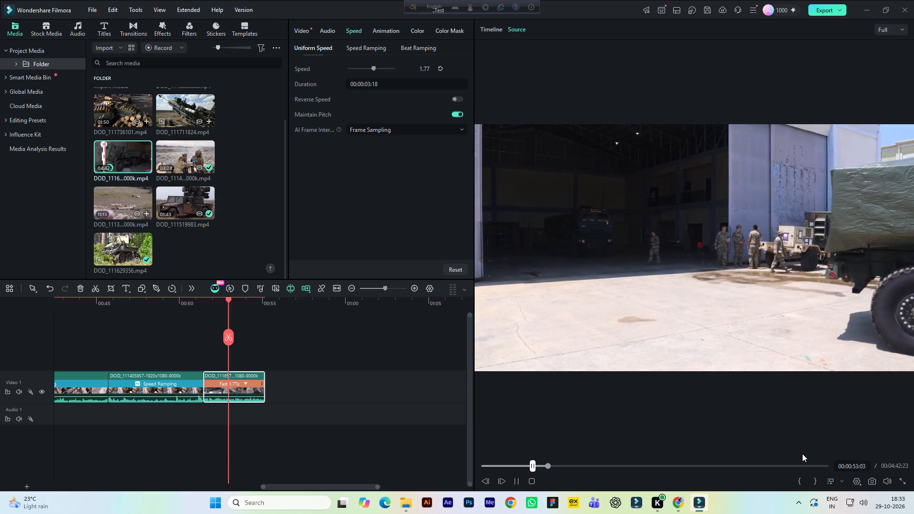
{"action": "key", "text": "space"}
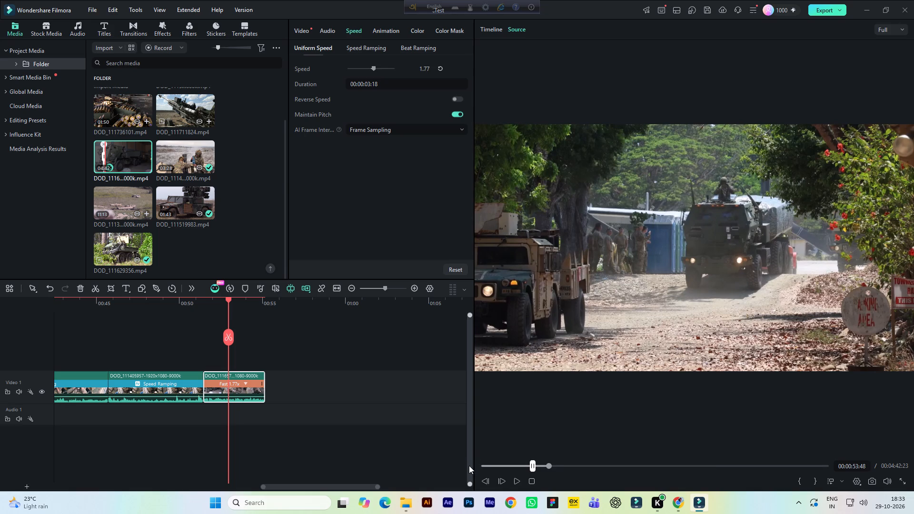
{"action": "triple_click", "coordinate": [485, 480]}
{"action": "triple_click", "coordinate": [485, 480]}
{"action": "triple_click", "coordinate": [485, 480]}
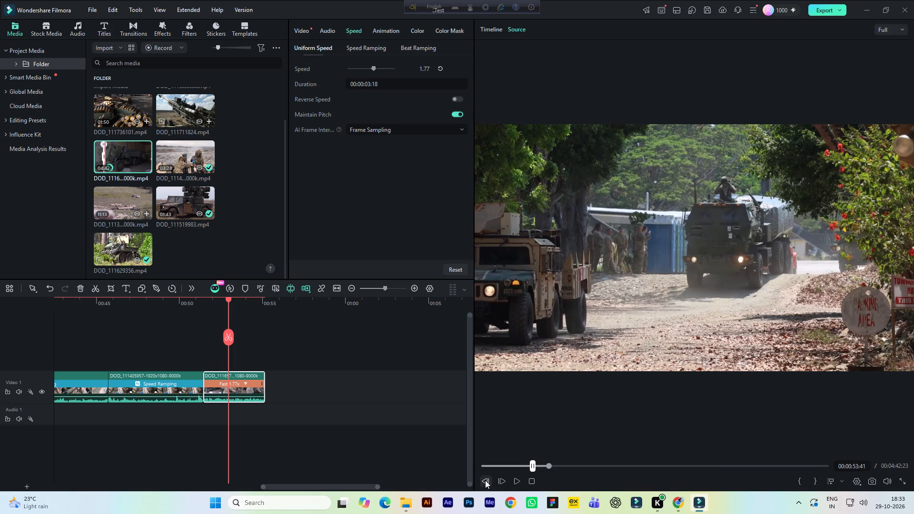
{"action": "triple_click", "coordinate": [485, 480]}
{"action": "double_click", "coordinate": [485, 480]}
{"action": "left_click", "coordinate": [485, 481]}
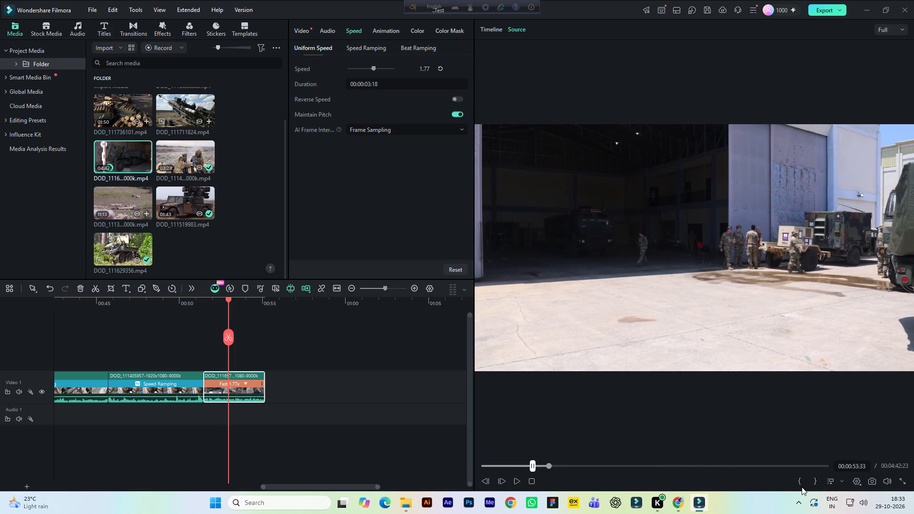
{"action": "triple_click", "coordinate": [489, 482]}
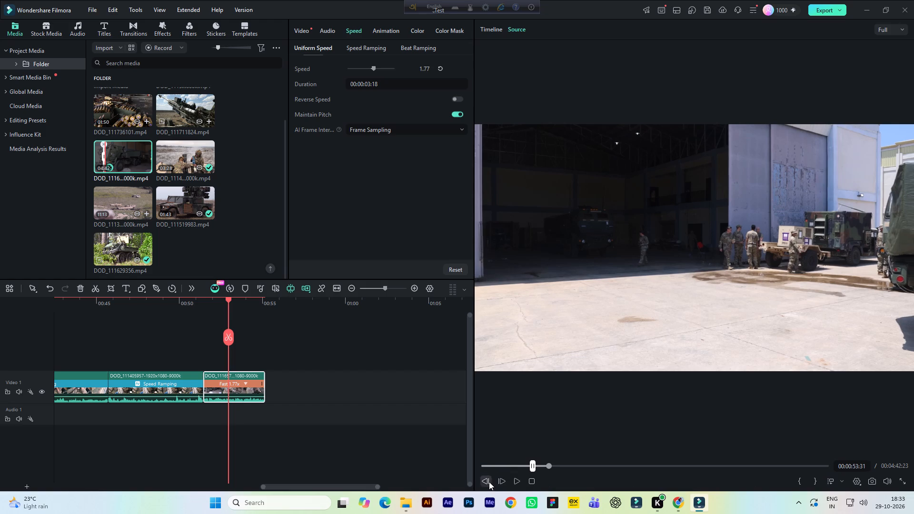
{"action": "left_click", "coordinate": [816, 483]}
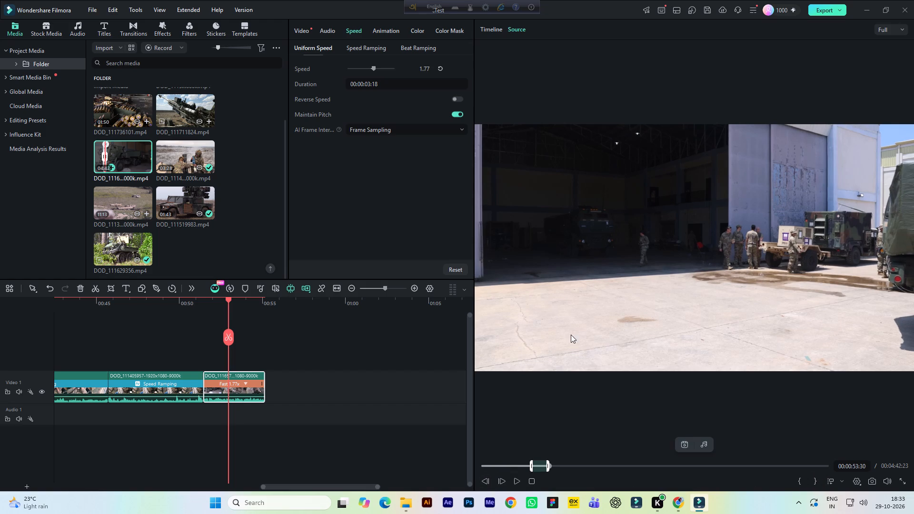
Add the marked hangar-exit shot to the end of the Video 1 track, keeping the 1920x1080 25fps project settings, and play its beginning.
{"action": "left_click_drag", "start_coordinate": [581, 302], "coordinate": [348, 379]}
{"action": "left_click", "coordinate": [511, 268]}
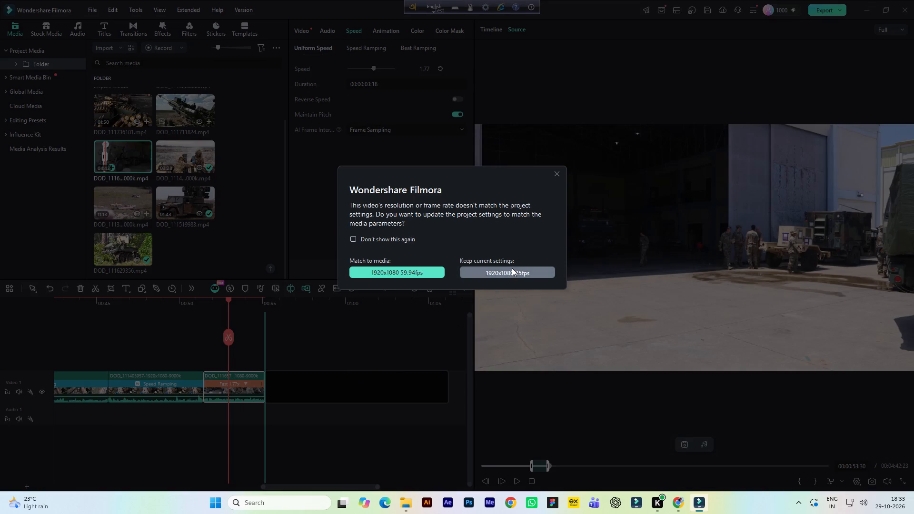
{"action": "left_click_drag", "start_coordinate": [269, 485], "coordinate": [274, 485]}
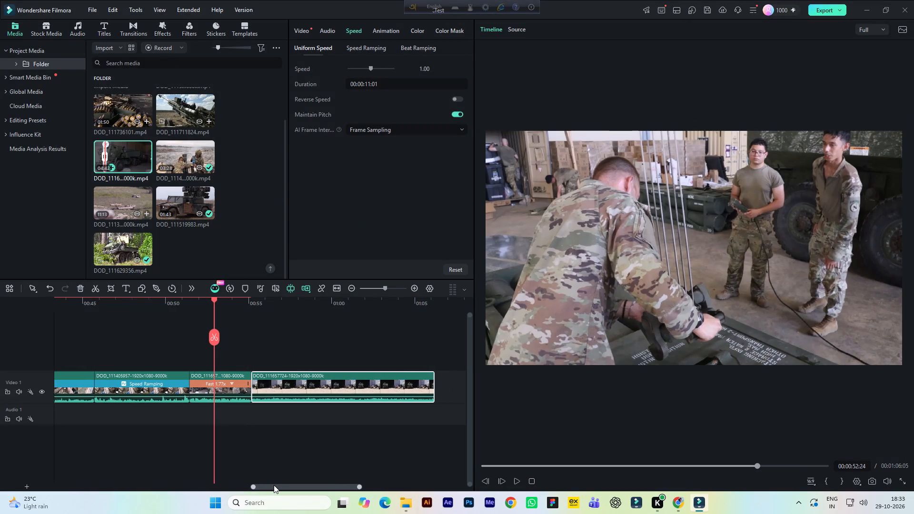
{"action": "left_click_drag", "start_coordinate": [274, 485], "coordinate": [281, 486]}
{"action": "key", "text": "space"}
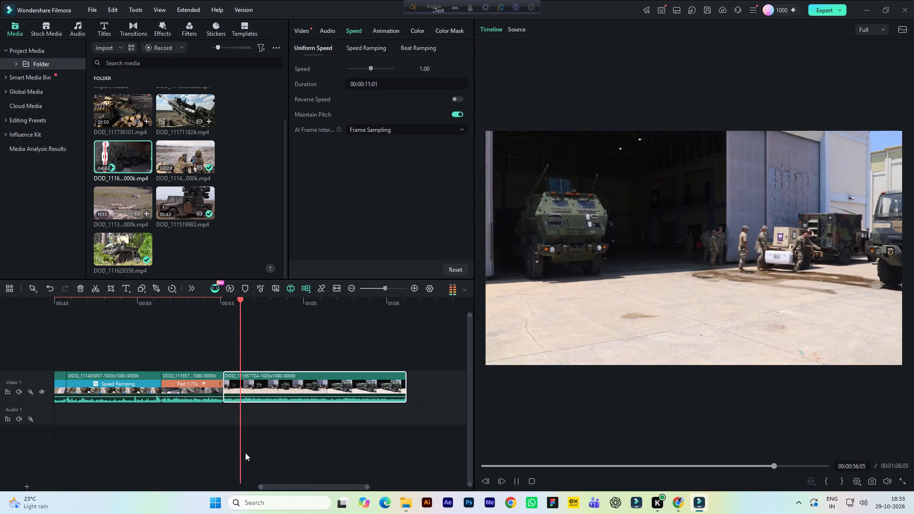
{"action": "key", "text": "space"}
Apply the Montage speed ramping preset to the hangar-exit clip at the end of the Video 1 track.
{"action": "left_click", "coordinate": [328, 389]}
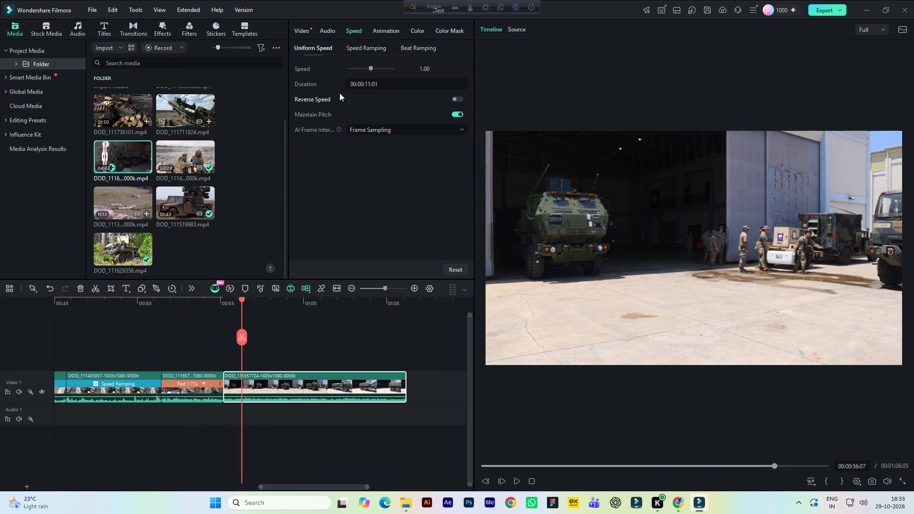
{"action": "left_click", "coordinate": [367, 47]}
{"action": "left_click", "coordinate": [371, 71]}
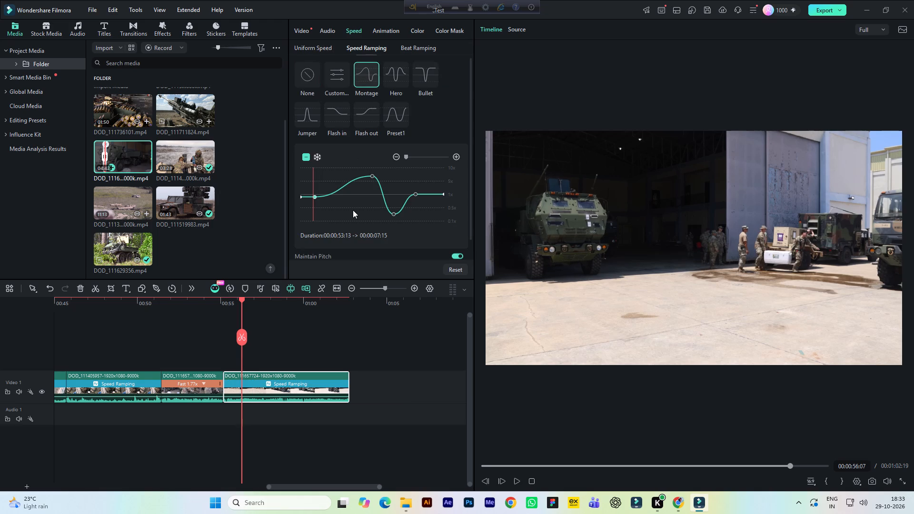
Play back and scrub the speed-ramped hangar-exit clip on the timeline, checking the cut into it and the truck's motion.
{"action": "left_click", "coordinate": [211, 300]}
{"action": "key", "text": "space"}
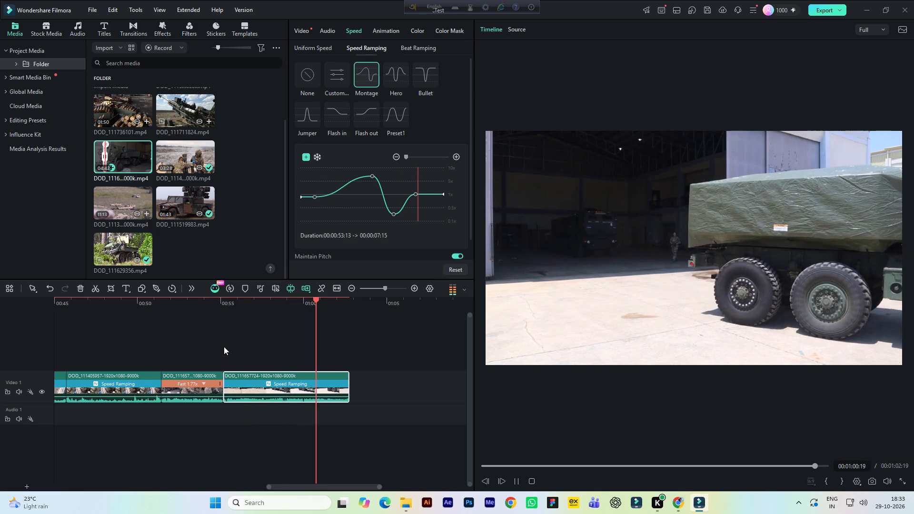
{"action": "key", "text": "space"}
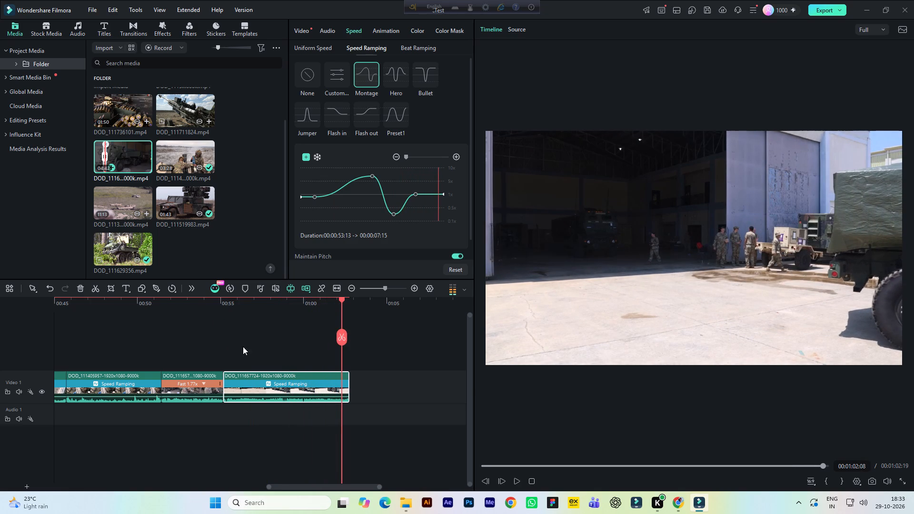
{"action": "left_click", "coordinate": [214, 303]}
{"action": "key", "text": "space"}
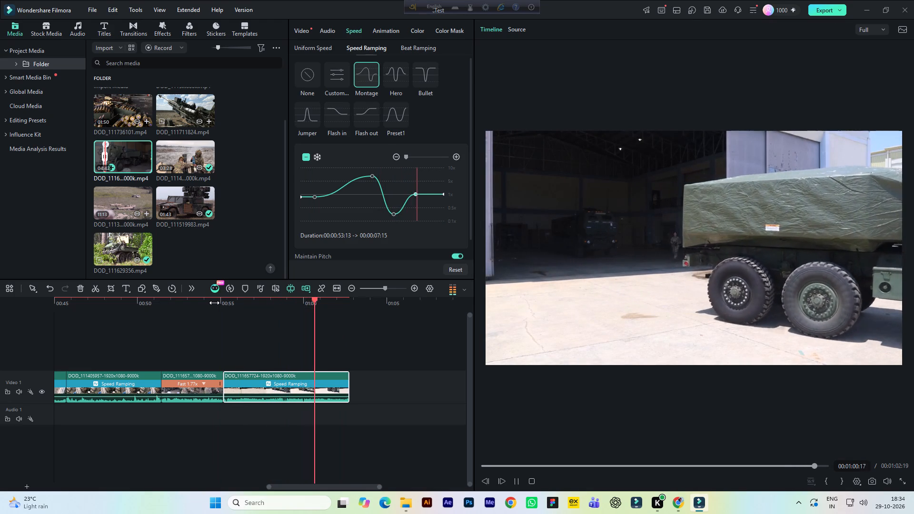
{"action": "key", "text": "space"}
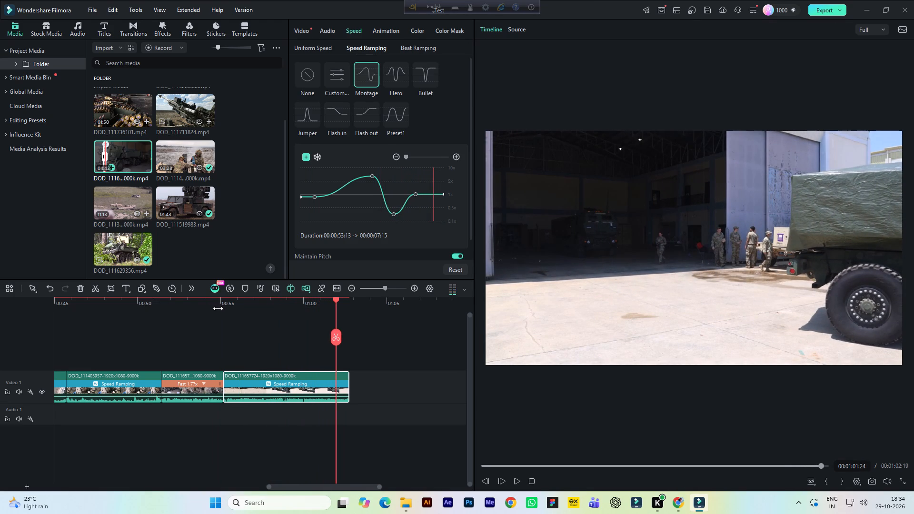
{"action": "left_click", "coordinate": [238, 303]}
{"action": "key", "text": "space"}
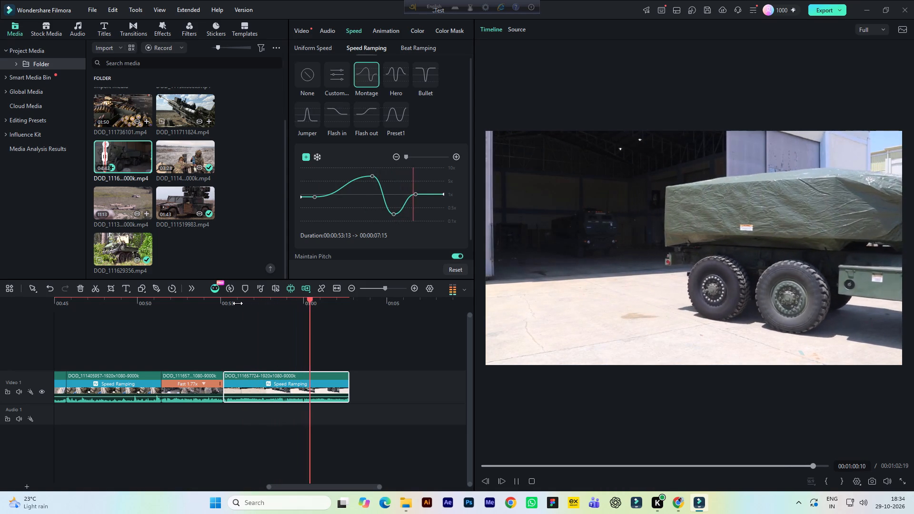
{"action": "key", "text": "space"}
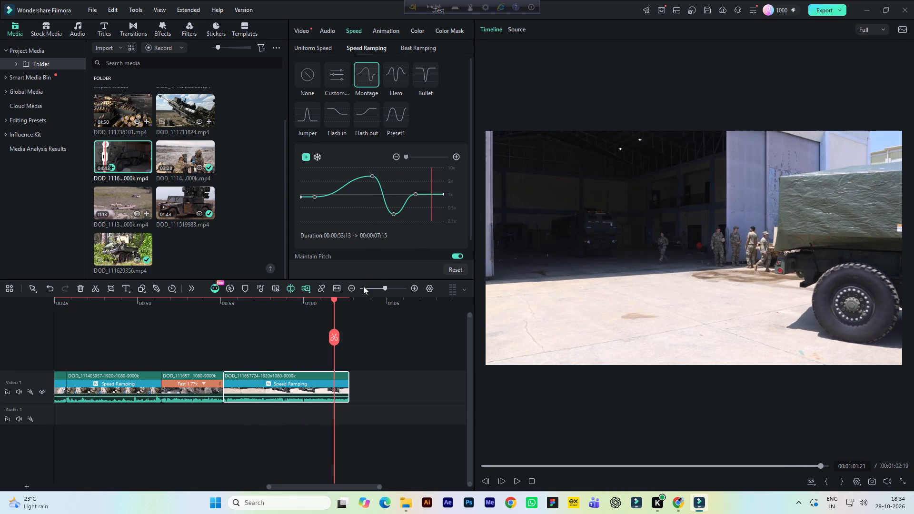
{"action": "left_click", "coordinate": [320, 304]}
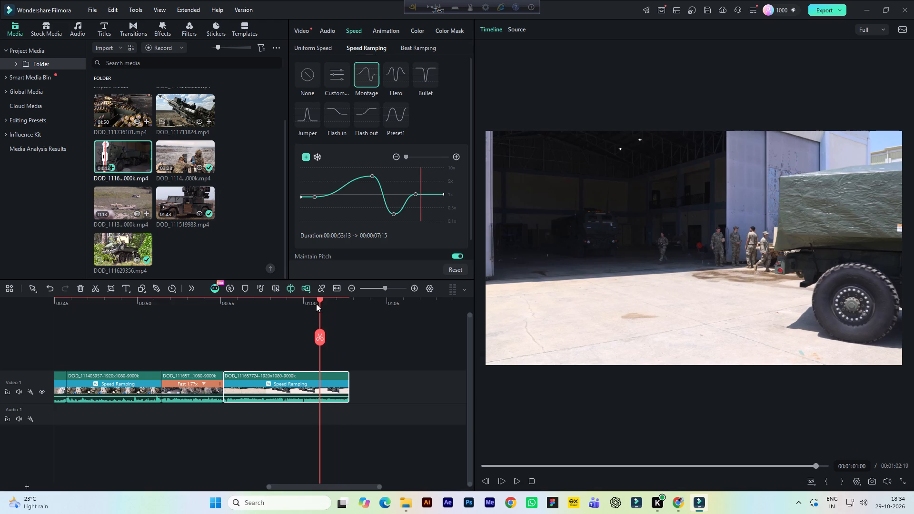
{"action": "left_click", "coordinate": [302, 303]}
{"action": "left_click", "coordinate": [287, 302]}
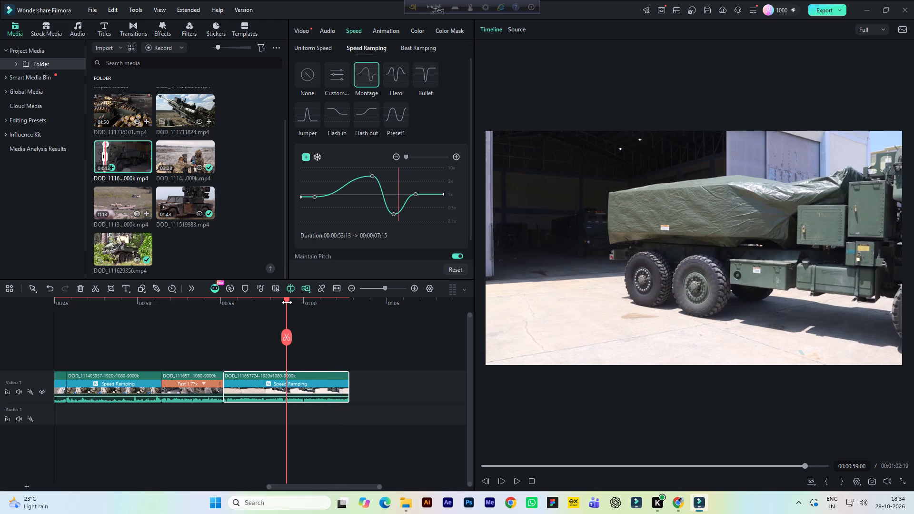
{"action": "left_click", "coordinate": [318, 300]}
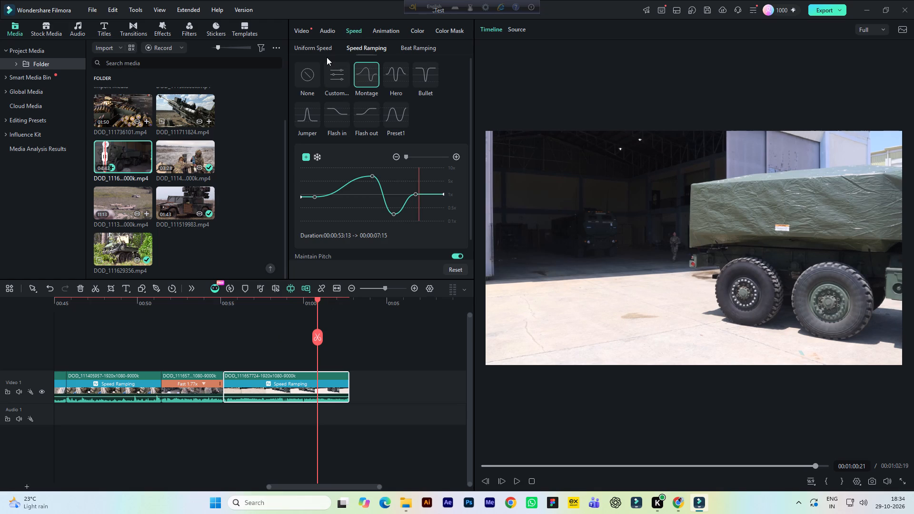
Enable Auto Color on the hangar-exit clip and lower its strength to 7%.
{"action": "left_click", "coordinate": [299, 28]}
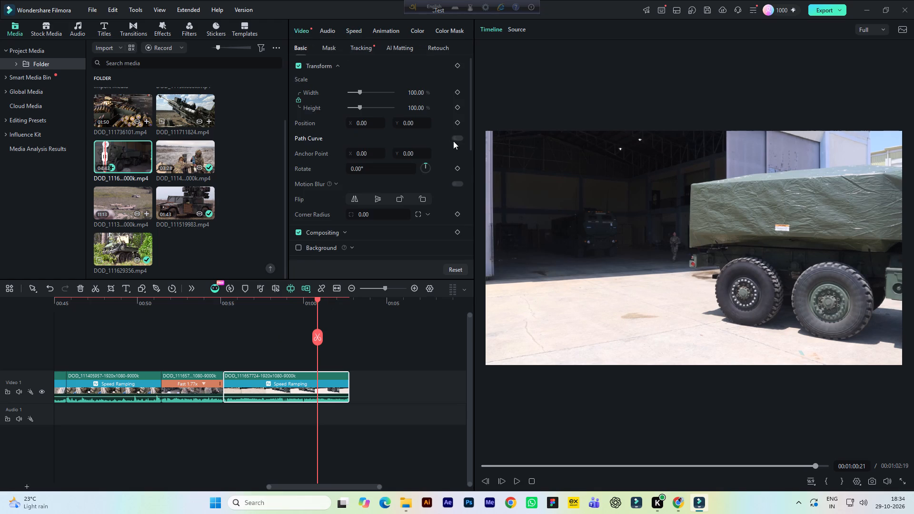
{"action": "left_click", "coordinate": [514, 28]}
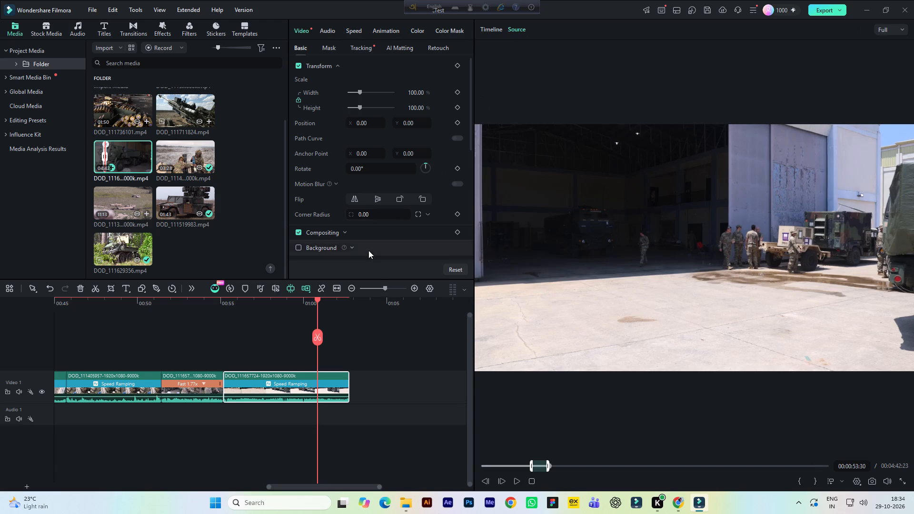
{"action": "left_click", "coordinate": [284, 307]}
{"action": "left_click", "coordinate": [307, 392]}
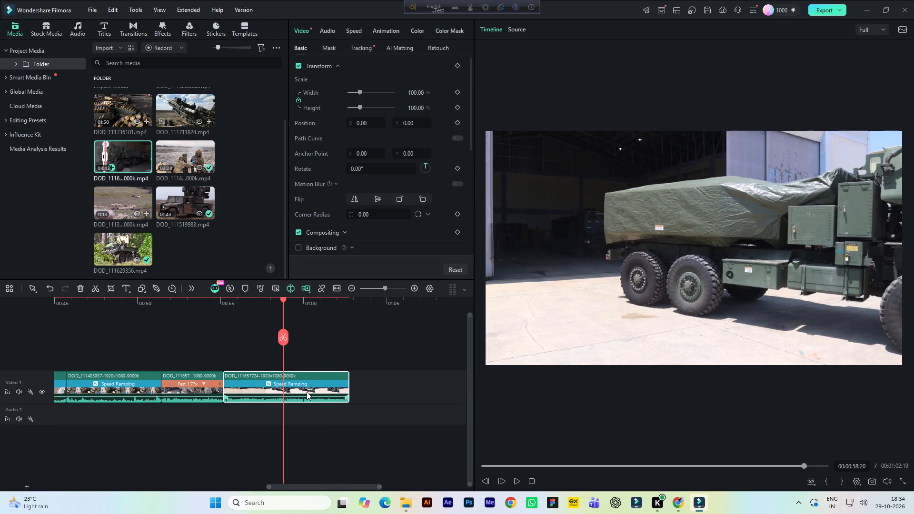
{"action": "left_click", "coordinate": [417, 31]}
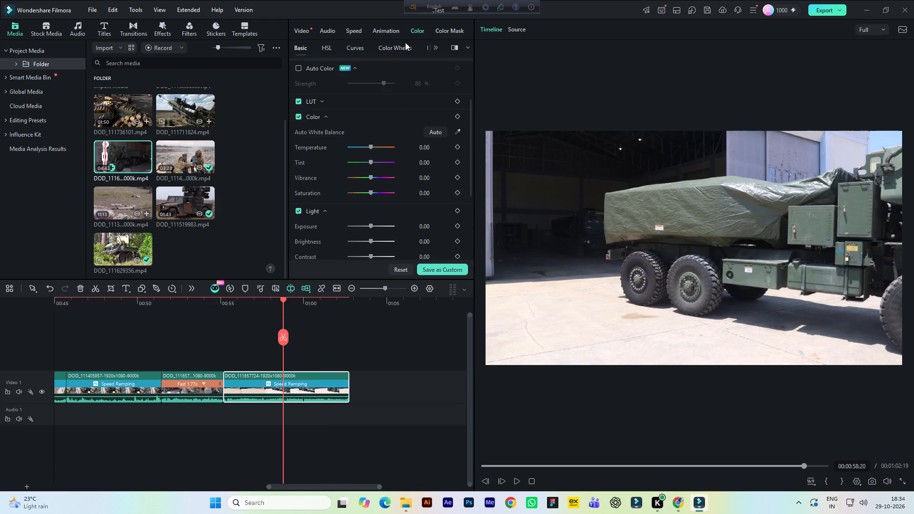
{"action": "scroll", "coordinate": [363, 175], "scroll_direction": "down", "scroll_amount": 1}
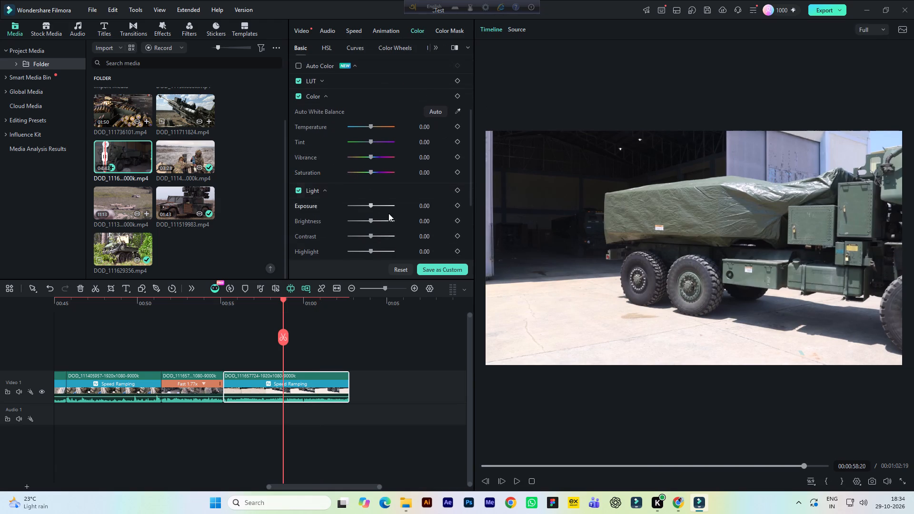
{"action": "scroll", "coordinate": [401, 168], "scroll_direction": "up", "scroll_amount": 2}
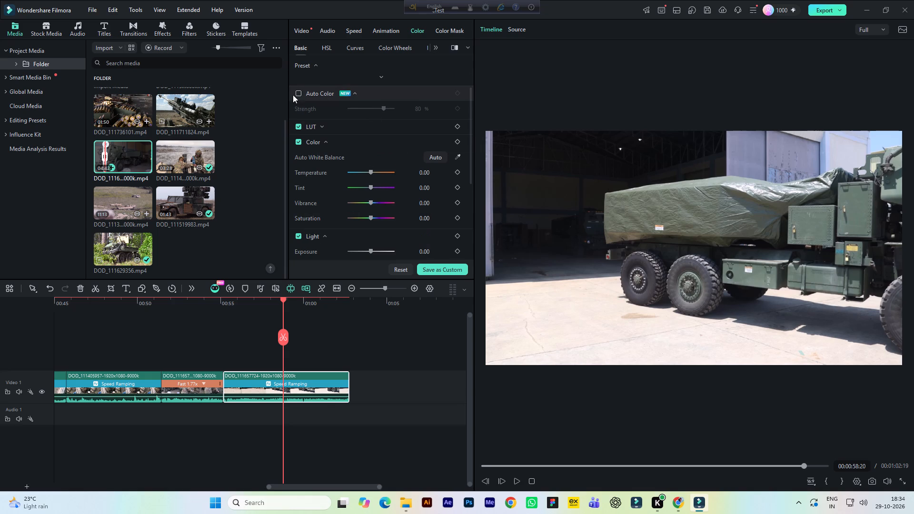
{"action": "left_click", "coordinate": [297, 92]}
{"action": "left_click_drag", "start_coordinate": [384, 107], "coordinate": [351, 107]}
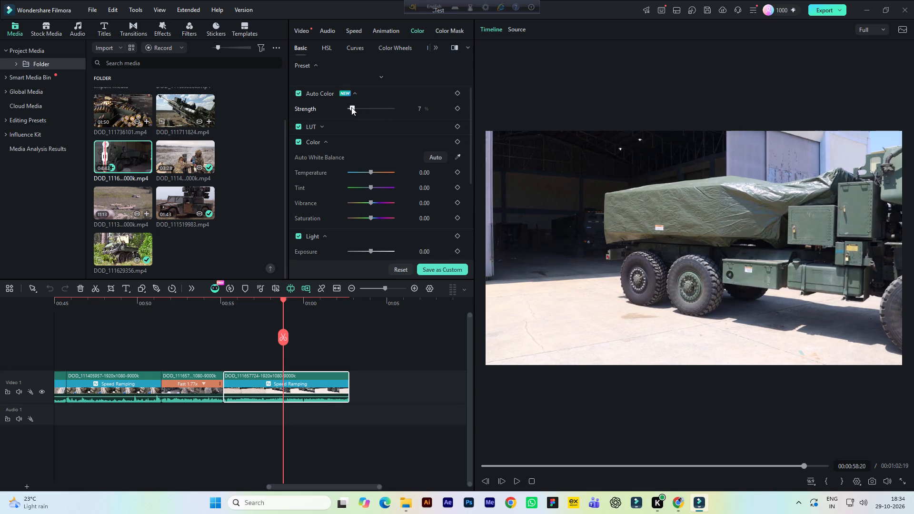
Set the Auto Color strength of the hangar-exit clip to 9%.
{"action": "left_click_drag", "start_coordinate": [351, 107], "coordinate": [335, 103]}
{"action": "left_click", "coordinate": [353, 108]}
Set the hangar-exit clip's light values to brightness 17, contrast 100, highlight 26, shadow 8 and white 15.
{"action": "scroll", "coordinate": [431, 196], "scroll_direction": "down", "scroll_amount": 1}
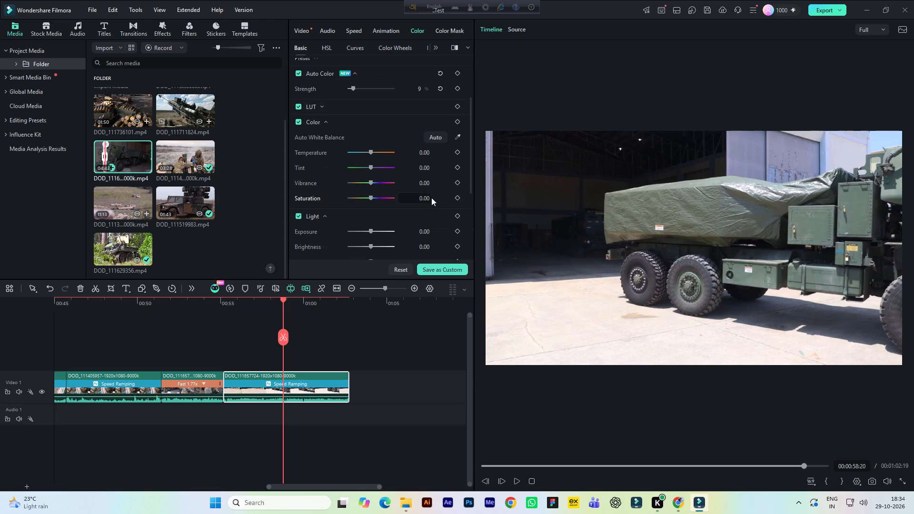
{"action": "scroll", "coordinate": [431, 199], "scroll_direction": "down", "scroll_amount": 2}
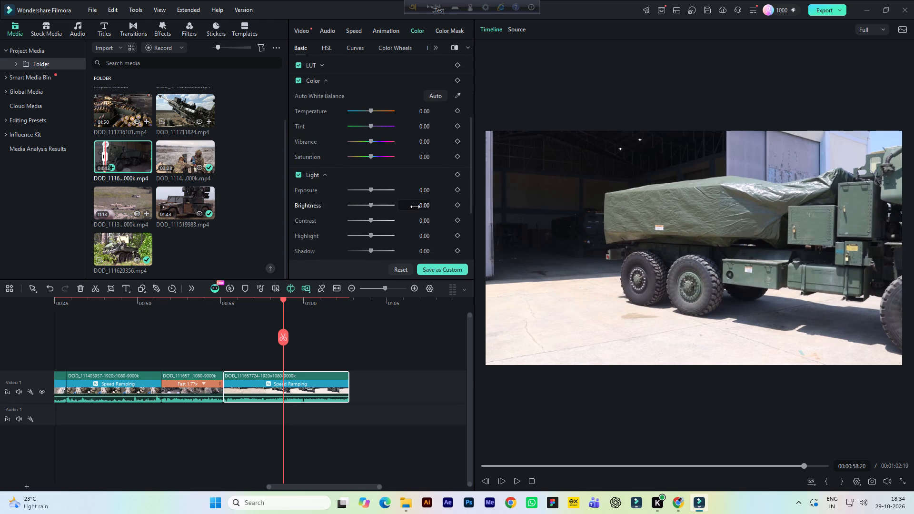
{"action": "left_click", "coordinate": [420, 207]}
{"action": "left_click", "coordinate": [422, 219]}
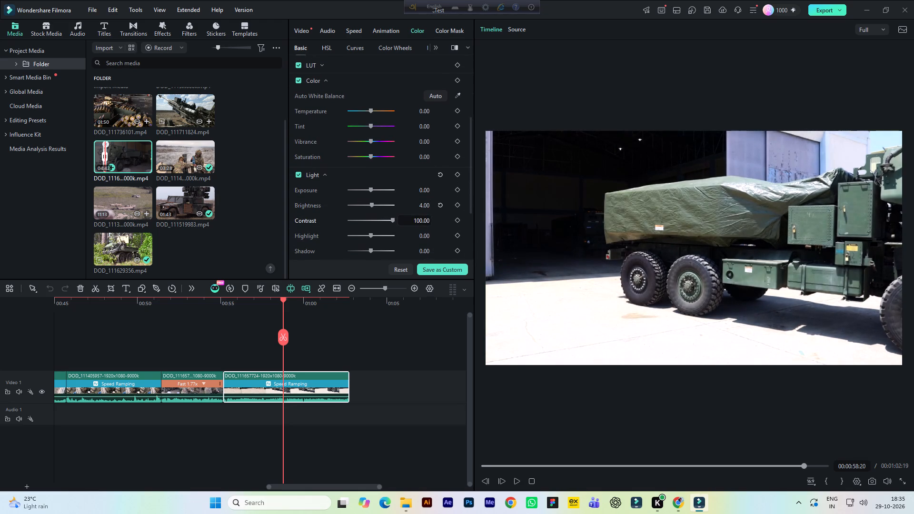
{"action": "left_click", "coordinate": [421, 206]}
{"action": "scroll", "coordinate": [417, 208], "scroll_direction": "down", "scroll_amount": 1}
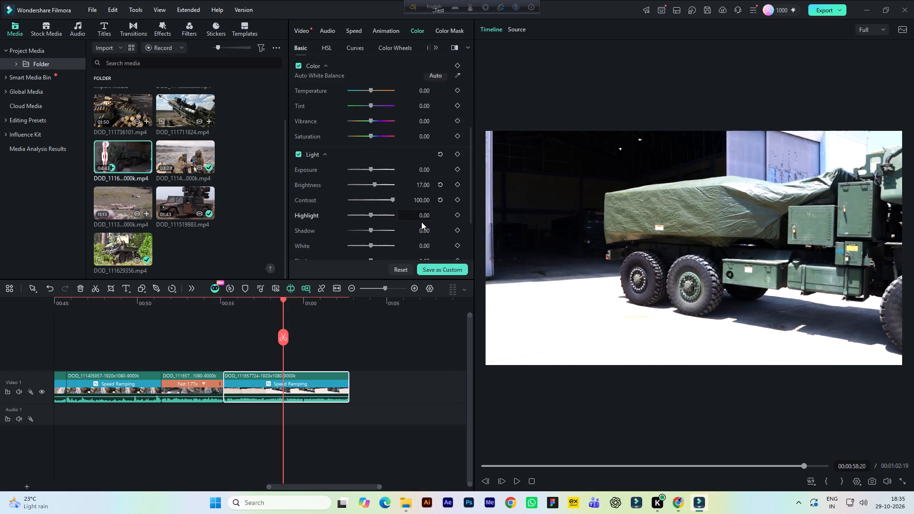
{"action": "left_click", "coordinate": [422, 216]}
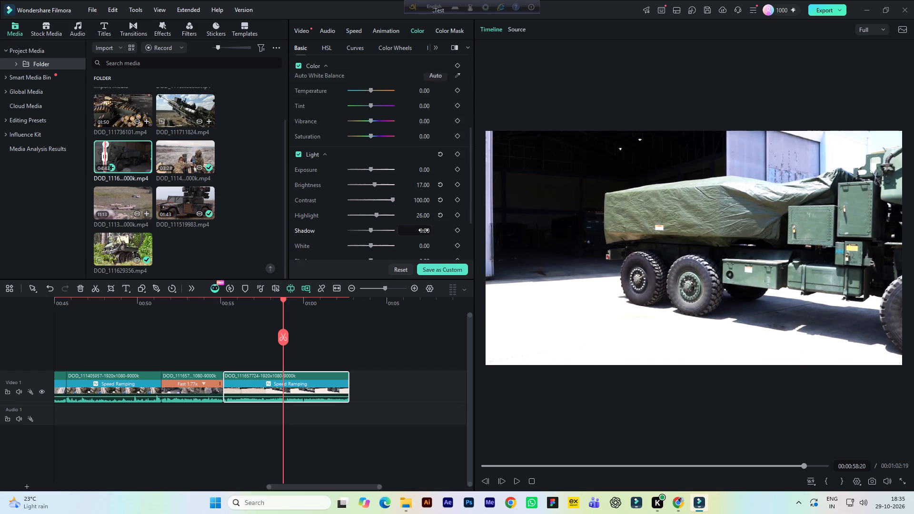
{"action": "left_click", "coordinate": [423, 230]}
{"action": "scroll", "coordinate": [422, 227], "scroll_direction": "down", "scroll_amount": 1}
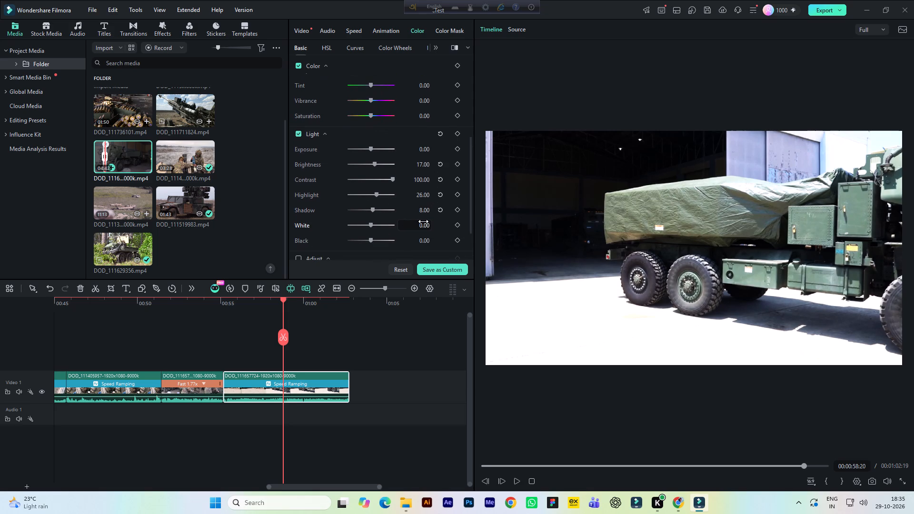
{"action": "left_click", "coordinate": [424, 222]}
{"action": "scroll", "coordinate": [424, 223], "scroll_direction": "down", "scroll_amount": 1}
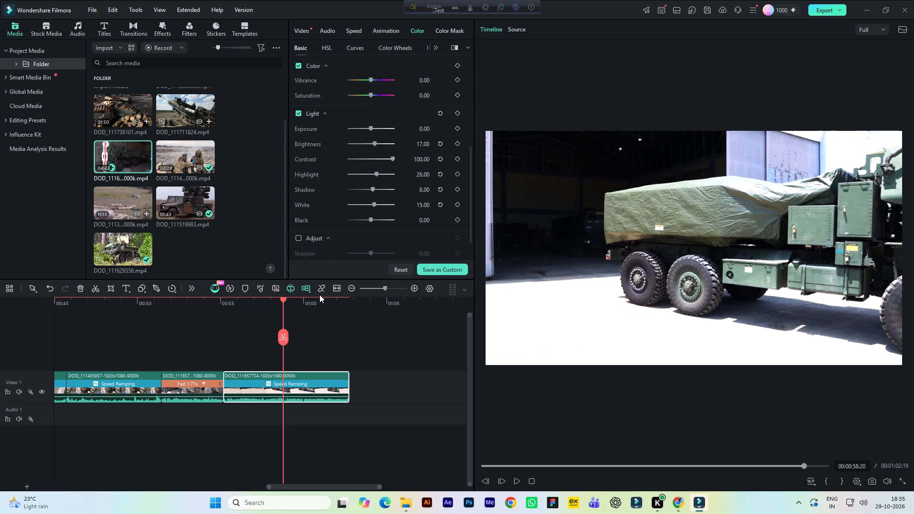
Play back part of the graded hangar-exit clip and set its shadow value to 19.
{"action": "left_click", "coordinate": [295, 302]}
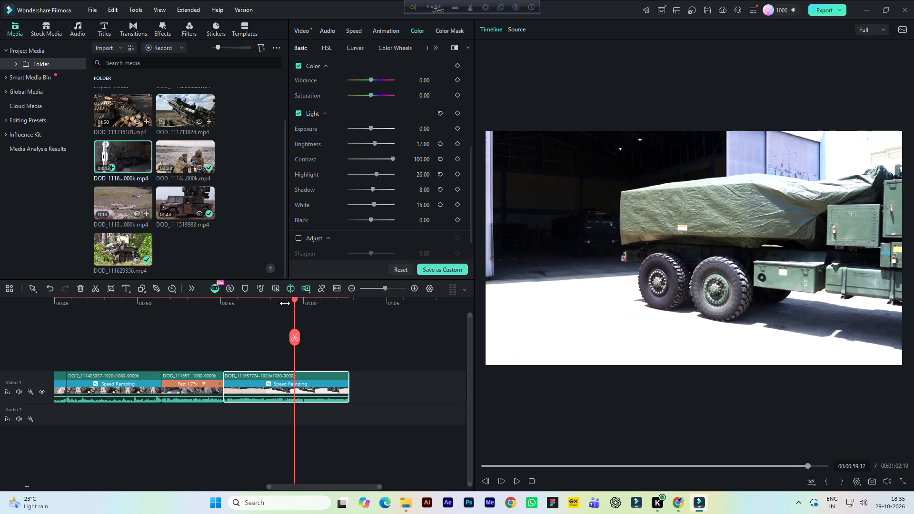
{"action": "left_click", "coordinate": [285, 303]}
{"action": "key", "text": "space"}
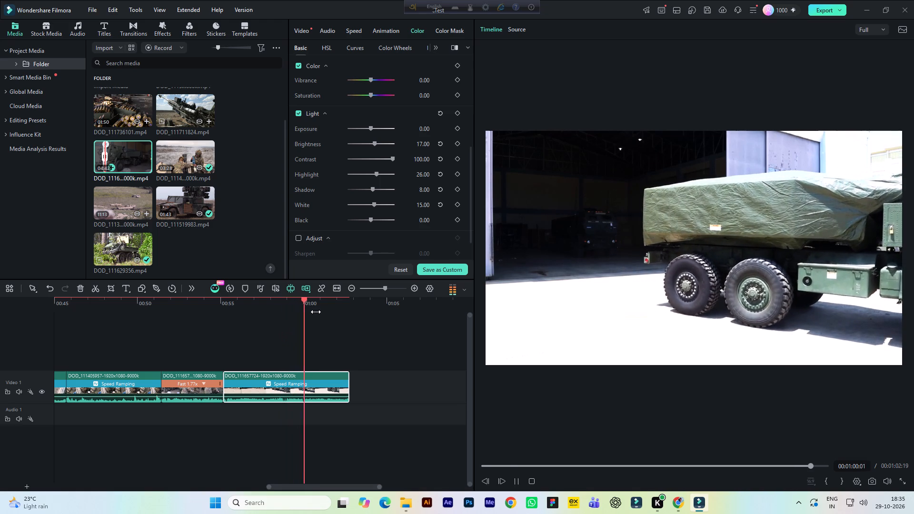
{"action": "key", "text": "space"}
{"action": "left_click", "coordinate": [345, 353]}
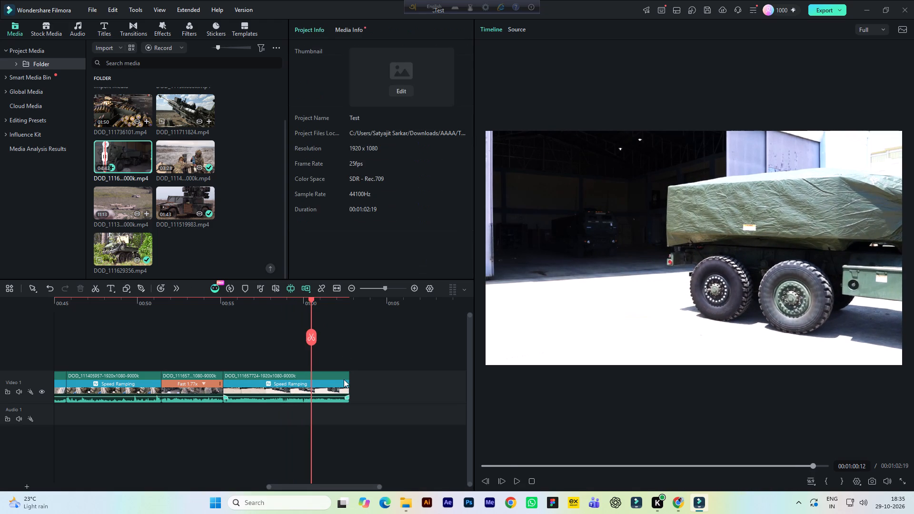
{"action": "left_click", "coordinate": [344, 380]}
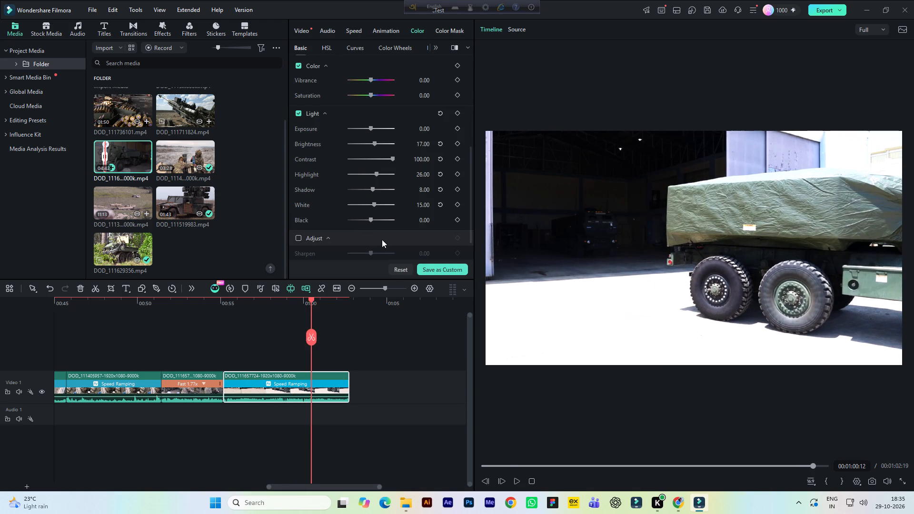
{"action": "left_click", "coordinate": [417, 189]}
Set the hangar-exit clip's color values to saturation 13, vibrance 15 and temperature 13, judging them on a frame showing the truck's cab.
{"action": "scroll", "coordinate": [412, 209], "scroll_direction": "up", "scroll_amount": 3}
{"action": "scroll", "coordinate": [401, 203], "scroll_direction": "down", "scroll_amount": 3}
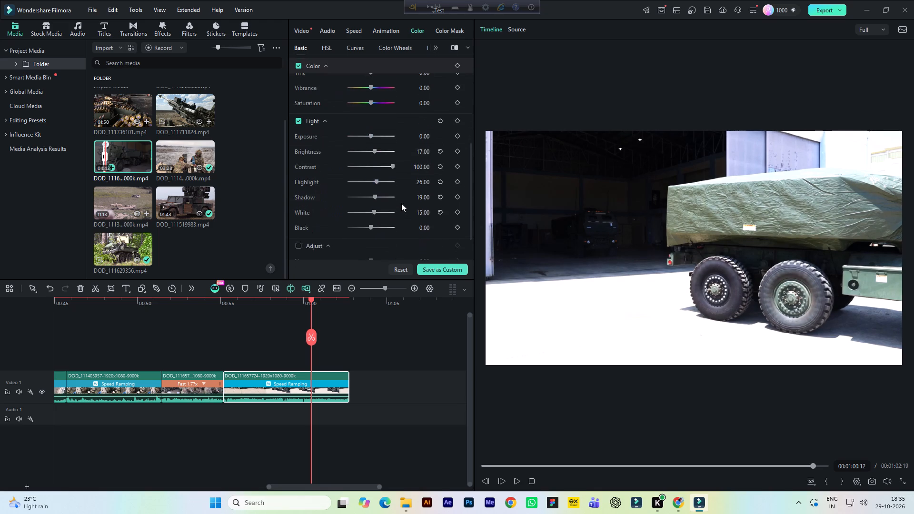
{"action": "scroll", "coordinate": [402, 202], "scroll_direction": "up", "scroll_amount": 2}
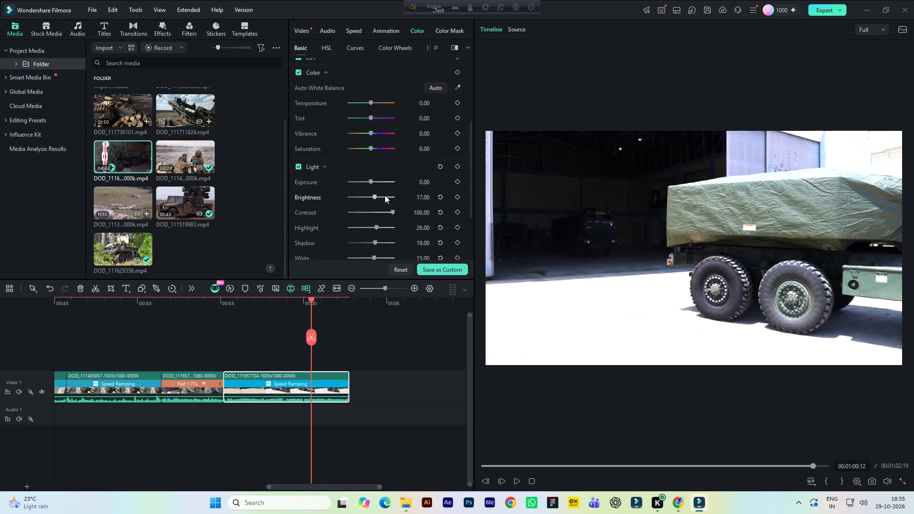
{"action": "left_click", "coordinate": [264, 302]}
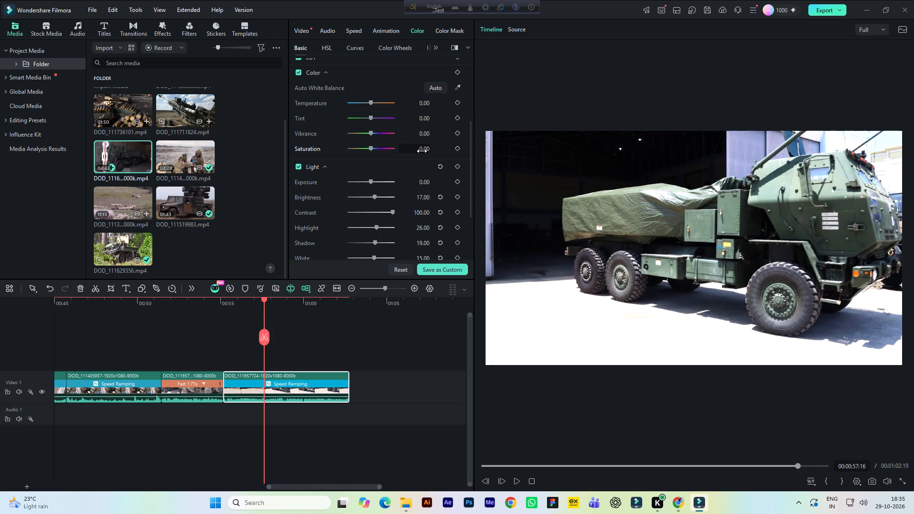
{"action": "left_click", "coordinate": [422, 151]}
{"action": "left_click", "coordinate": [425, 132]}
{"action": "scroll", "coordinate": [421, 141], "scroll_direction": "up", "scroll_amount": 1}
{"action": "left_click", "coordinate": [424, 126]}
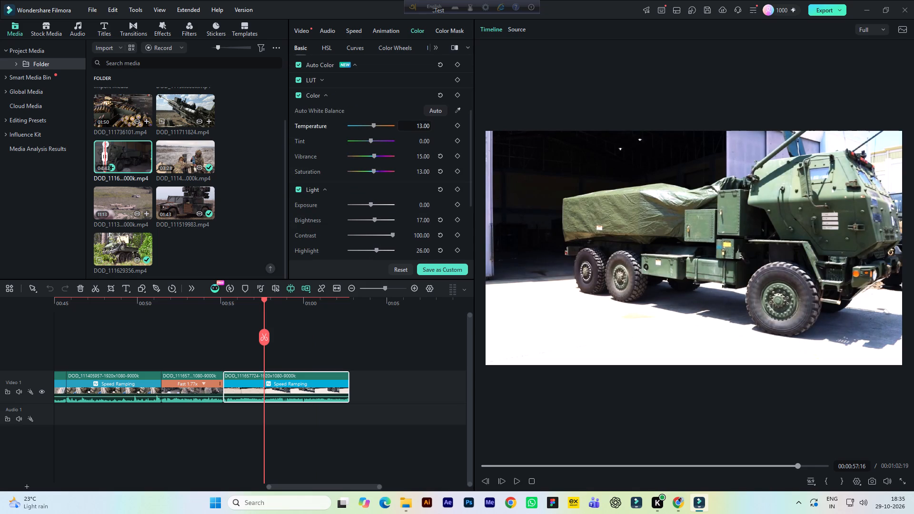
Play back the graded hangar-exit clip to near its end, checking its look and motion against its speed ramping curve.
{"action": "key", "text": "space"}
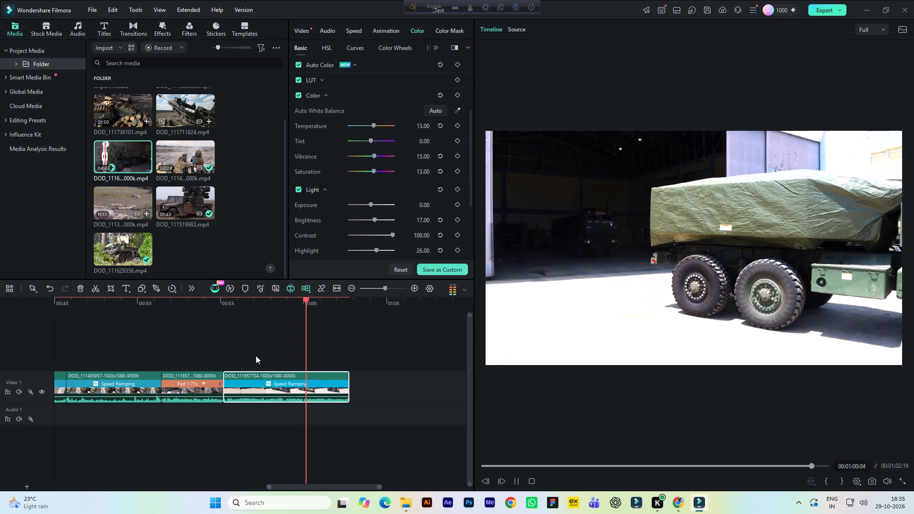
{"action": "key", "text": "space"}
{"action": "left_click", "coordinate": [358, 32]}
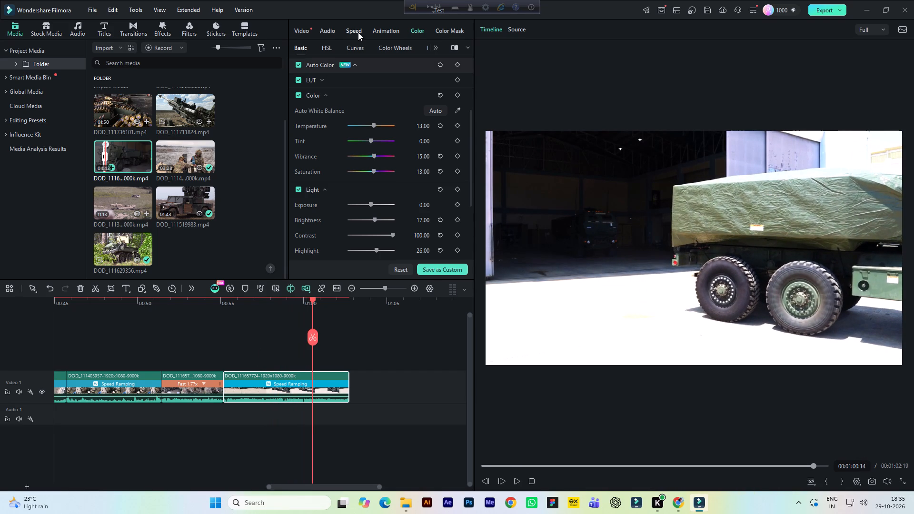
{"action": "left_click", "coordinate": [366, 47]}
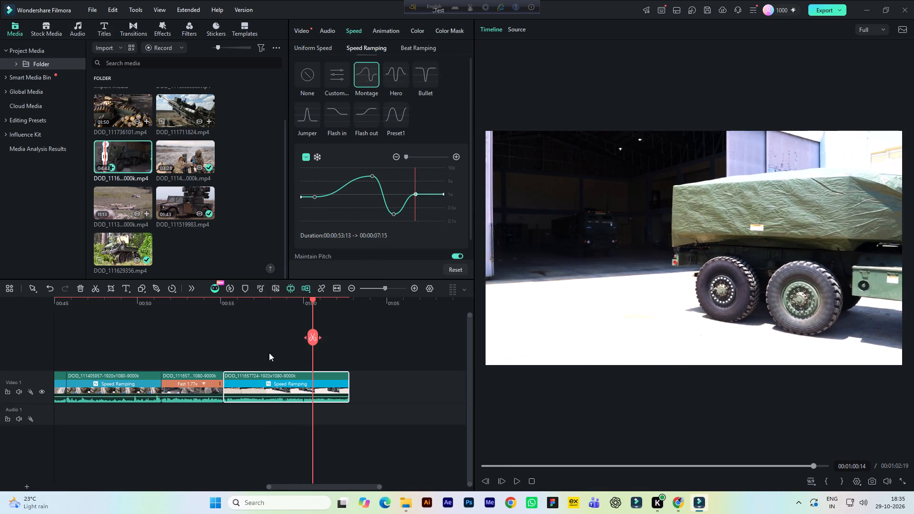
{"action": "left_click", "coordinate": [236, 304]}
{"action": "key", "text": "space"}
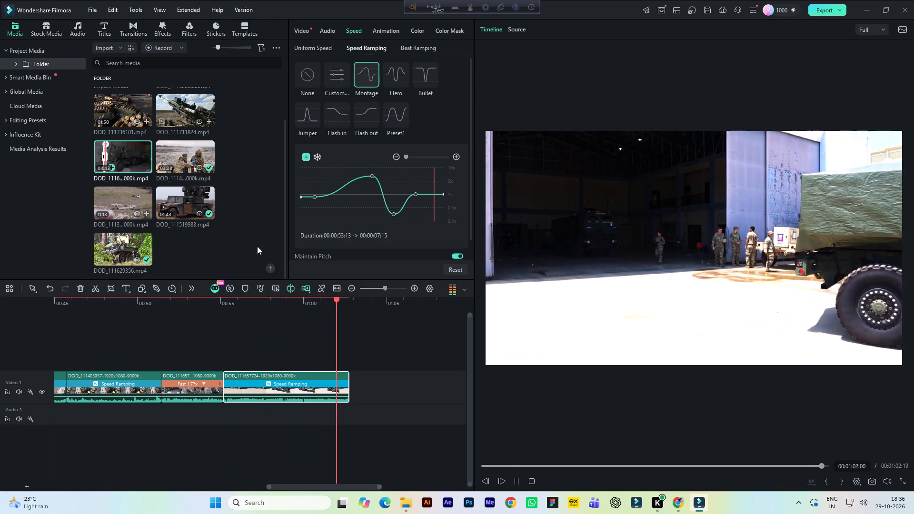
{"action": "key", "text": "space"}
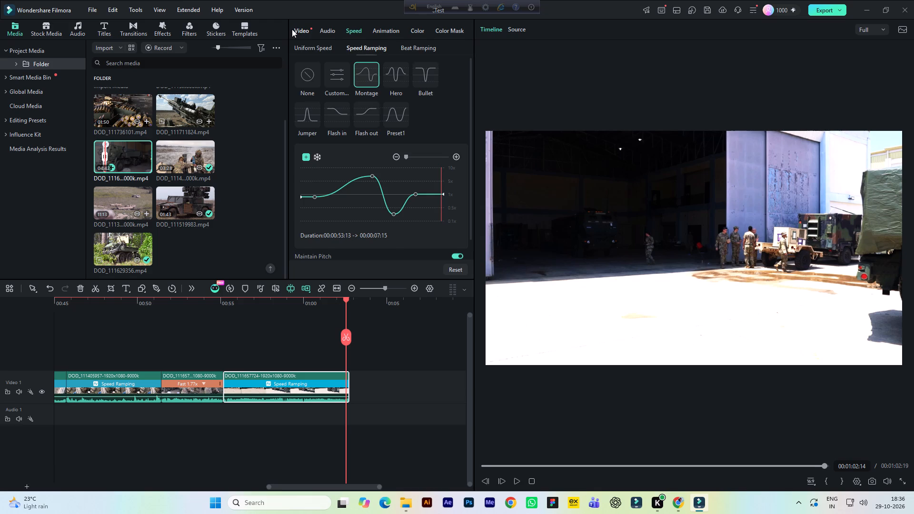
Return to the source clip and mark the in point at the start of the tree-lined road convoy shot, just after the hangar exit.
{"action": "left_click", "coordinate": [293, 29]}
{"action": "left_click", "coordinate": [517, 31]}
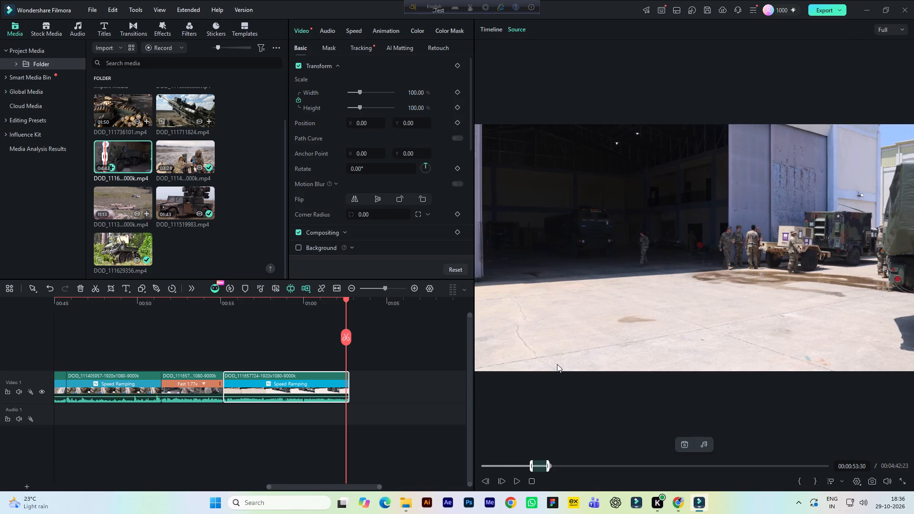
{"action": "key", "text": "space"}
{"action": "key", "text": "space"}
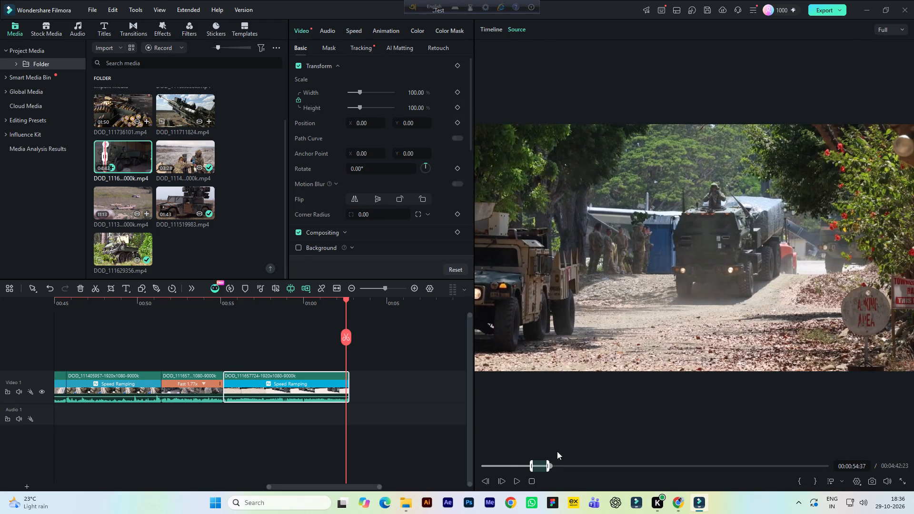
{"action": "left_click", "coordinate": [552, 465]}
{"action": "key", "text": "space"}
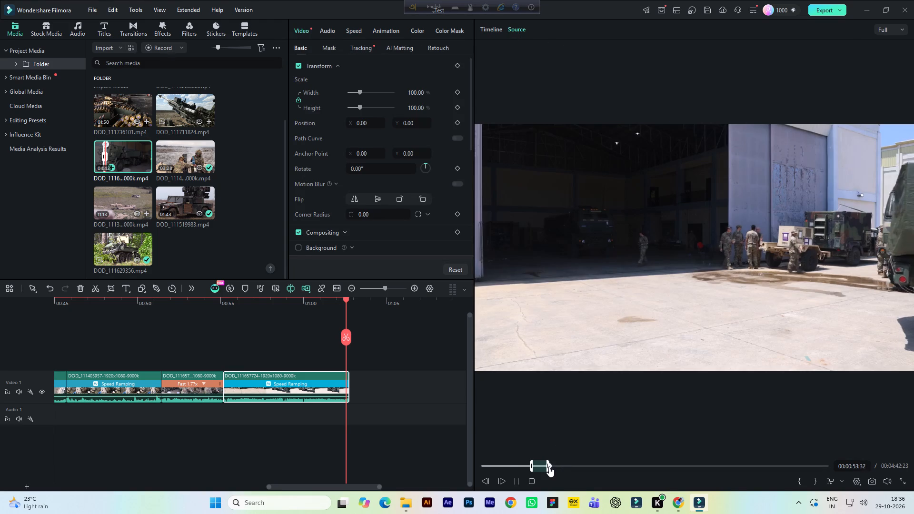
{"action": "key", "text": "space"}
{"action": "left_click", "coordinate": [800, 481]}
Find the last frame of the tree-lined road convoy shot, before the wheel close-up, and mark the out point there at 00:01:07:03.
{"action": "key", "text": "space"}
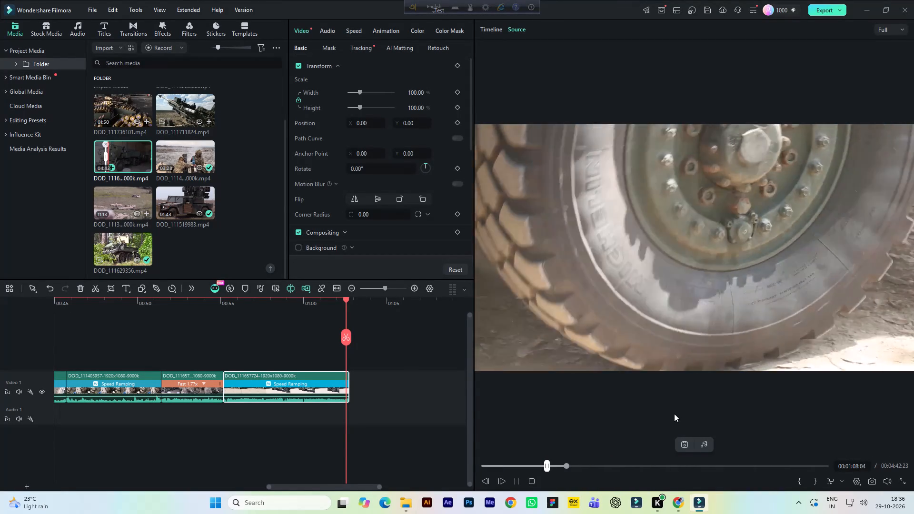
{"action": "key", "text": "space"}
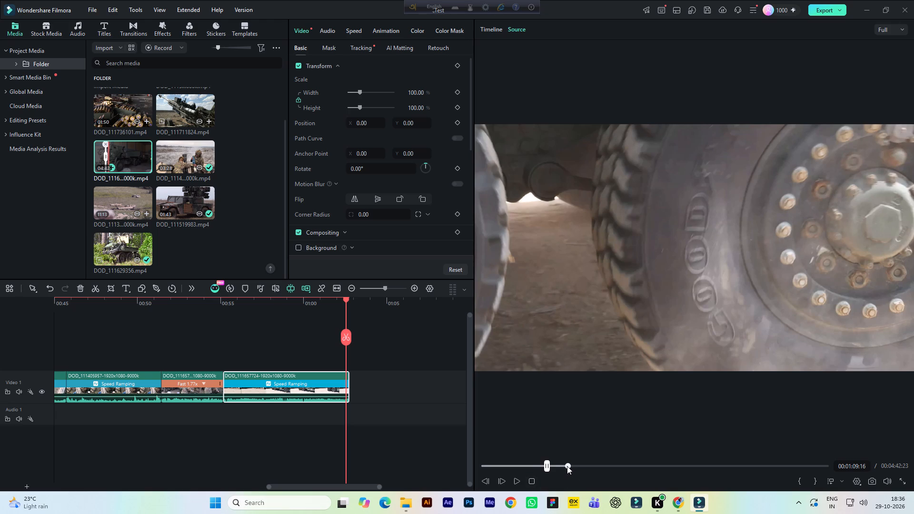
{"action": "left_click", "coordinate": [567, 466]}
{"action": "left_click", "coordinate": [566, 465]}
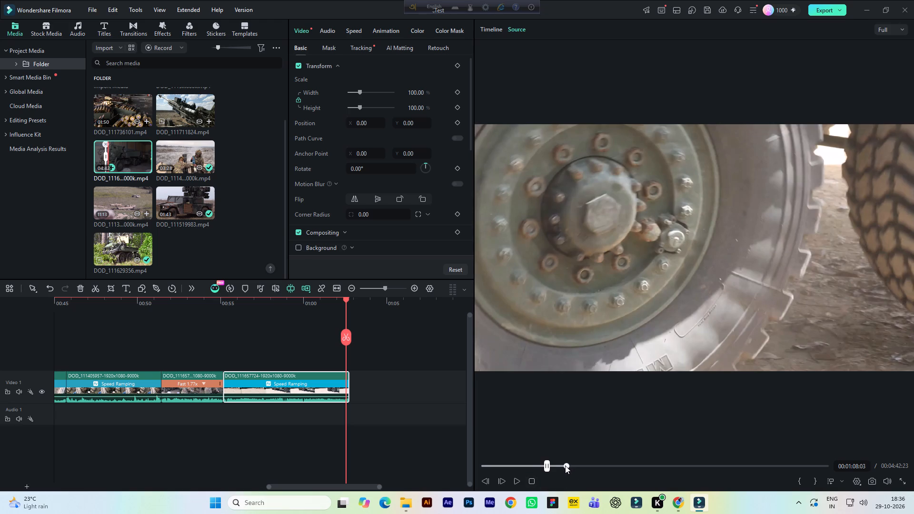
{"action": "left_click", "coordinate": [565, 465]}
{"action": "key", "text": "space"}
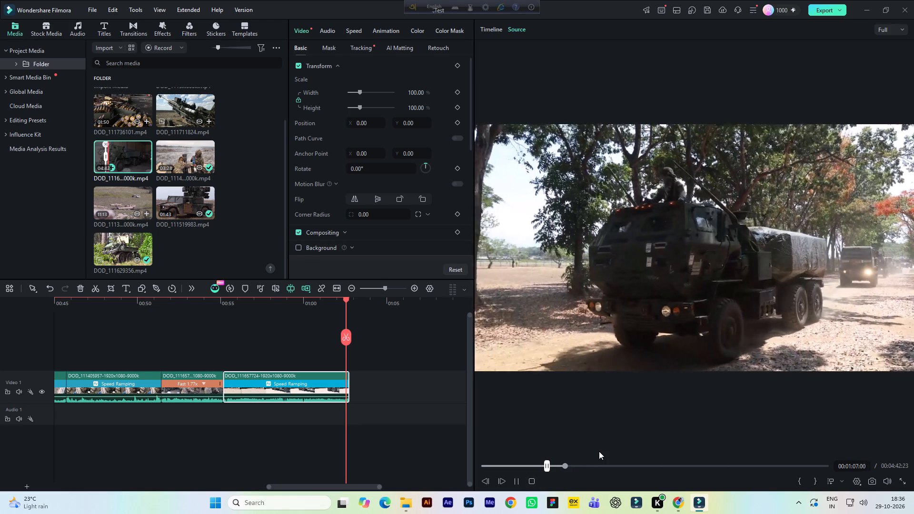
{"action": "key", "text": "space"}
{"action": "triple_click", "coordinate": [485, 481]}
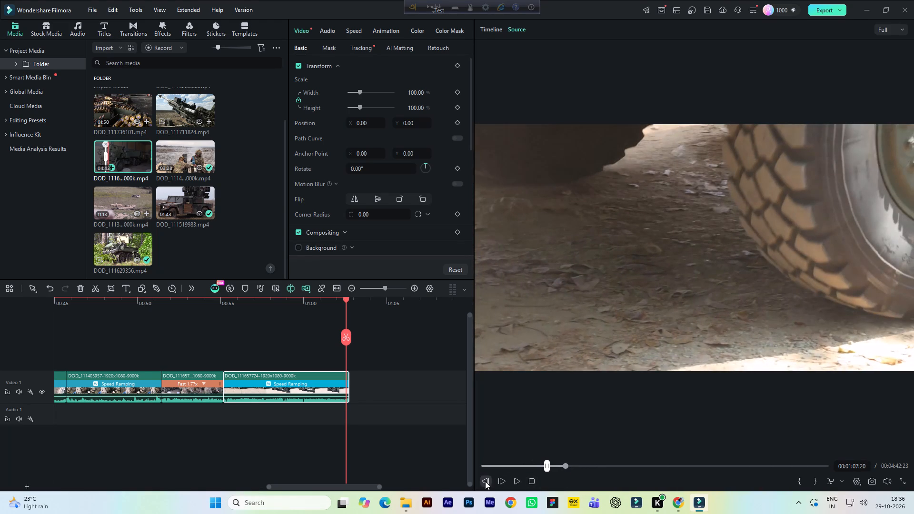
{"action": "triple_click", "coordinate": [485, 481]}
{"action": "triple_click", "coordinate": [485, 481]}
{"action": "triple_click", "coordinate": [485, 481]}
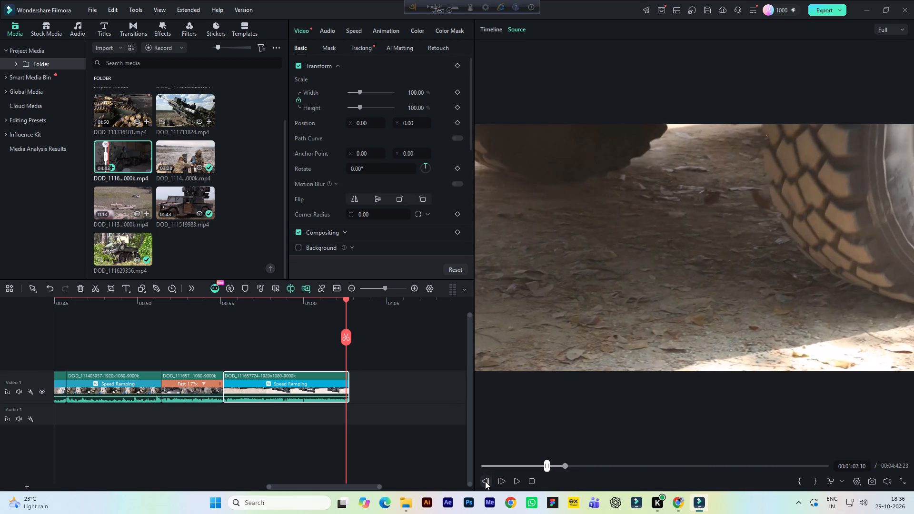
{"action": "triple_click", "coordinate": [485, 481]}
{"action": "triple_click", "coordinate": [485, 481]}
{"action": "left_click", "coordinate": [485, 481]}
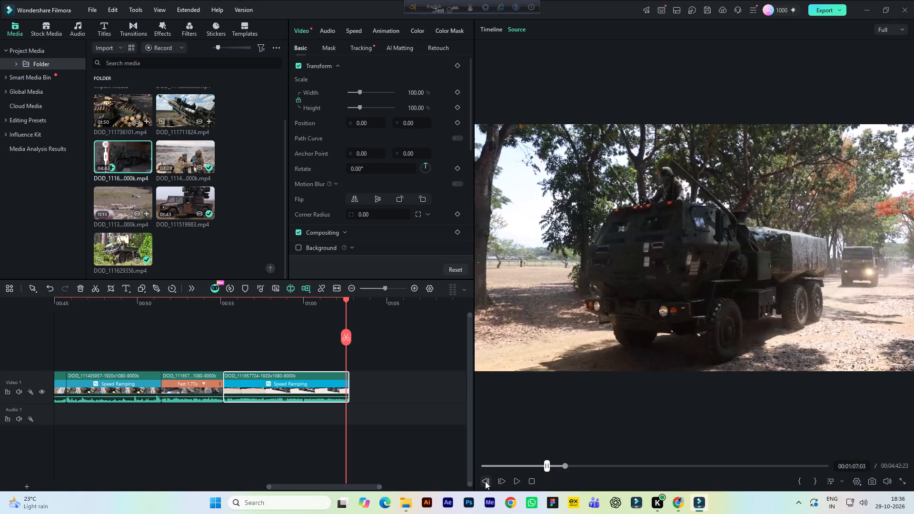
{"action": "left_click", "coordinate": [813, 482]}
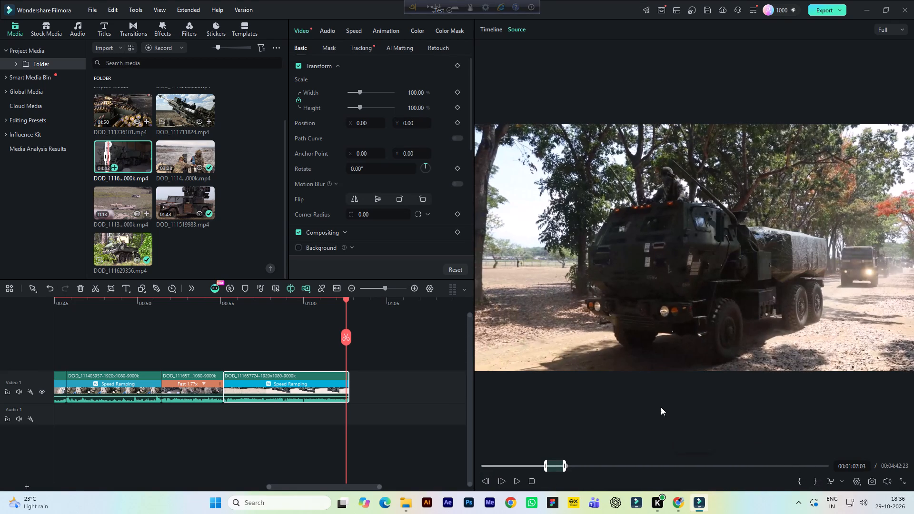
Add the marked convoy shot to Video 1 directly after the hangar-exit clip, keeping the current 1920x1080 25fps project settings.
{"action": "left_click_drag", "start_coordinate": [677, 269], "coordinate": [408, 376]}
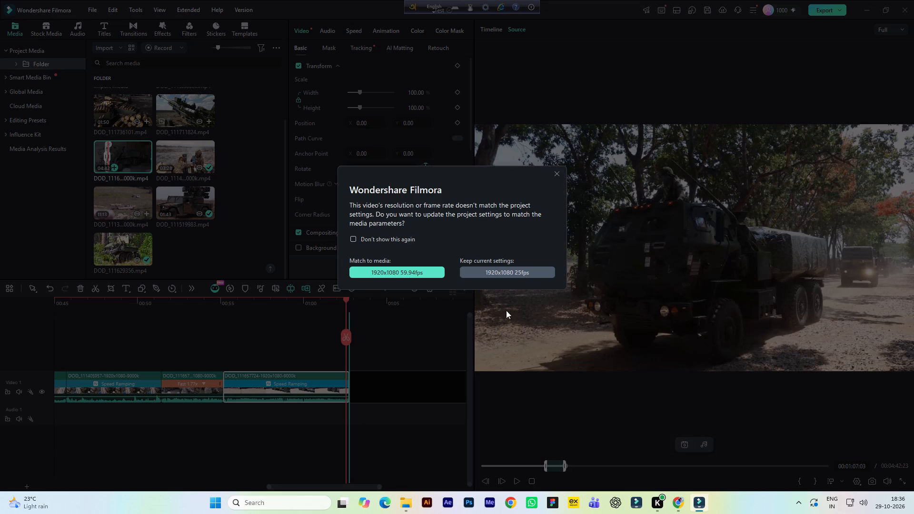
{"action": "left_click", "coordinate": [528, 273]}
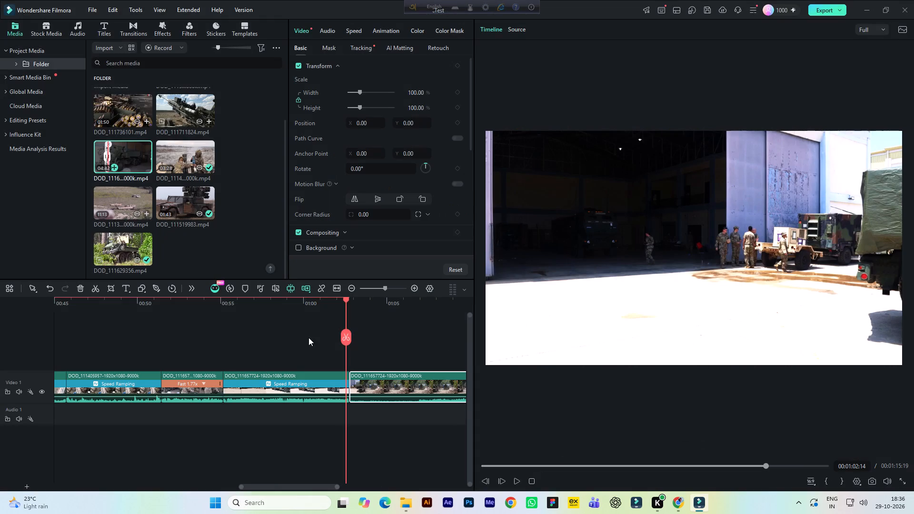
Play into the new convoy clip to a frame showing the lead truck head-on, and enable Auto Color at strength 100.
{"action": "left_click_drag", "start_coordinate": [251, 488], "coordinate": [279, 485]}
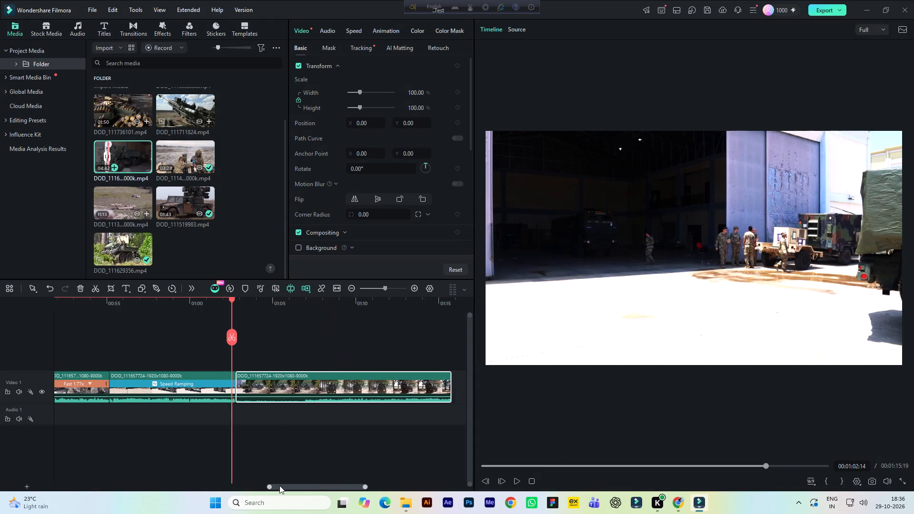
{"action": "left_click_drag", "start_coordinate": [279, 485], "coordinate": [285, 485]}
{"action": "key", "text": "space"}
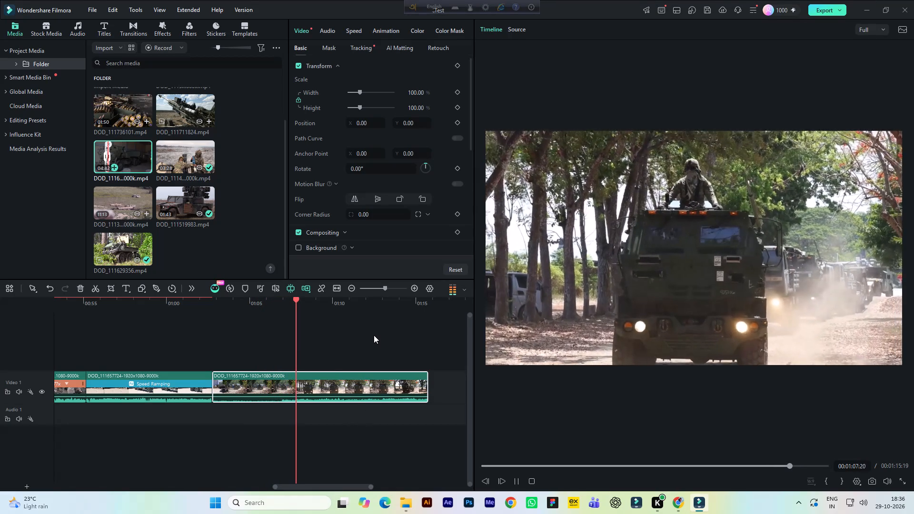
{"action": "key", "text": "space"}
{"action": "left_click", "coordinate": [309, 380]}
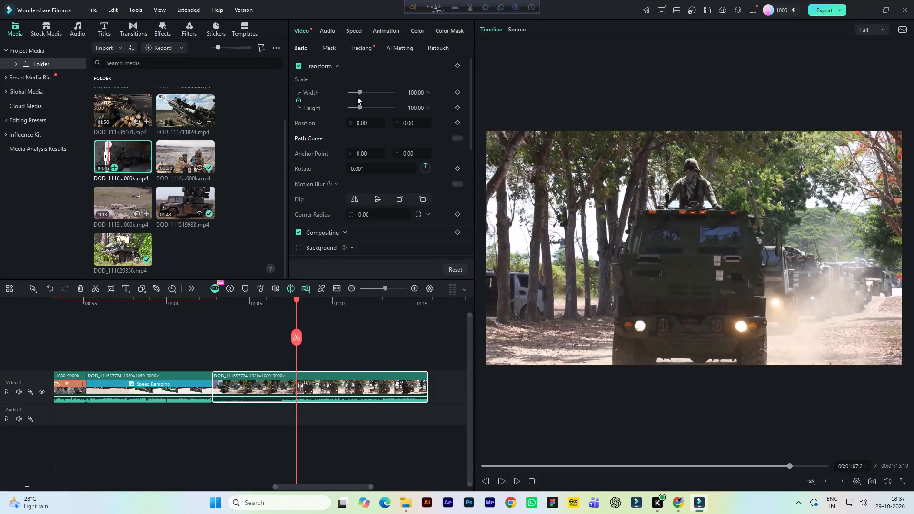
{"action": "left_click", "coordinate": [415, 31]}
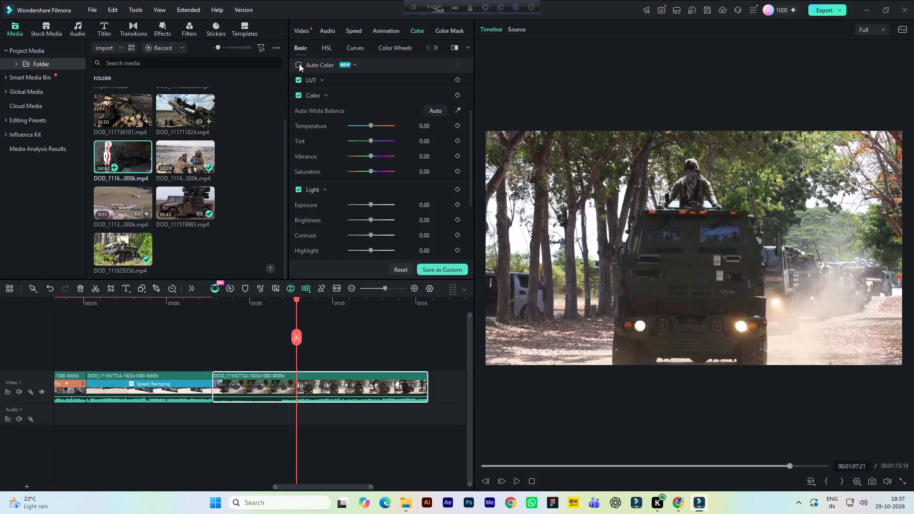
{"action": "left_click", "coordinate": [299, 64]}
{"action": "scroll", "coordinate": [353, 98], "scroll_direction": "up", "scroll_amount": 2}
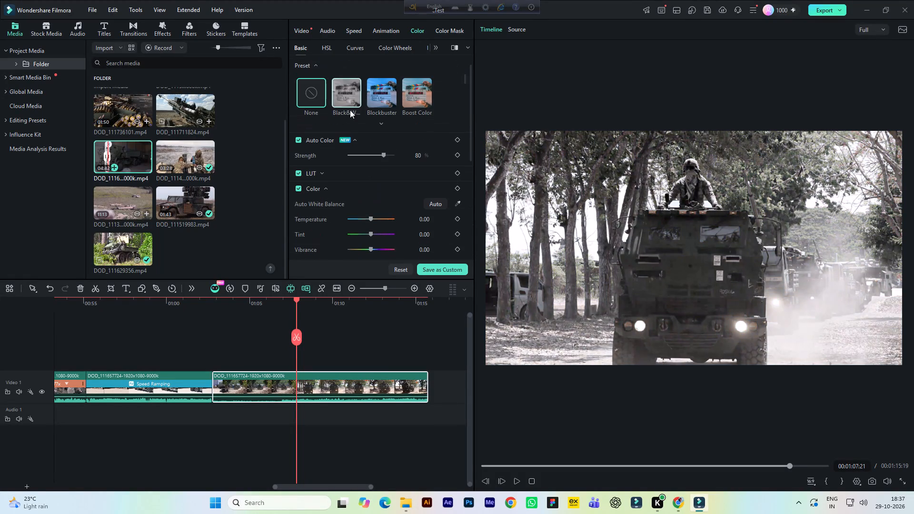
{"action": "left_click_drag", "start_coordinate": [383, 153], "coordinate": [397, 155]}
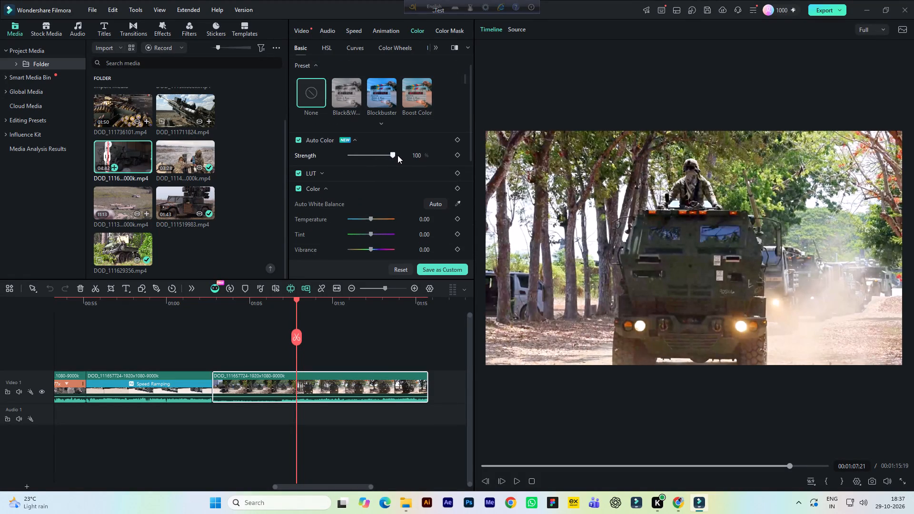
{"action": "left_click_drag", "start_coordinate": [397, 155], "coordinate": [400, 155]}
Set the convoy clip's light values to exposure 10, brightness 38 and contrast 62.
{"action": "scroll", "coordinate": [399, 176], "scroll_direction": "down", "scroll_amount": 1}
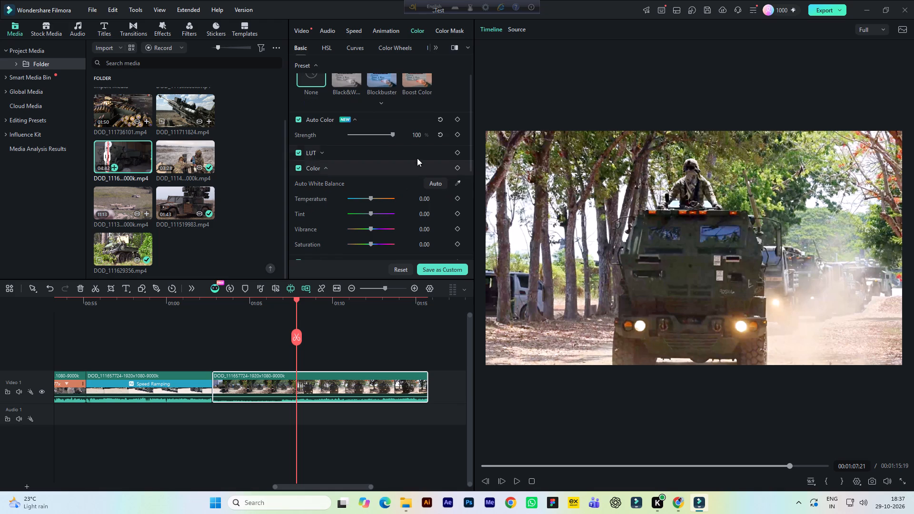
{"action": "scroll", "coordinate": [402, 172], "scroll_direction": "down", "scroll_amount": 4}
{"action": "left_click", "coordinate": [422, 197]}
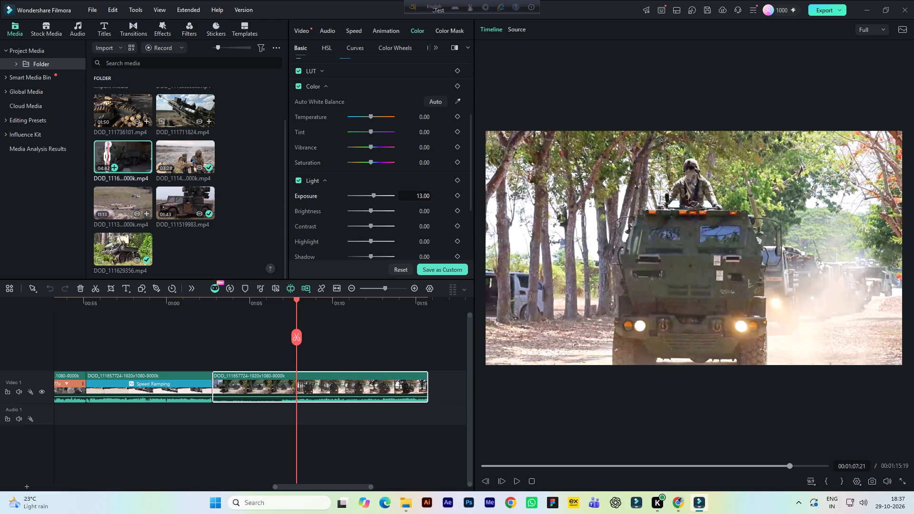
{"action": "left_click", "coordinate": [422, 197]}
{"action": "scroll", "coordinate": [420, 198], "scroll_direction": "down", "scroll_amount": 1}
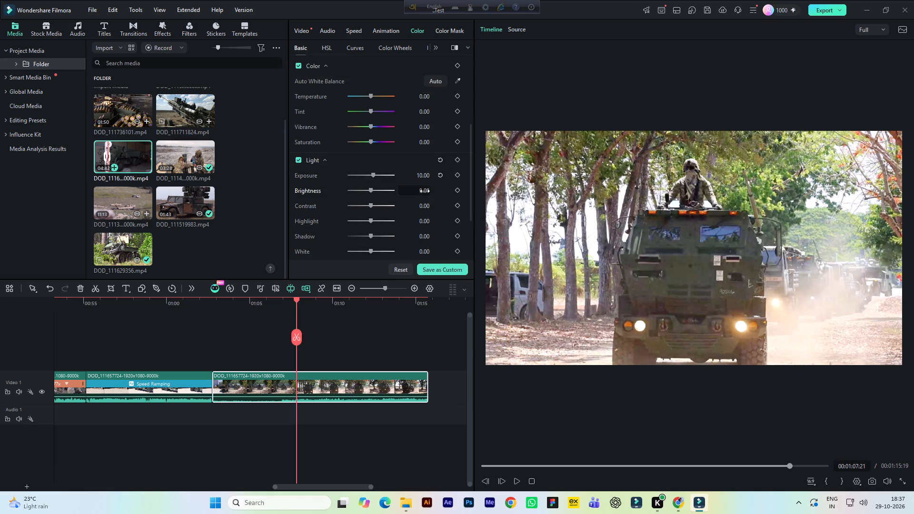
{"action": "left_click", "coordinate": [425, 191]}
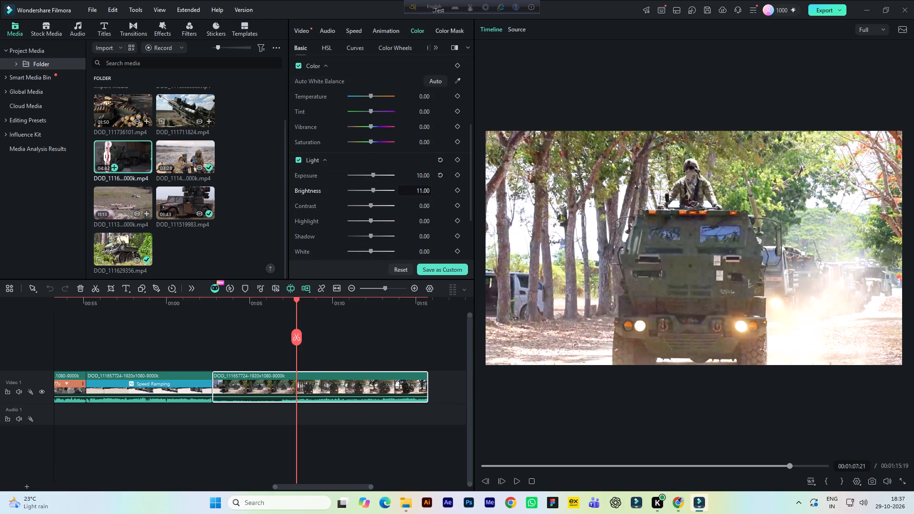
{"action": "left_click", "coordinate": [425, 207]}
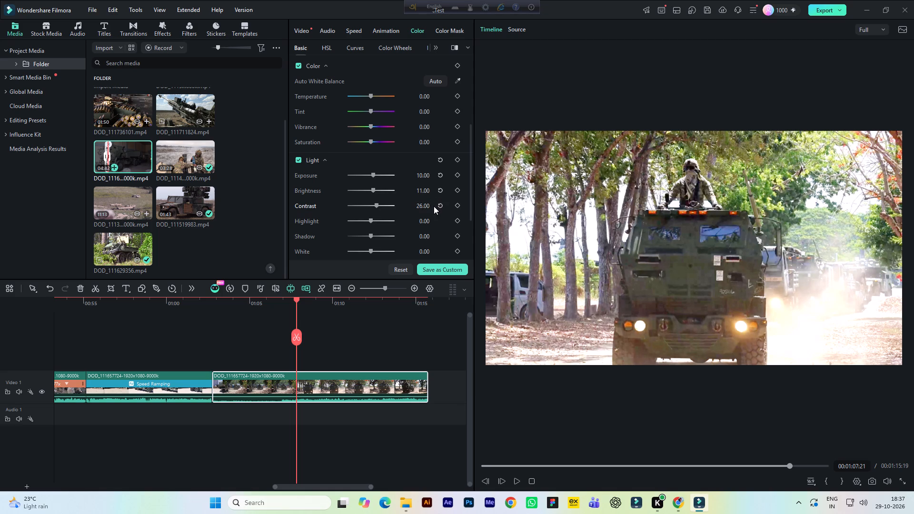
{"action": "left_click", "coordinate": [426, 208]}
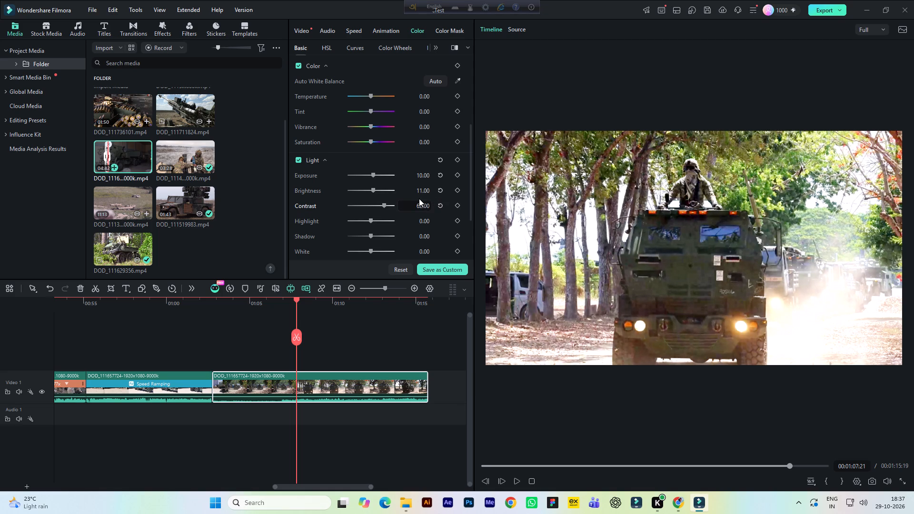
{"action": "left_click", "coordinate": [420, 192]}
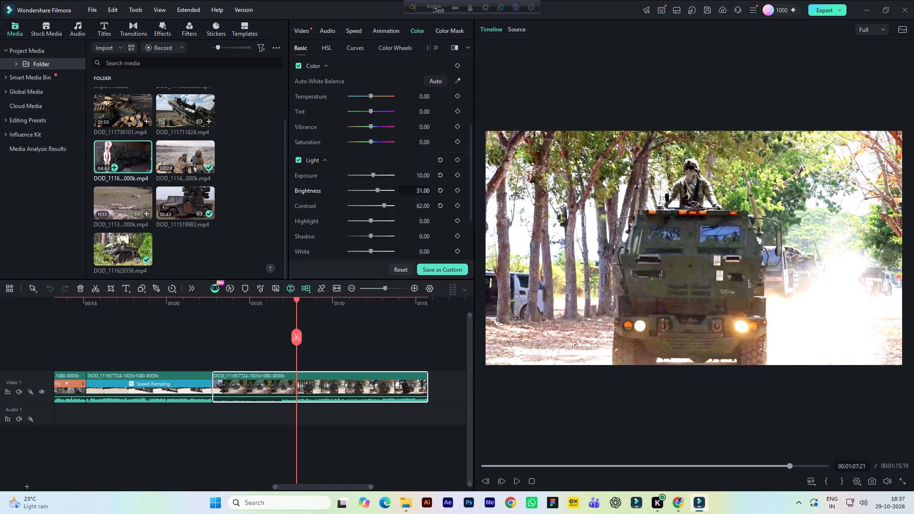
Refine the convoy clip's light values to contrast 72, highlight 38, shadow 5 and white -23.
{"action": "left_click", "coordinate": [422, 225]}
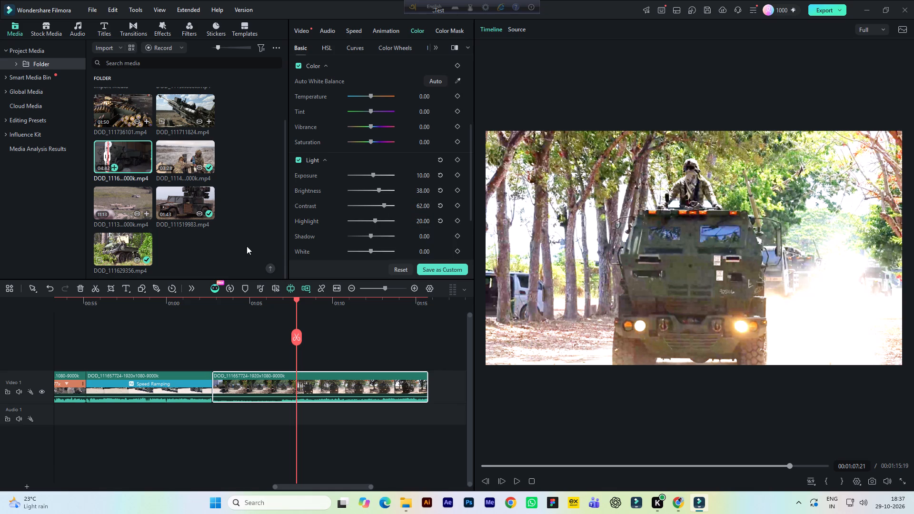
{"action": "left_click", "coordinate": [418, 208]}
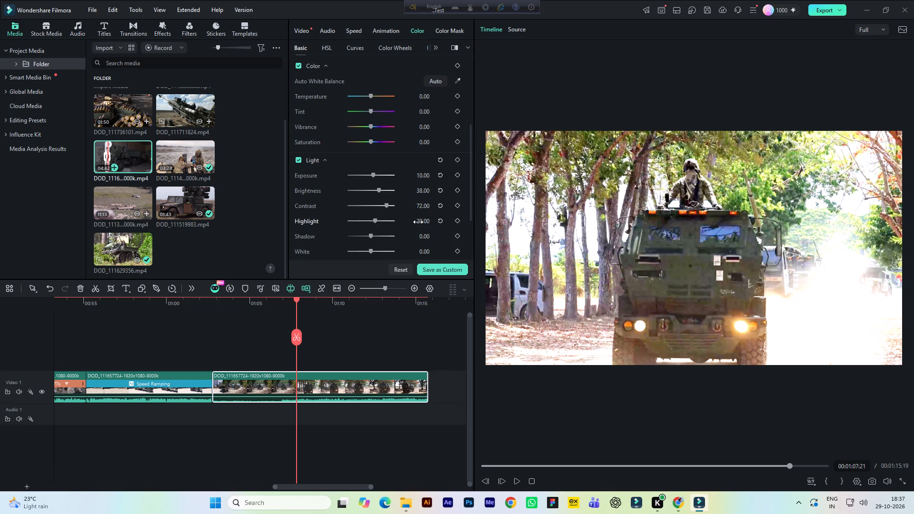
{"action": "left_click", "coordinate": [419, 222]}
{"action": "left_click", "coordinate": [420, 236]}
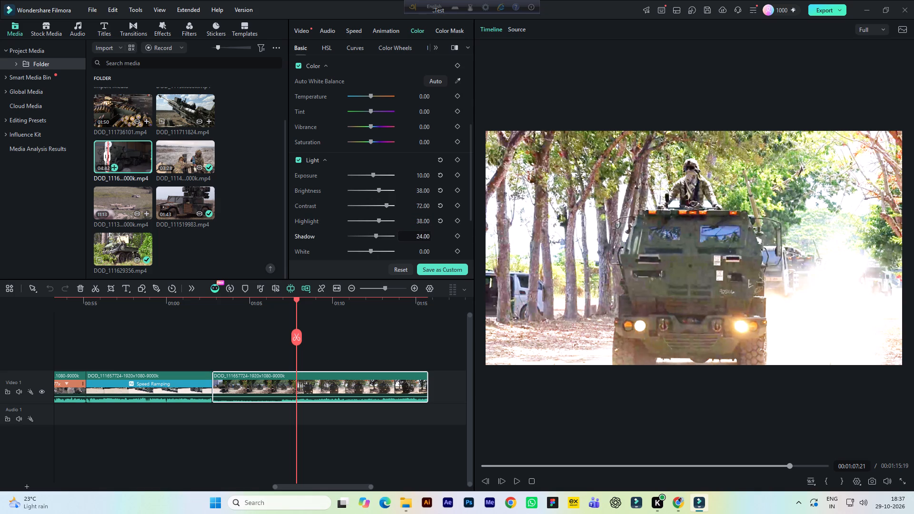
{"action": "left_click", "coordinate": [425, 255]}
Set the convoy clip's color values to saturation 18 and vibrance about 22.
{"action": "scroll", "coordinate": [442, 168], "scroll_direction": "up", "scroll_amount": 1}
{"action": "left_click", "coordinate": [426, 166]}
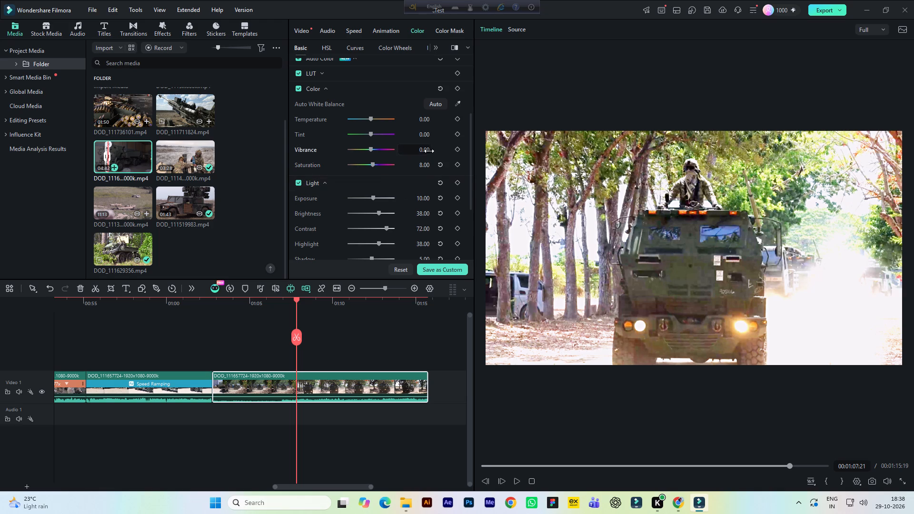
{"action": "left_click", "coordinate": [428, 164]}
{"action": "left_click", "coordinate": [427, 152]}
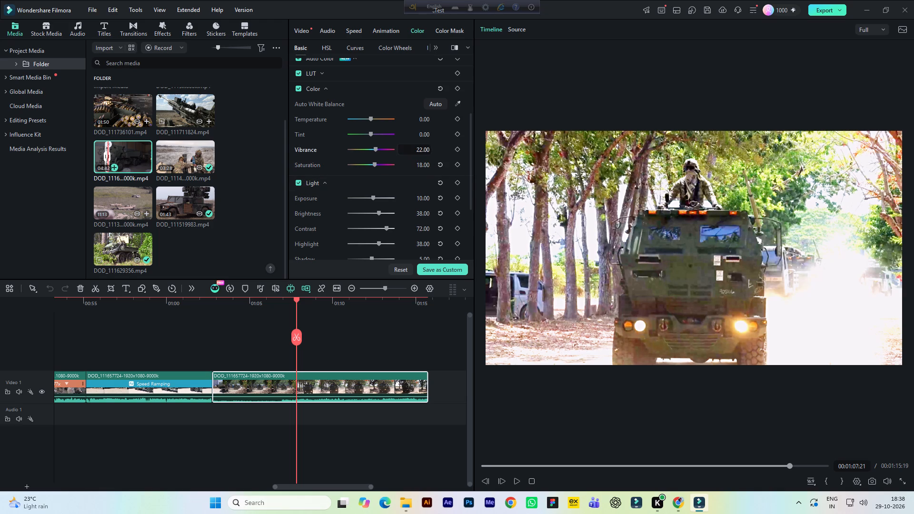
{"action": "scroll", "coordinate": [426, 152], "scroll_direction": "up", "scroll_amount": 2}
{"action": "scroll", "coordinate": [359, 142], "scroll_direction": "up", "scroll_amount": 4}
{"action": "scroll", "coordinate": [371, 167], "scroll_direction": "down", "scroll_amount": 11}
{"action": "scroll", "coordinate": [391, 218], "scroll_direction": "up", "scroll_amount": 8}
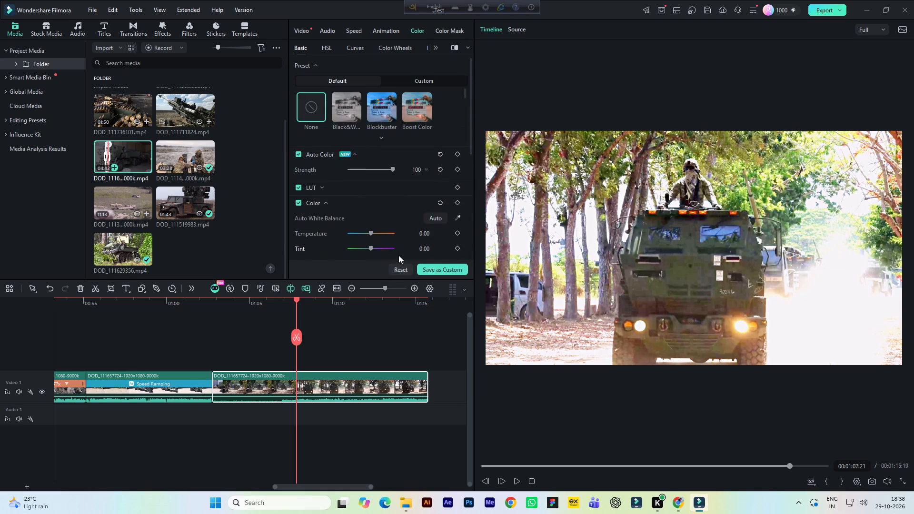
{"action": "scroll", "coordinate": [398, 255], "scroll_direction": "up", "scroll_amount": 2}
Apply the Hero speed ramping preset to the head-on convoy clip on the timeline.
{"action": "left_click", "coordinate": [354, 30]}
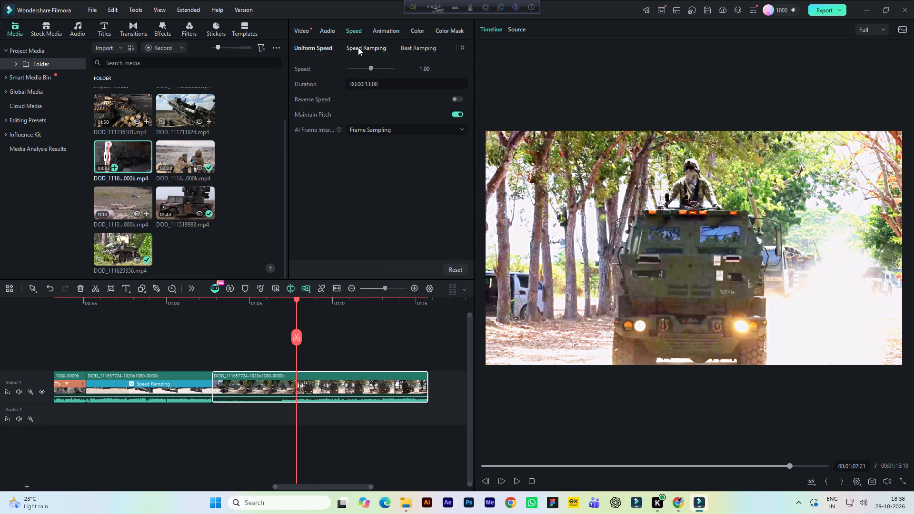
{"action": "left_click", "coordinate": [358, 47]}
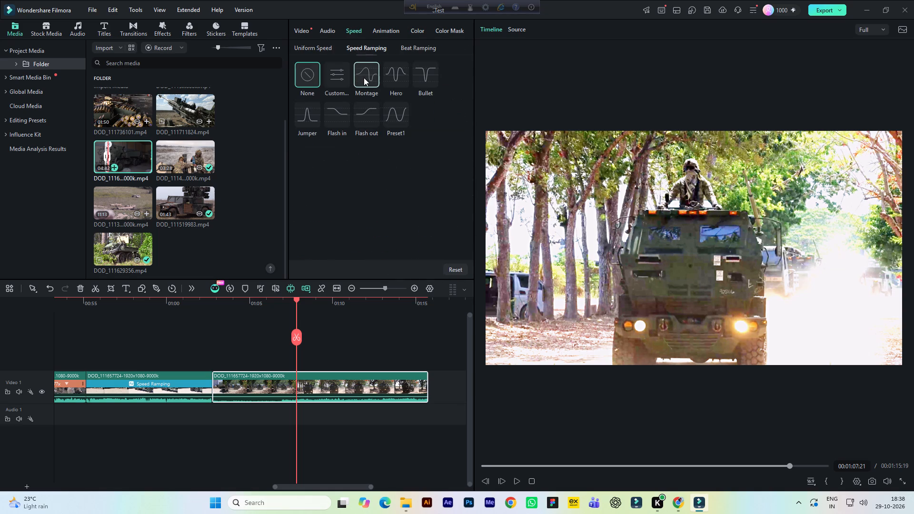
{"action": "left_click", "coordinate": [397, 78]}
Play back the speed-ramped convoy clip from just before its start to check the pacing.
{"action": "left_click", "coordinate": [210, 302]}
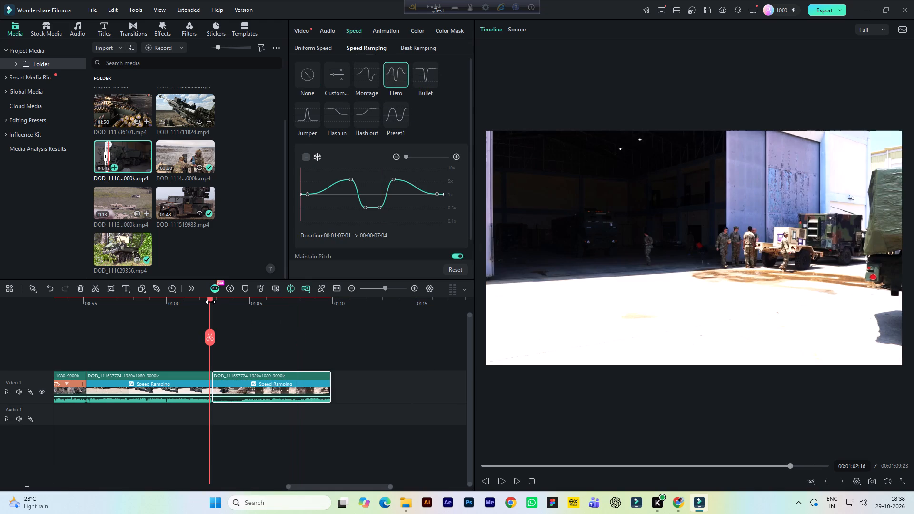
{"action": "key", "text": "space"}
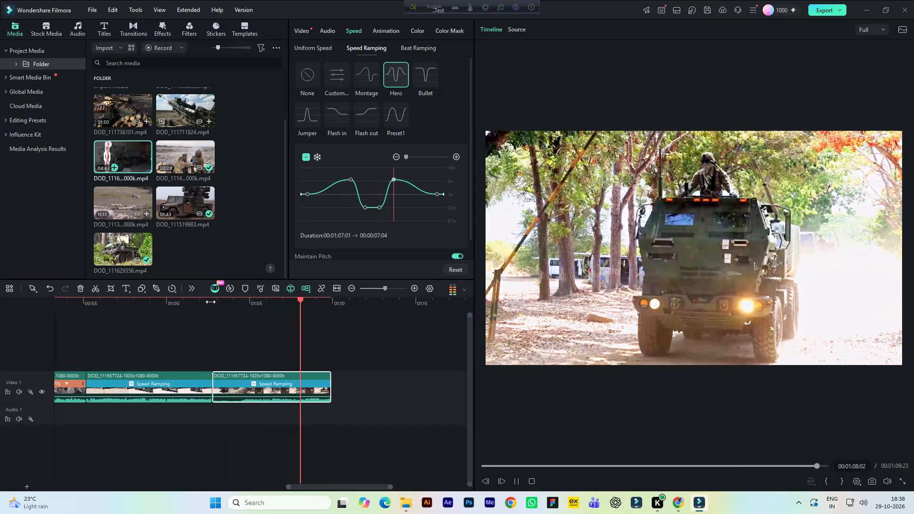
{"action": "key", "text": "space"}
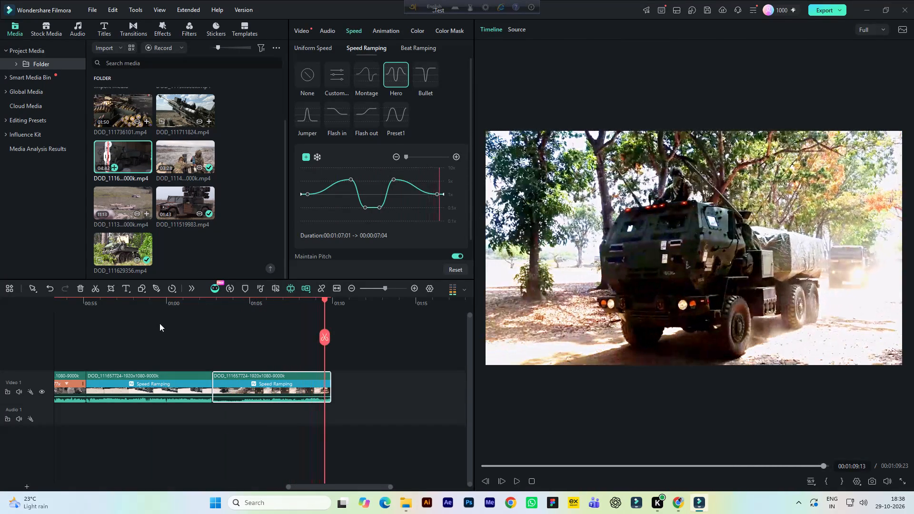
{"action": "left_click", "coordinate": [200, 300]}
{"action": "key", "text": "space"}
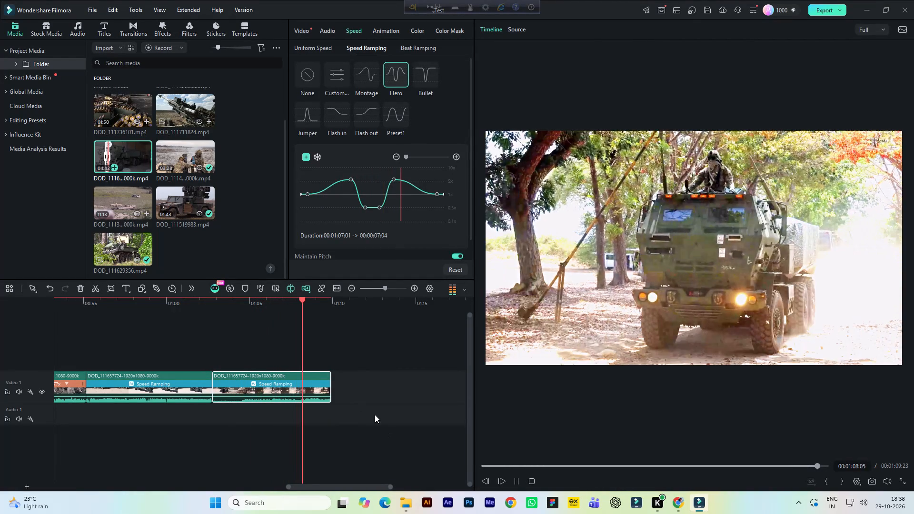
{"action": "key", "text": "space"}
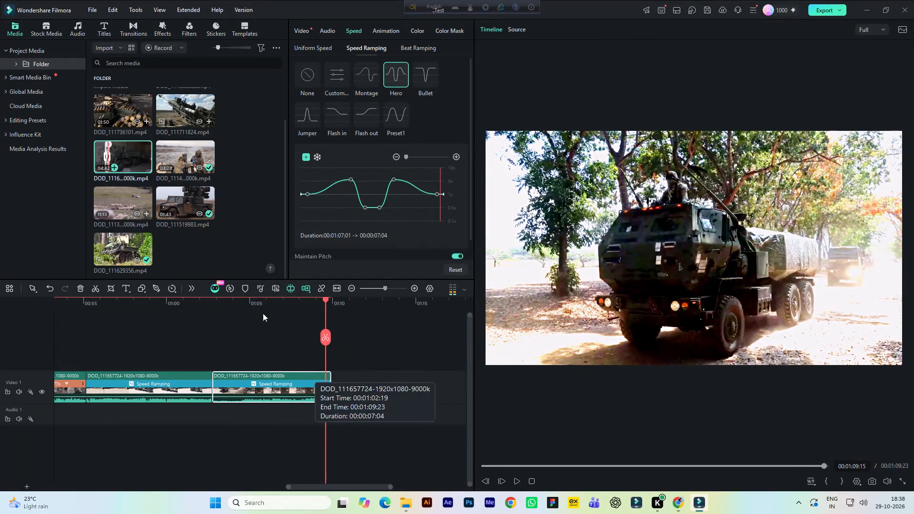
{"action": "left_click", "coordinate": [270, 300]}
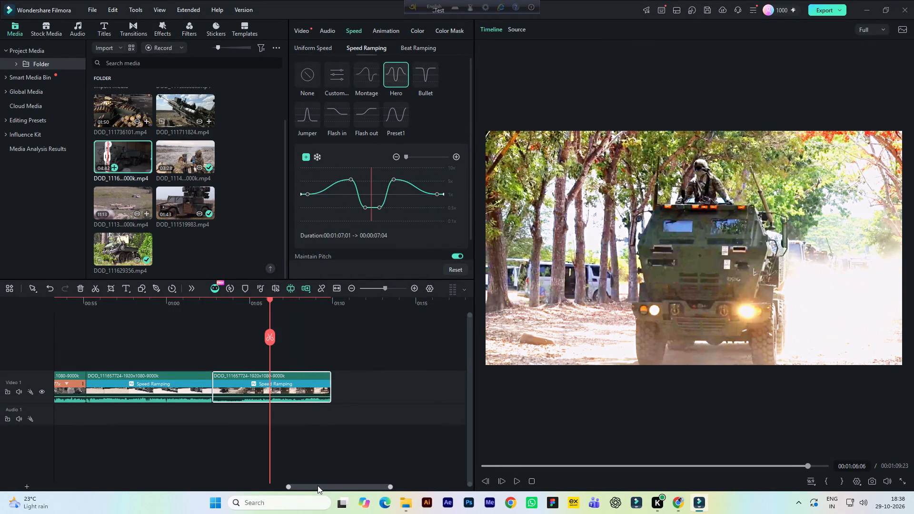
{"action": "left_click_drag", "start_coordinate": [318, 485], "coordinate": [343, 491]}
{"action": "left_click", "coordinate": [203, 302]}
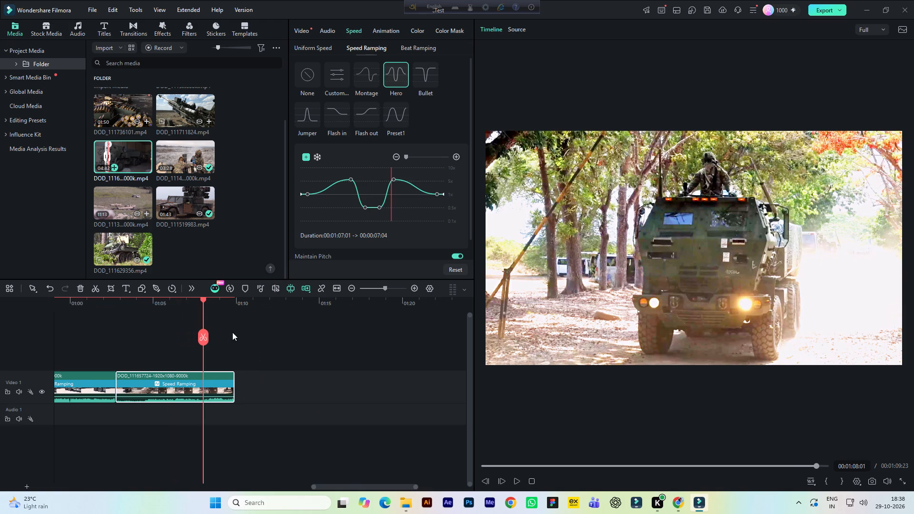
Play and skim the source convoy footage beyond the marked range to find another truck shot.
{"action": "left_click", "coordinate": [298, 30]}
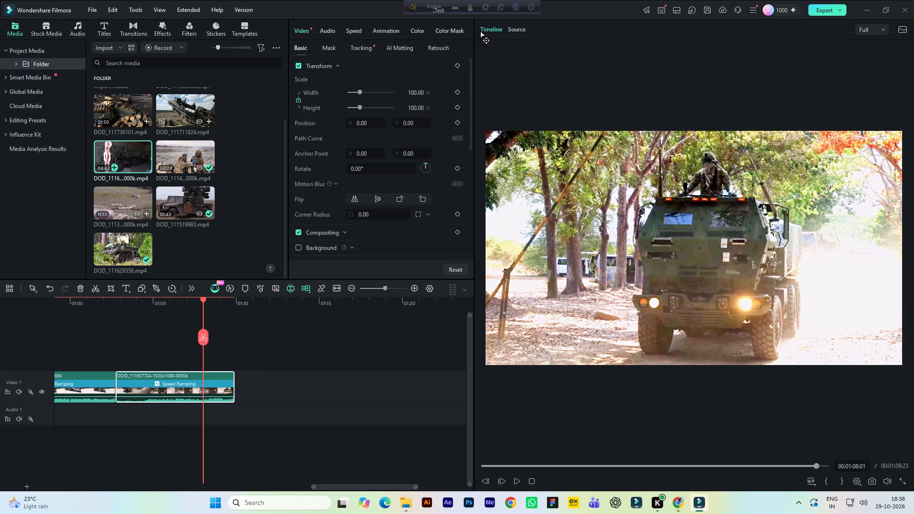
{"action": "left_click", "coordinate": [518, 26]}
{"action": "key", "text": "space"}
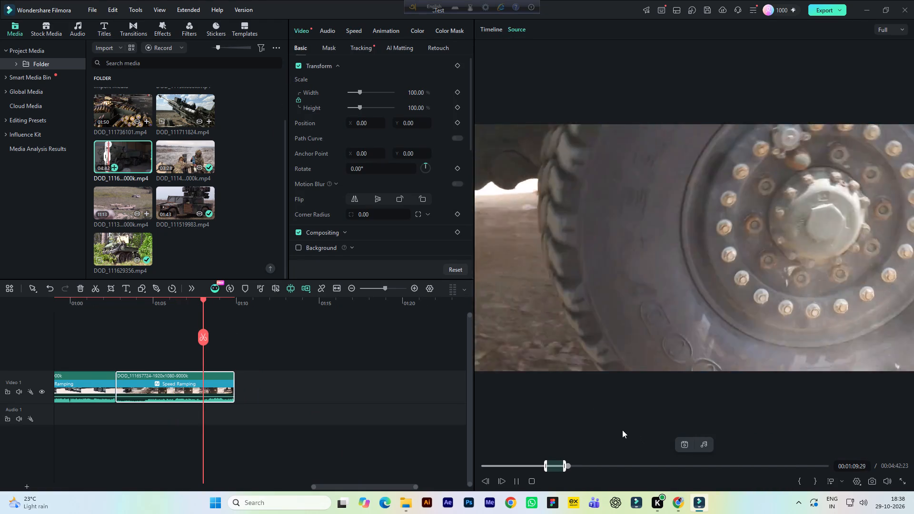
{"action": "key", "text": "space"}
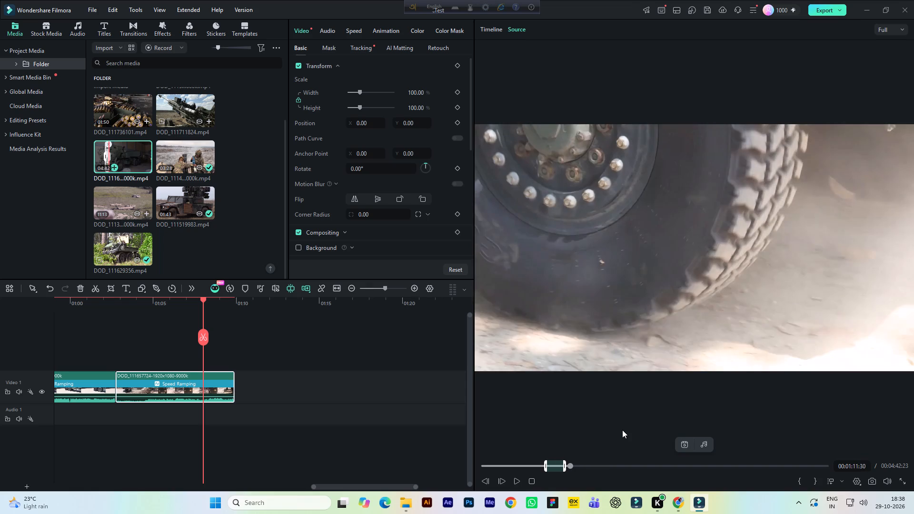
{"action": "key", "text": "space"}
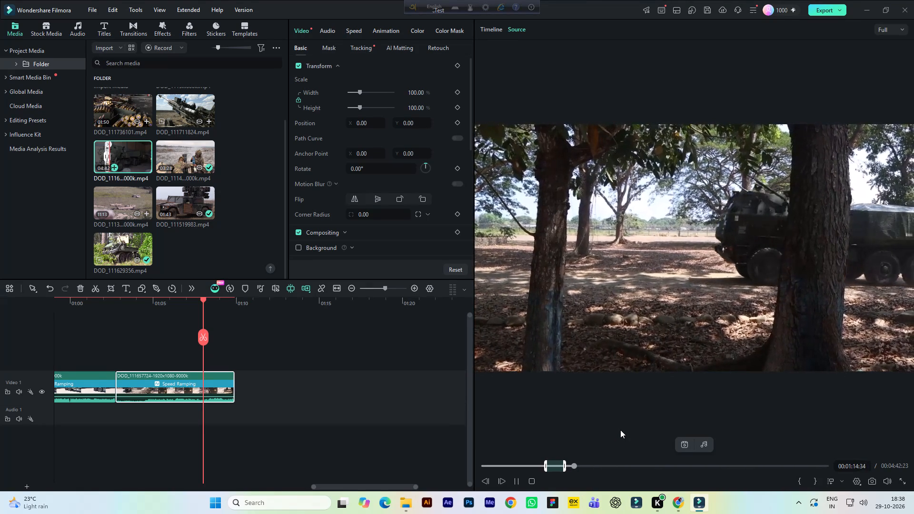
{"action": "key", "text": "space"}
{"action": "key", "text": "space"}
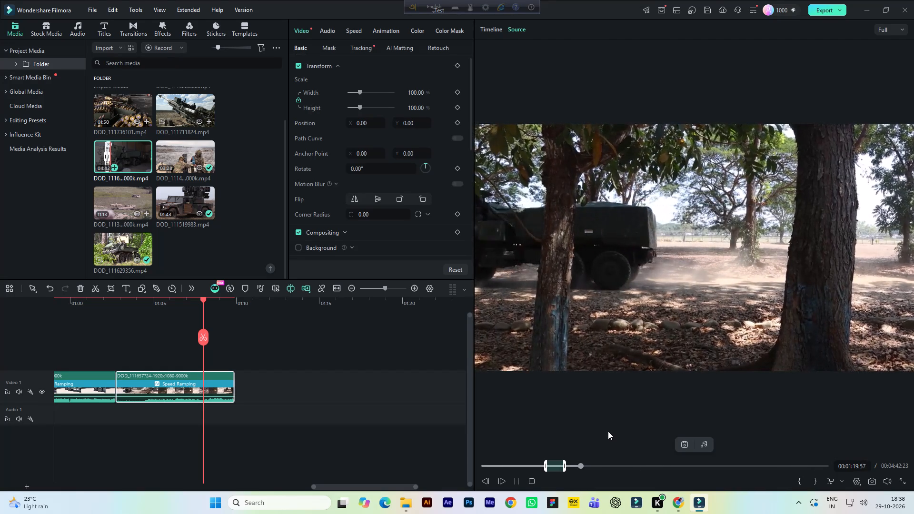
{"action": "key", "text": "space"}
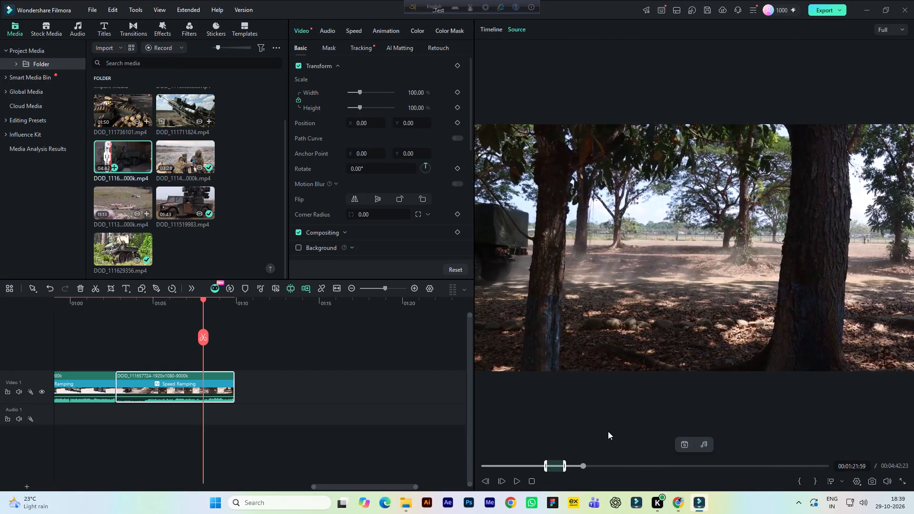
{"action": "key", "text": "space"}
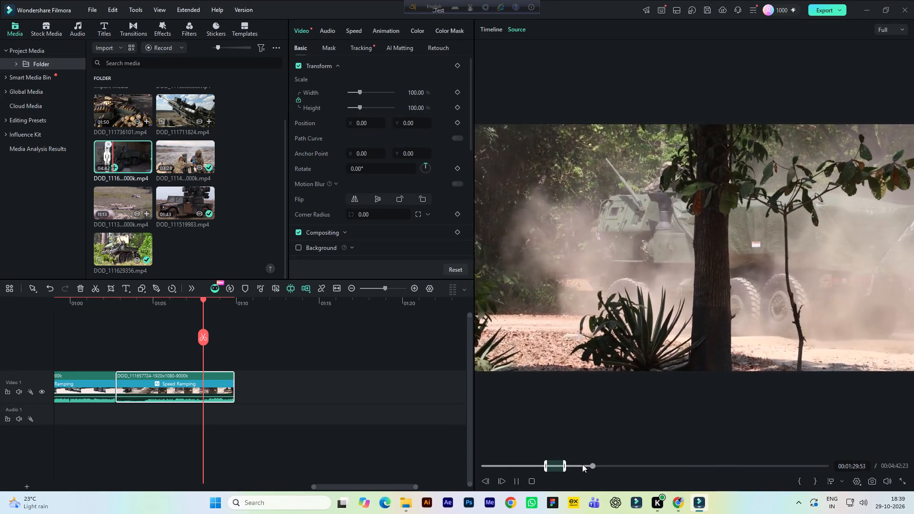
{"action": "left_click", "coordinate": [600, 464]}
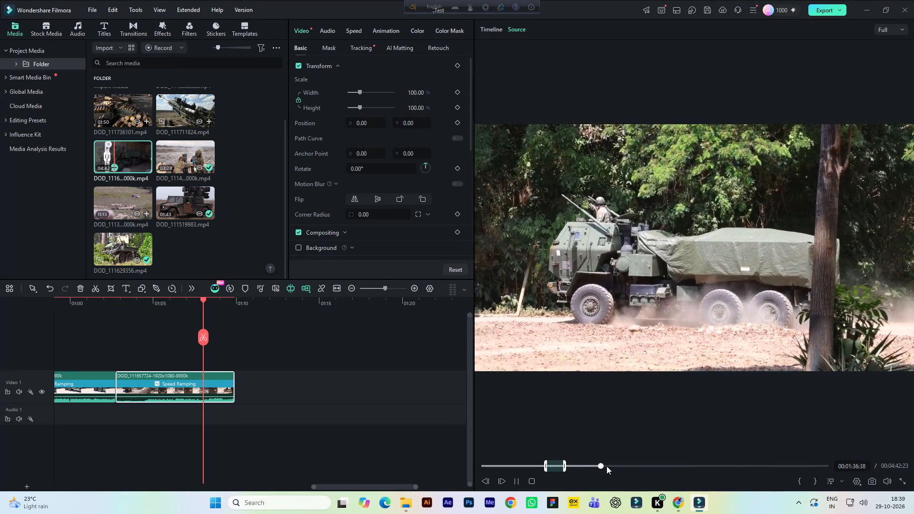
{"action": "left_click", "coordinate": [607, 466]}
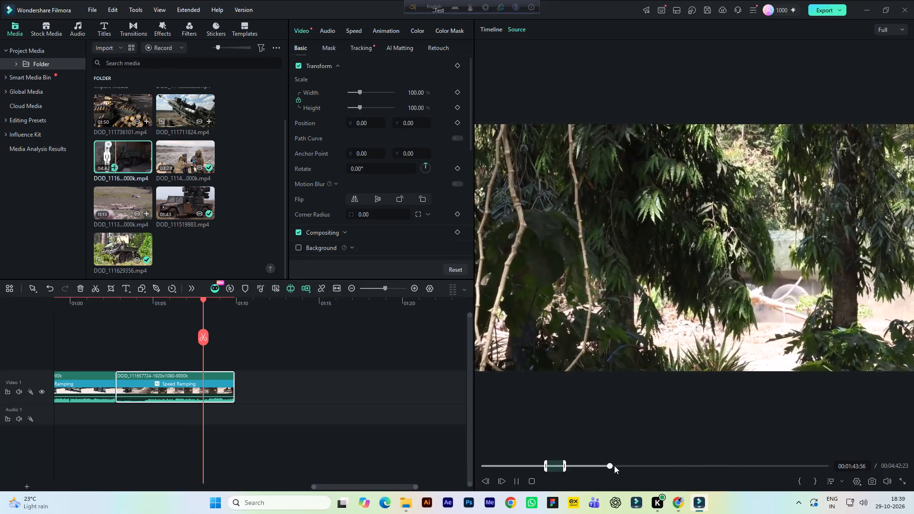
{"action": "left_click", "coordinate": [617, 465]}
{"action": "left_click", "coordinate": [590, 463]}
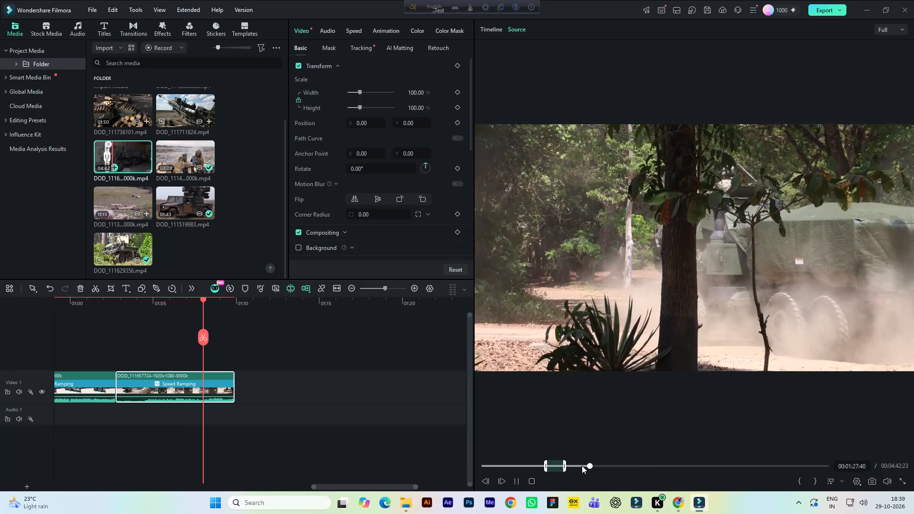
{"action": "left_click", "coordinate": [581, 465]}
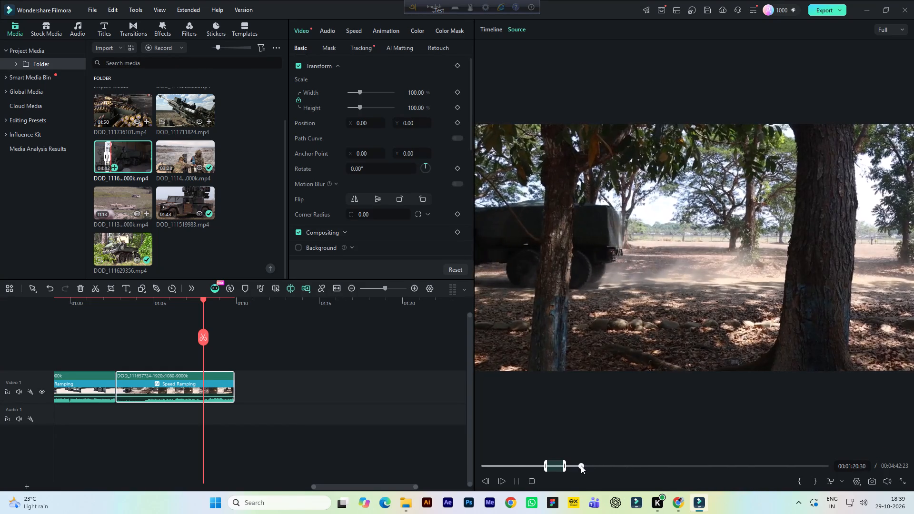
Mark the source range from 1:22:51 to 1:27:57, with the covered truck raising dust among trees, and add it to the end of Video 1.
{"action": "left_click", "coordinate": [574, 465]}
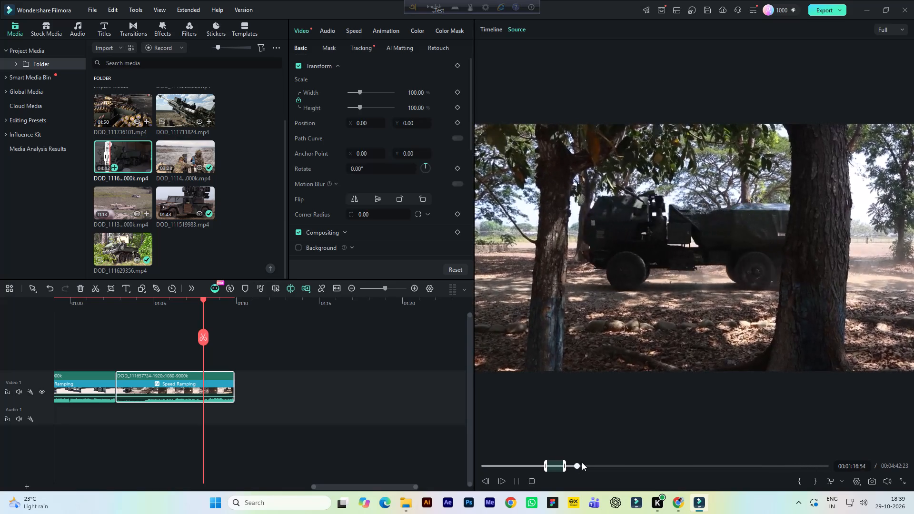
{"action": "scroll", "coordinate": [582, 463], "scroll_direction": "down", "scroll_amount": 1}
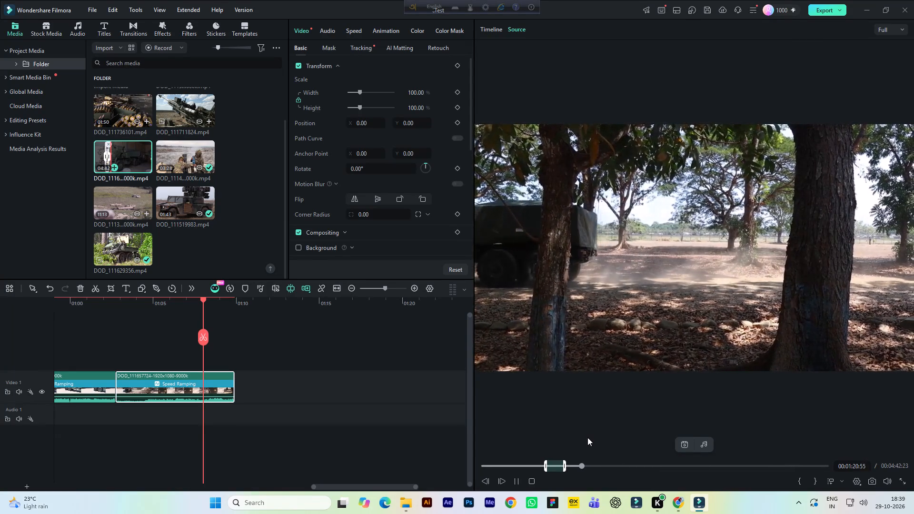
{"action": "key", "text": "space"}
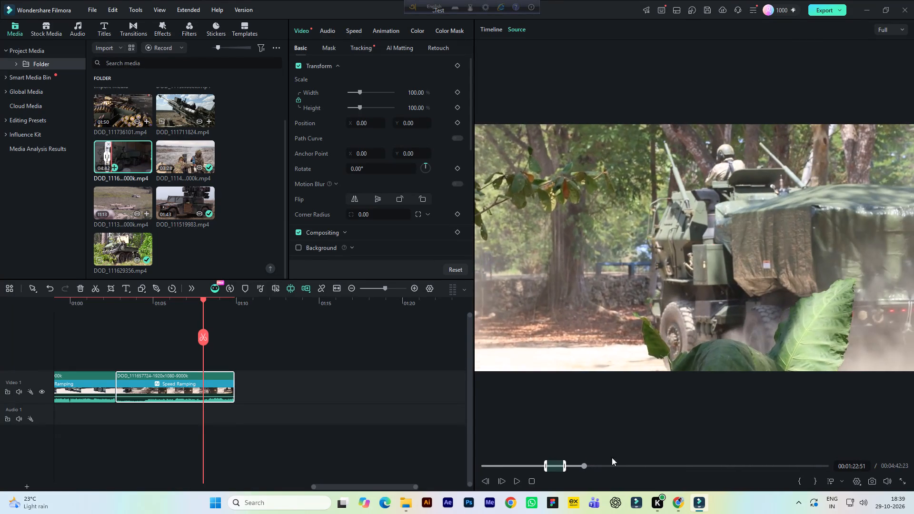
{"action": "left_click", "coordinate": [800, 482]}
{"action": "key", "text": "space"}
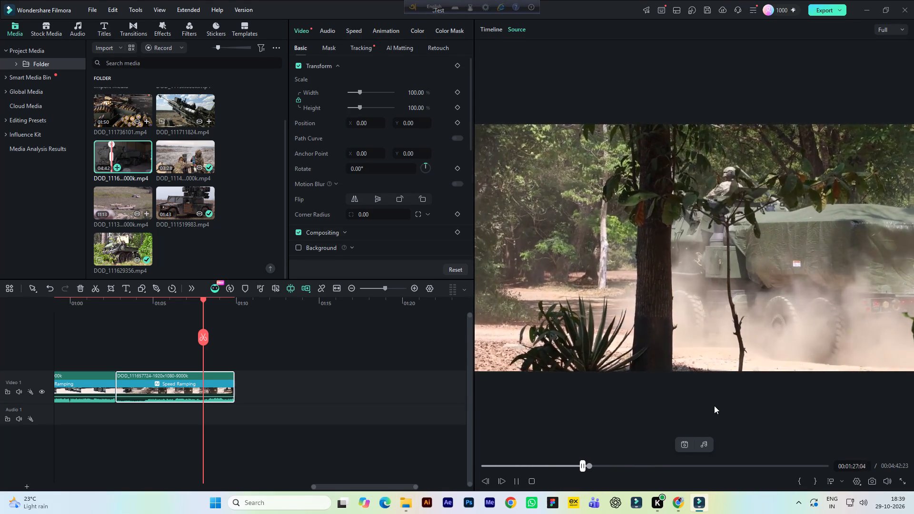
{"action": "key", "text": "space"}
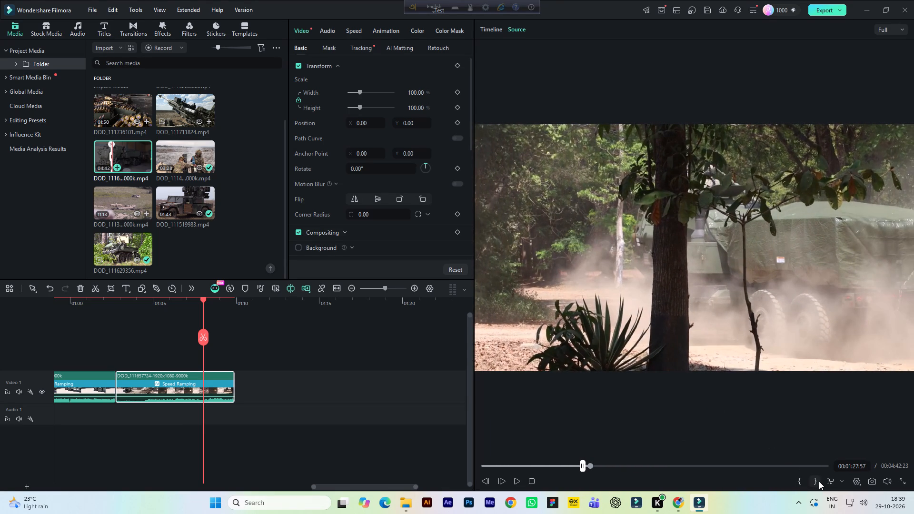
{"action": "left_click", "coordinate": [818, 481]}
{"action": "left_click_drag", "start_coordinate": [625, 307], "coordinate": [349, 385]}
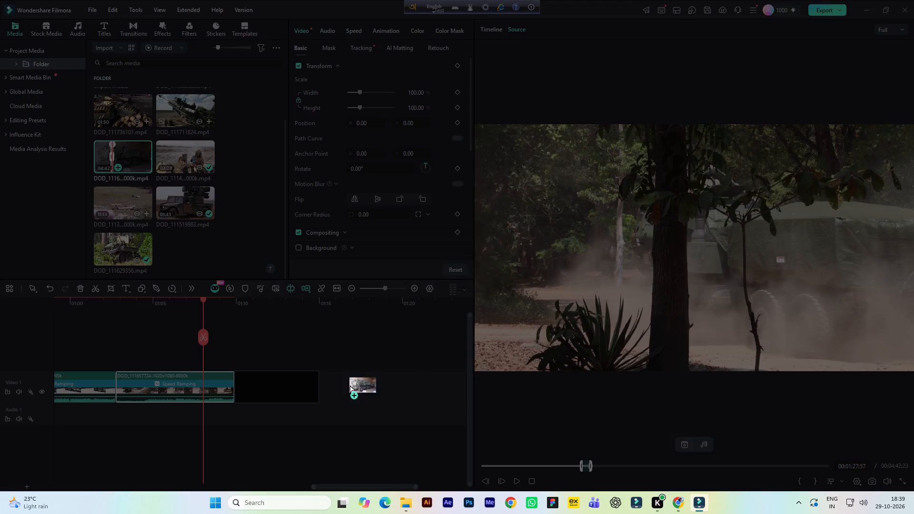
{"action": "left_click", "coordinate": [500, 270]}
Play into the new clip to a frame showing the truck driving away, and enable Auto Color at strength 0.
{"action": "key", "text": "space"}
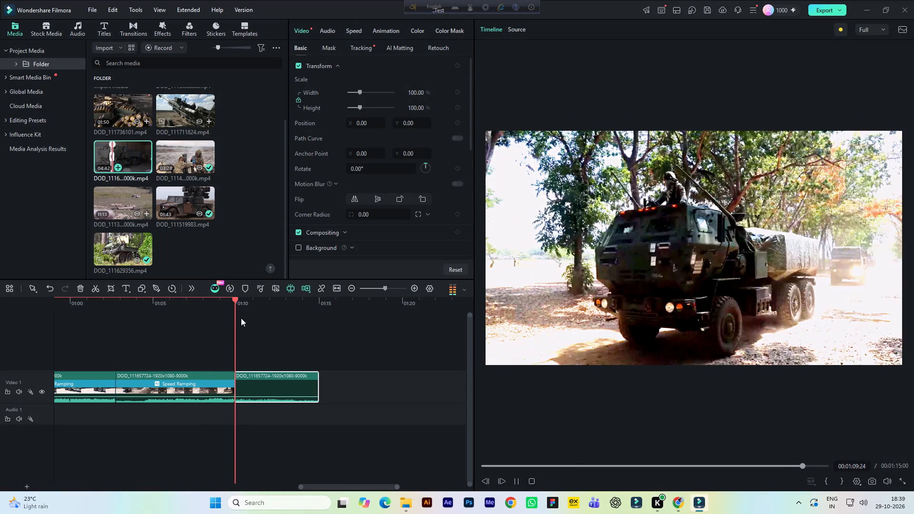
{"action": "key", "text": "space"}
{"action": "left_click", "coordinate": [321, 369]}
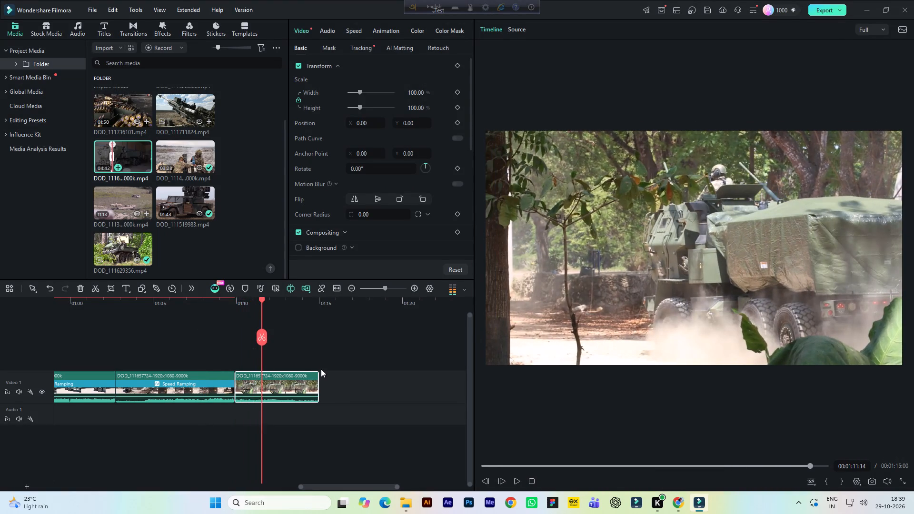
{"action": "left_click", "coordinate": [284, 380]}
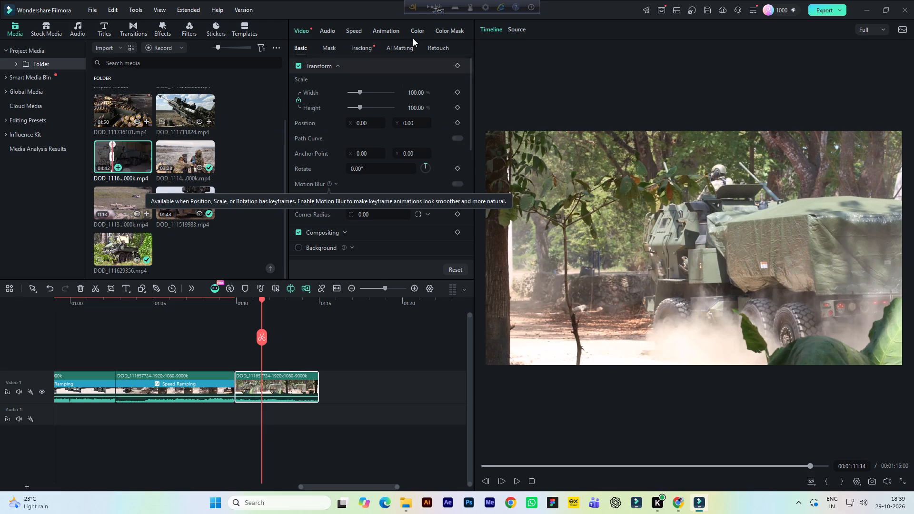
{"action": "left_click", "coordinate": [416, 30]}
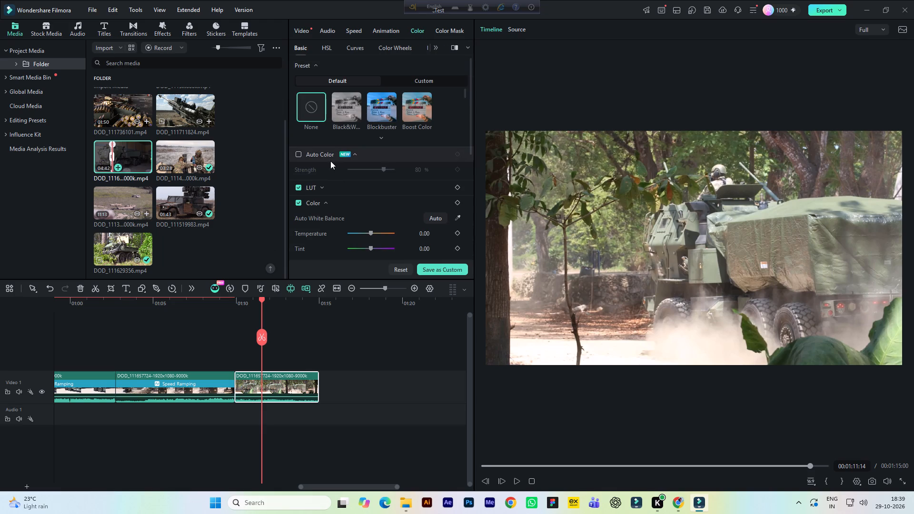
{"action": "left_click", "coordinate": [300, 153]}
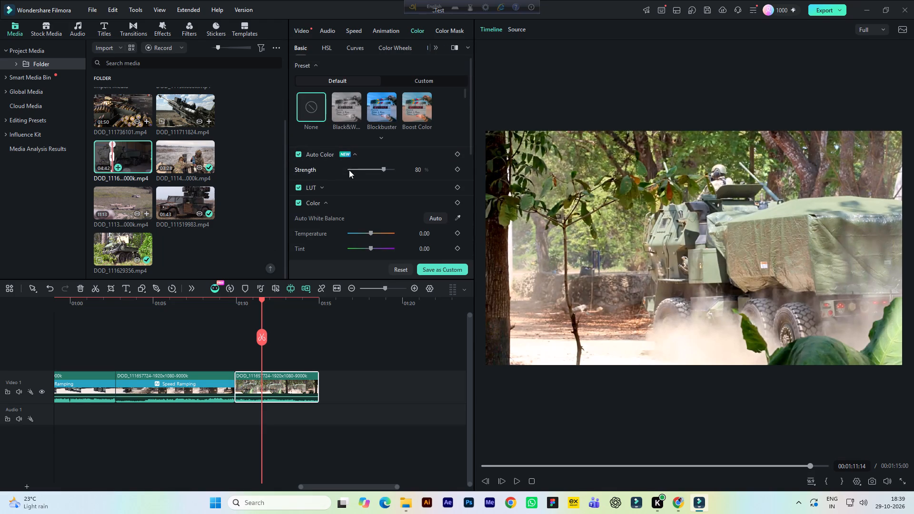
{"action": "left_click_drag", "start_coordinate": [382, 168], "coordinate": [366, 168]}
{"action": "left_click_drag", "start_coordinate": [366, 168], "coordinate": [354, 168]}
{"action": "left_click_drag", "start_coordinate": [354, 168], "coordinate": [344, 169]}
{"action": "scroll", "coordinate": [351, 195], "scroll_direction": "down", "scroll_amount": 1}
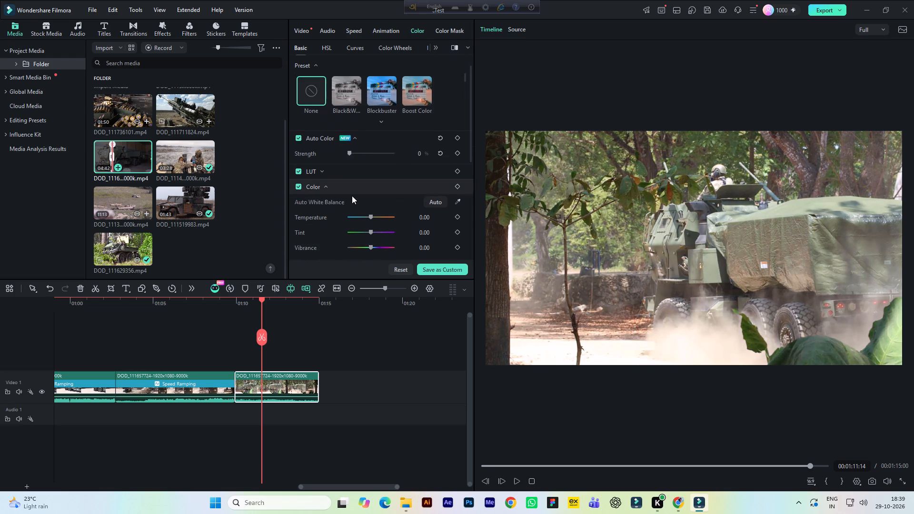
{"action": "scroll", "coordinate": [352, 196], "scroll_direction": "down", "scroll_amount": 1}
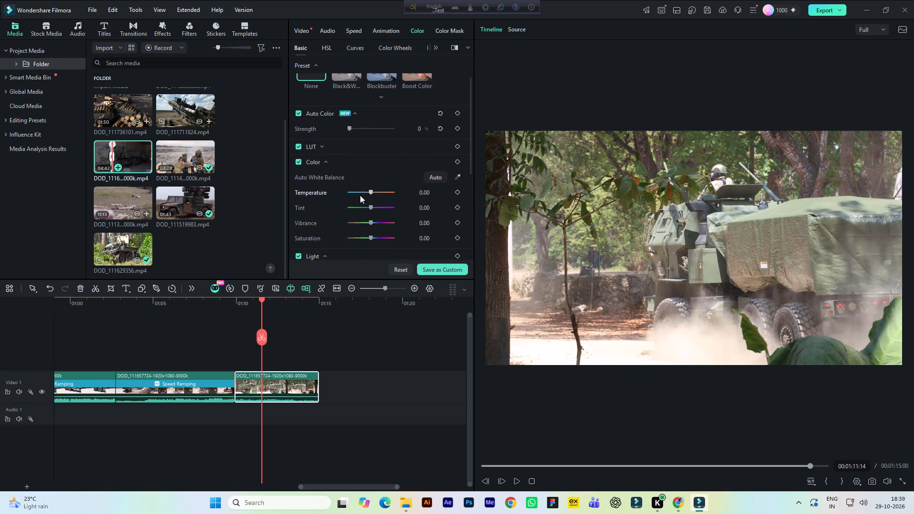
Adjust the dusty truck clip's light: brightness 7, contrast 16, highlight 8, shadow 10 and white about -9.
{"action": "scroll", "coordinate": [370, 203], "scroll_direction": "down", "scroll_amount": 3}
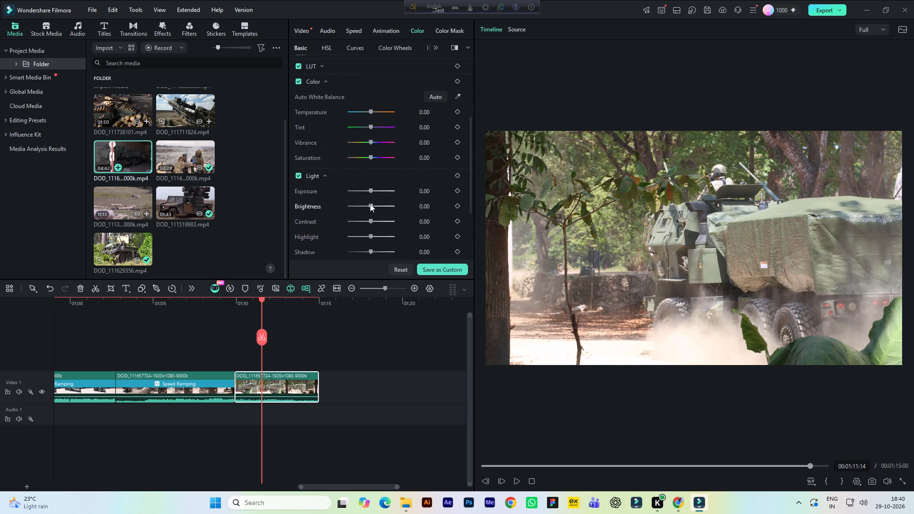
{"action": "scroll", "coordinate": [370, 204], "scroll_direction": "down", "scroll_amount": 1}
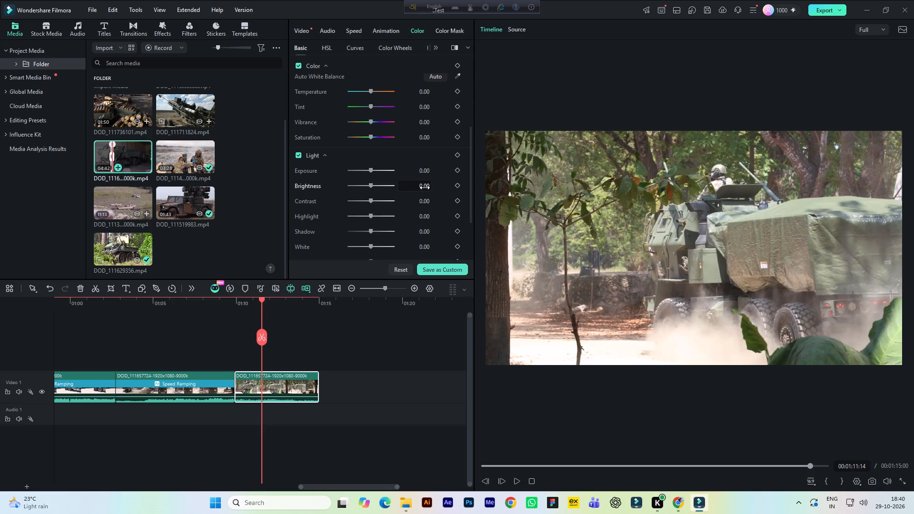
{"action": "left_click", "coordinate": [425, 188]}
{"action": "left_click", "coordinate": [421, 185]}
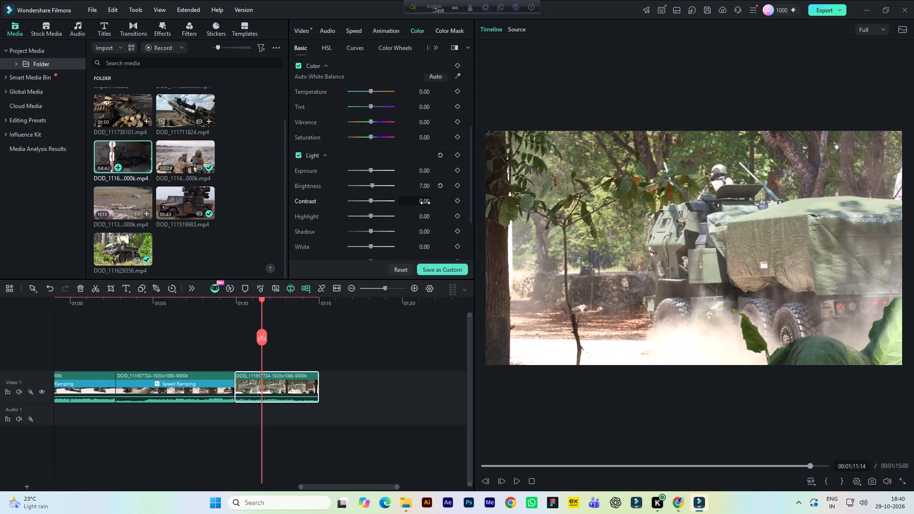
{"action": "left_click", "coordinate": [425, 203]}
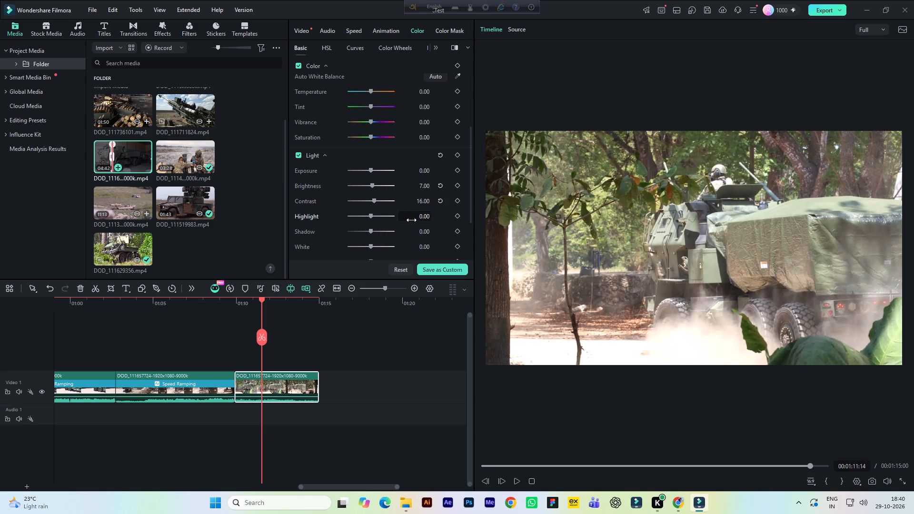
{"action": "left_click", "coordinate": [420, 217]}
{"action": "left_click", "coordinate": [418, 232]}
{"action": "scroll", "coordinate": [418, 232], "scroll_direction": "down", "scroll_amount": 1}
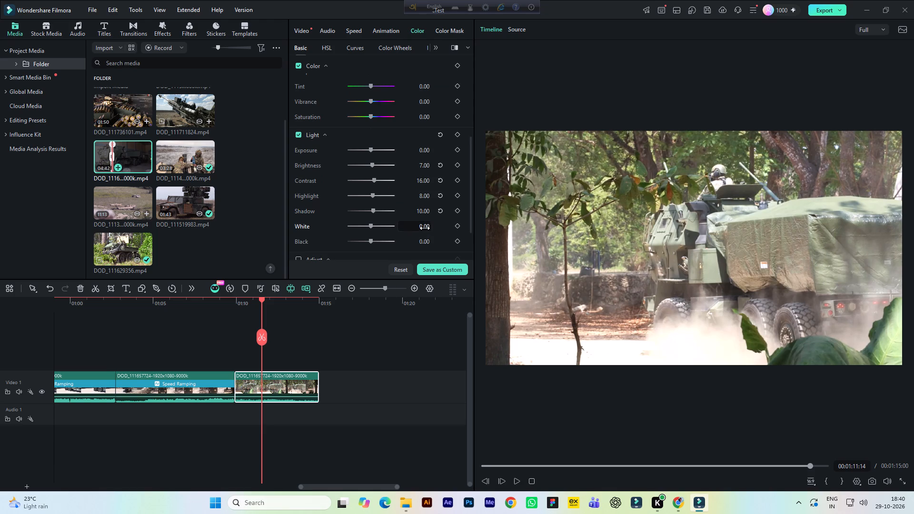
{"action": "left_click", "coordinate": [425, 228]}
{"action": "scroll", "coordinate": [425, 228], "scroll_direction": "down", "scroll_amount": 1}
{"action": "scroll", "coordinate": [425, 228], "scroll_direction": "up", "scroll_amount": 3}
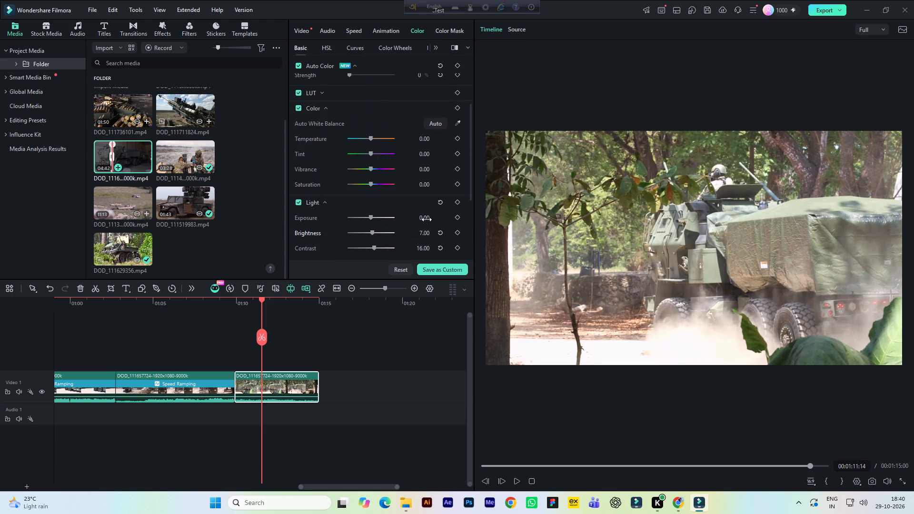
Set the dusty truck clip's saturation to 13 and vibrance to 24, keeping temperature at 0.
{"action": "left_click", "coordinate": [422, 183]}
{"action": "left_click", "coordinate": [420, 169]}
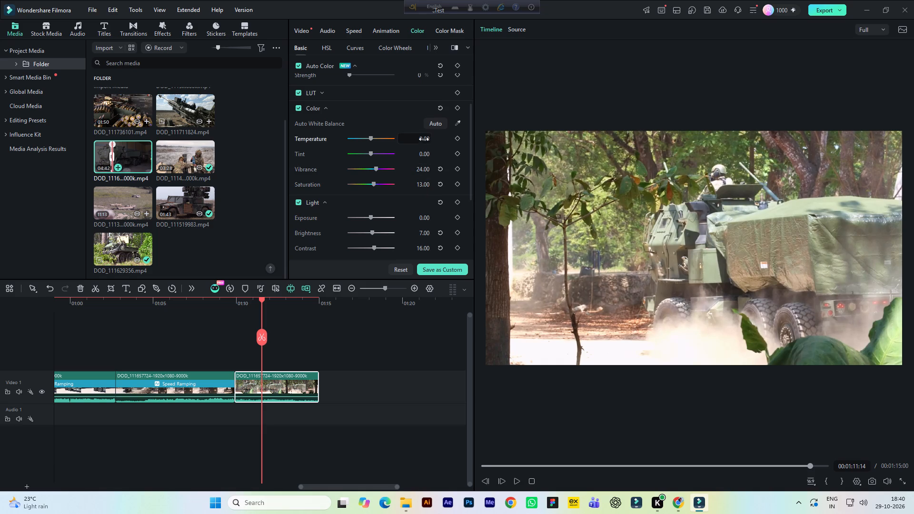
{"action": "left_click", "coordinate": [424, 139]}
Raise the dusty truck clip's contrast to 100 and play part of the clip to check the grade.
{"action": "scroll", "coordinate": [425, 241], "scroll_direction": "down", "scroll_amount": 1}
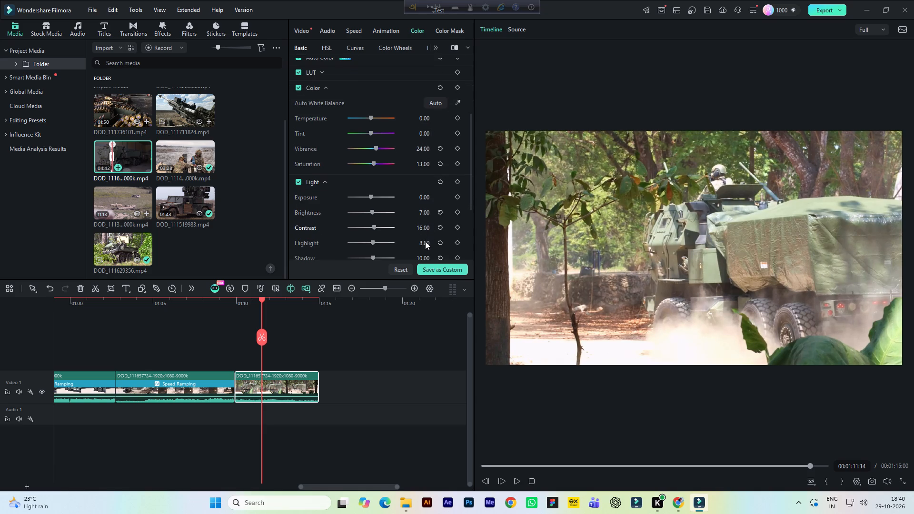
{"action": "left_click", "coordinate": [426, 229]}
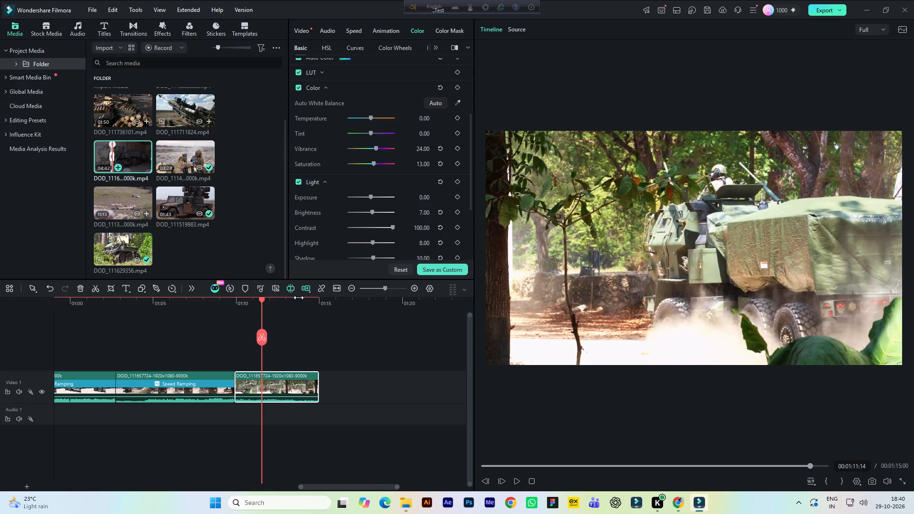
{"action": "left_click", "coordinate": [280, 297]}
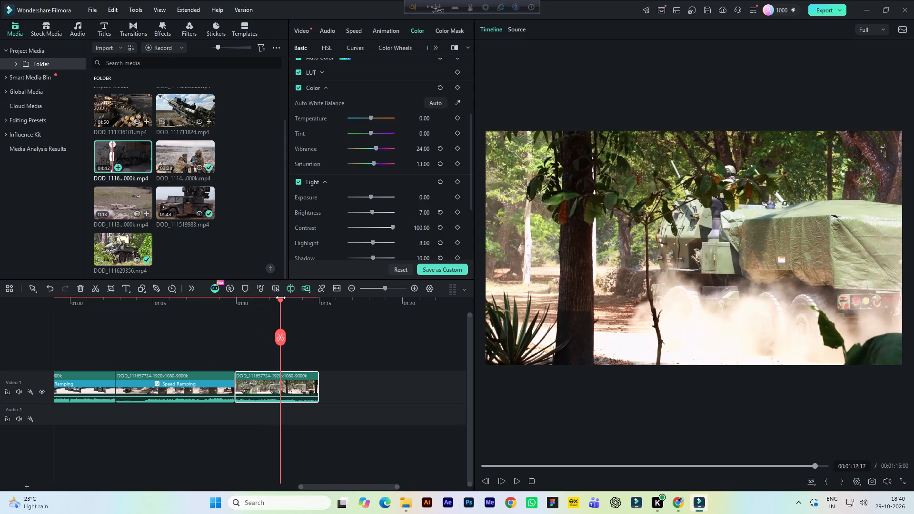
{"action": "key", "text": "space"}
{"action": "key", "text": "space"}
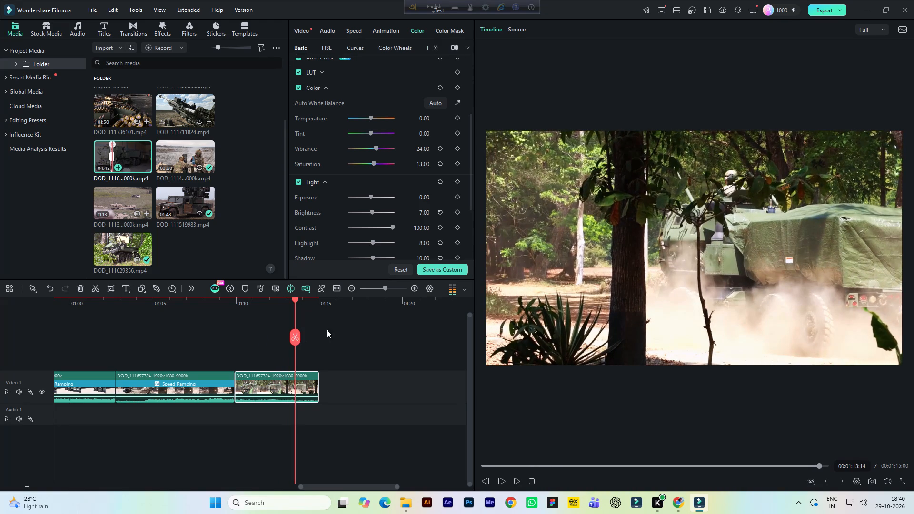
Try the Montage, Hero and Bullet speed ramps on the dusty truck clip and settle on the Jumper preset.
{"action": "left_click", "coordinate": [351, 34]}
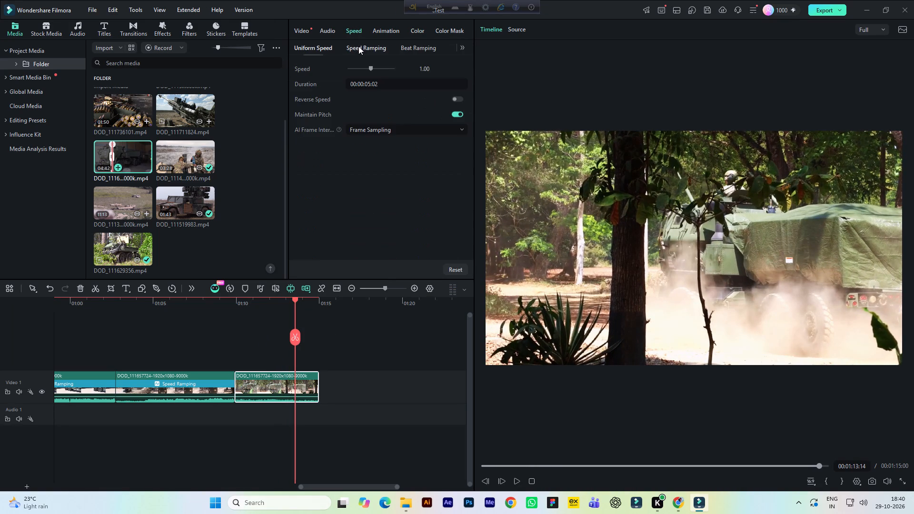
{"action": "left_click", "coordinate": [359, 48]}
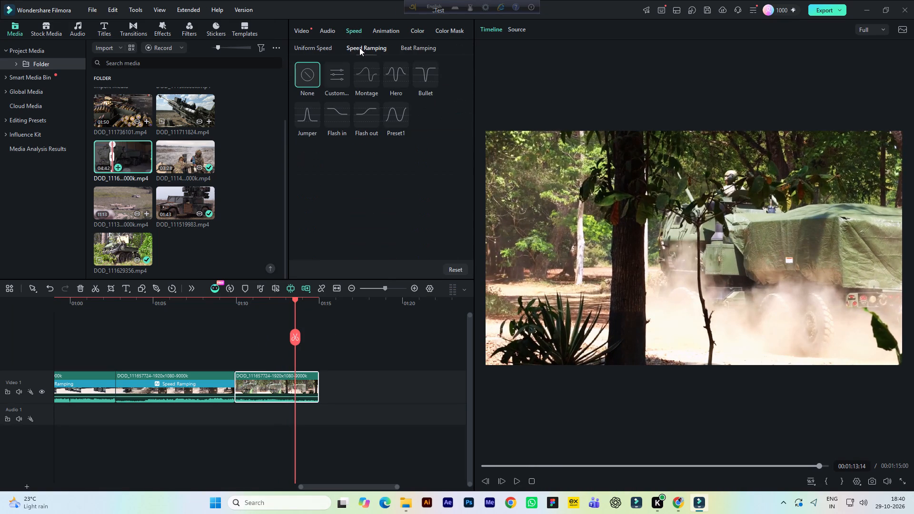
{"action": "left_click", "coordinate": [372, 75]}
{"action": "left_click", "coordinate": [398, 72]}
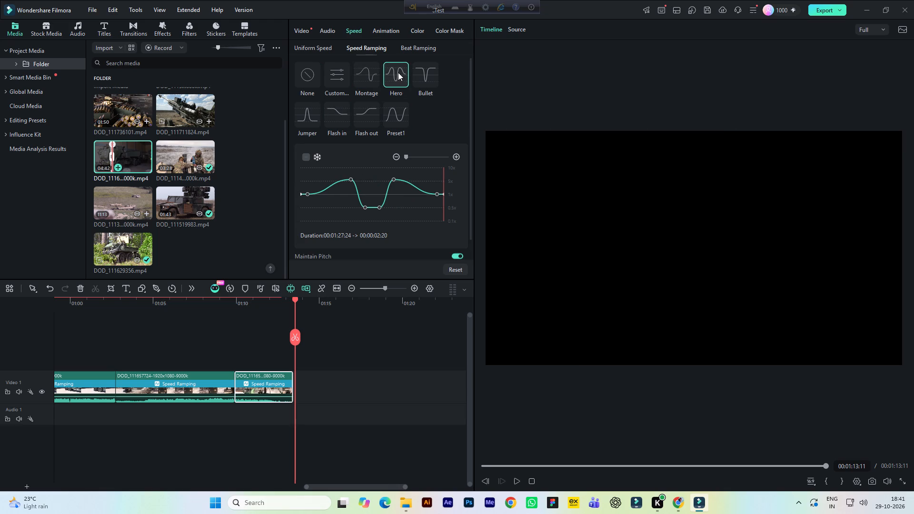
{"action": "left_click", "coordinate": [430, 69]}
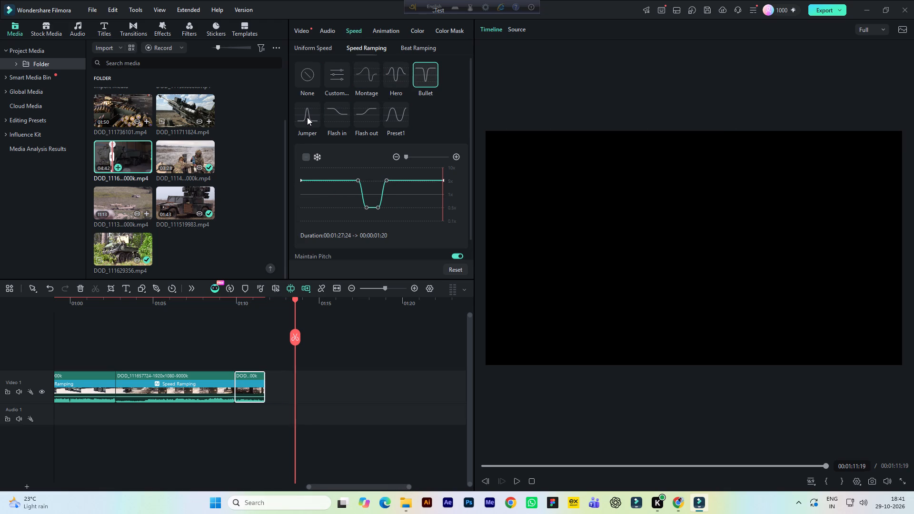
{"action": "left_click", "coordinate": [307, 117]}
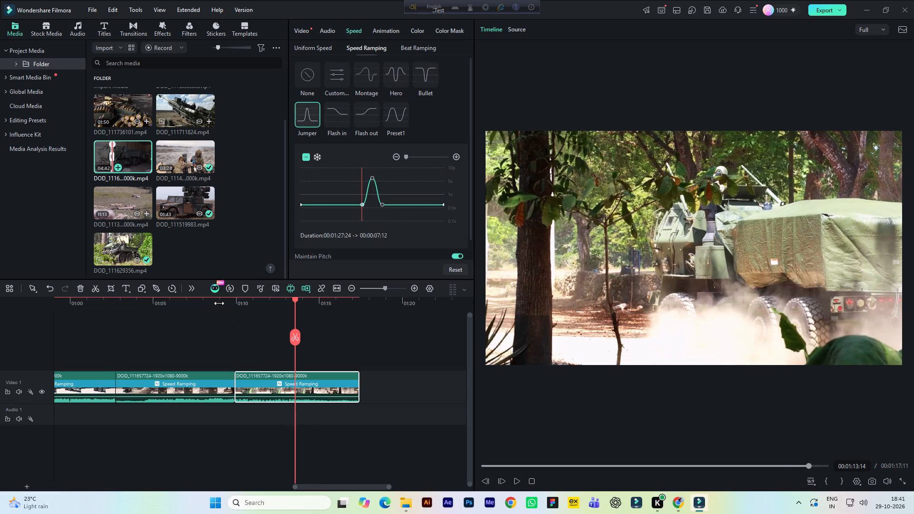
Play back the Jumper-ramped truck clip from just before its start and spot-check its second half for pacing.
{"action": "left_click", "coordinate": [219, 303]}
{"action": "key", "text": "space"}
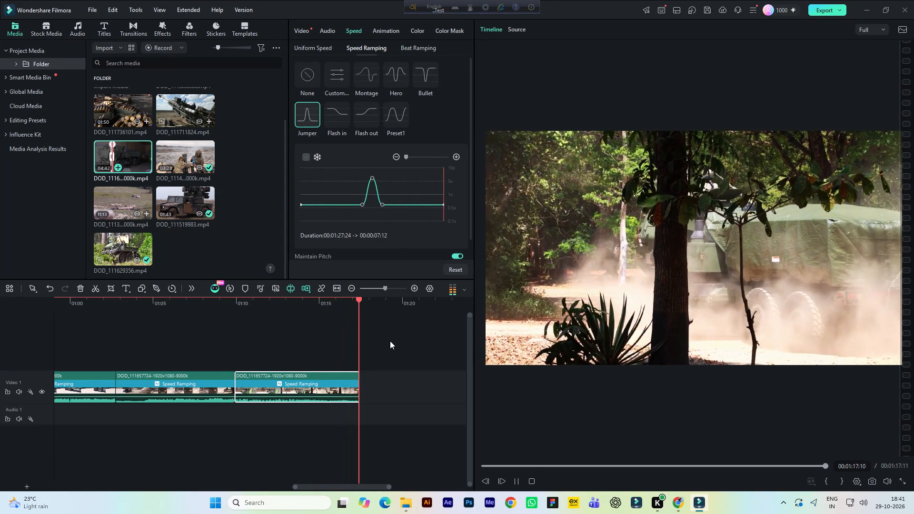
{"action": "left_click", "coordinate": [307, 304]}
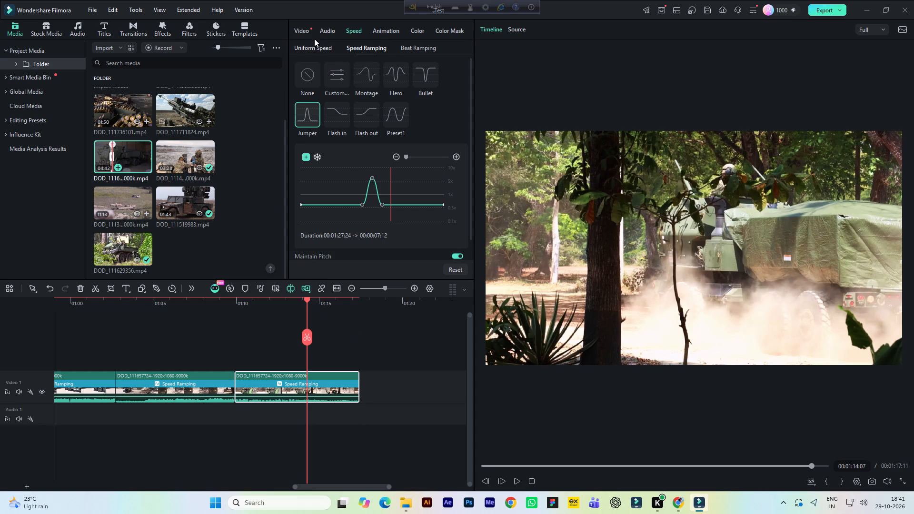
{"action": "left_click", "coordinate": [303, 32]}
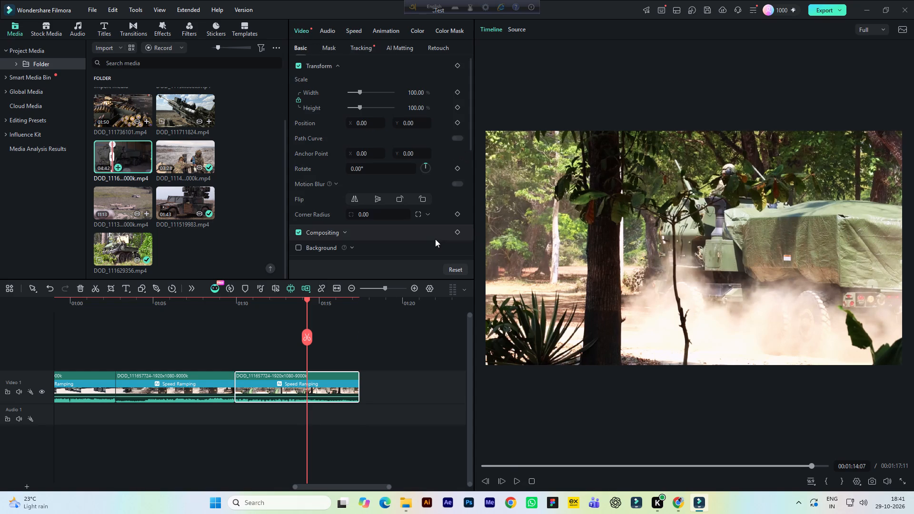
{"action": "key", "text": "space"}
{"action": "key", "text": "space"}
{"action": "left_click_drag", "start_coordinate": [336, 486], "coordinate": [345, 483]}
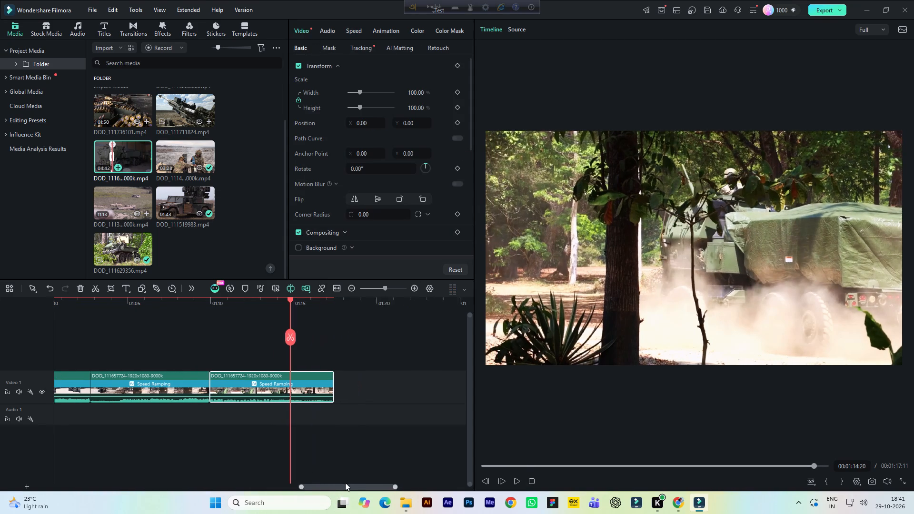
{"action": "left_click_drag", "start_coordinate": [345, 483], "coordinate": [355, 482]}
{"action": "left_click", "coordinate": [258, 301]}
{"action": "key", "text": "space"}
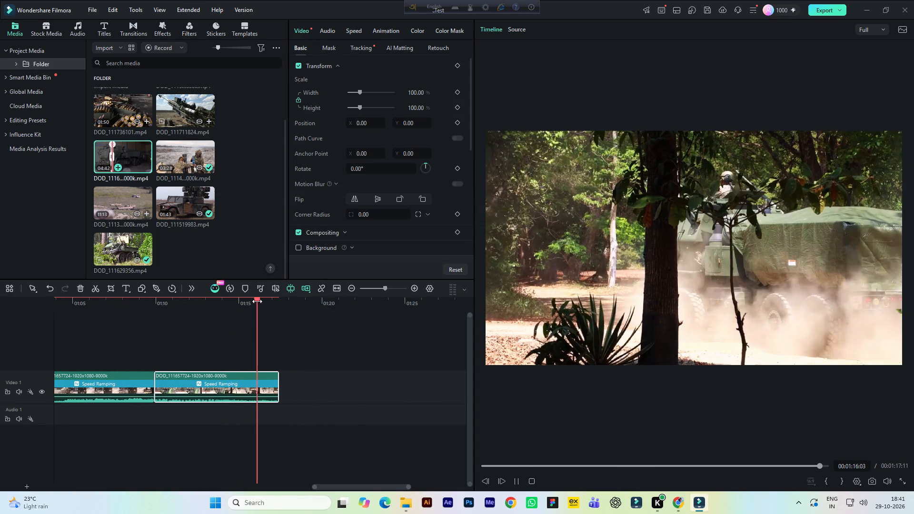
{"action": "key", "text": "space"}
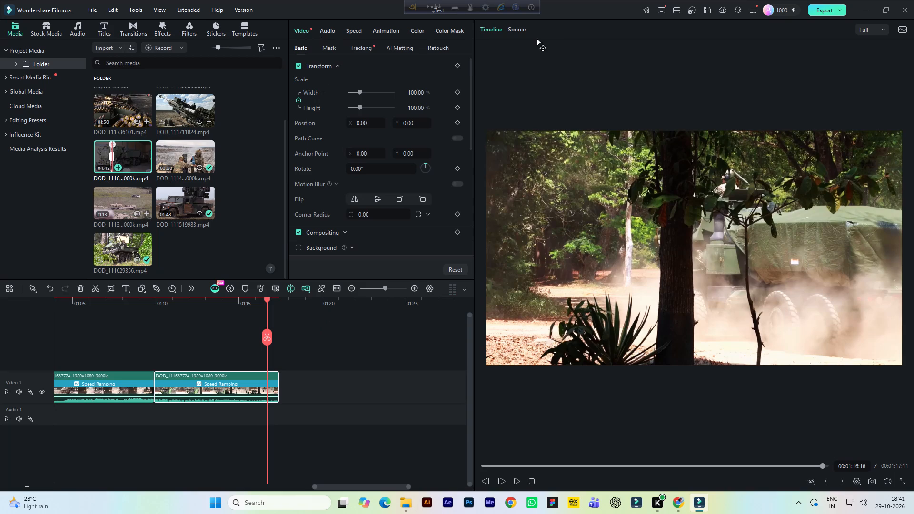
Find the next covered truck shot in the source convoy footage, mark about 1:31:42 to 1:41:16, and add it to the end of Video 1.
{"action": "left_click", "coordinate": [513, 30]}
{"action": "key", "text": "space"}
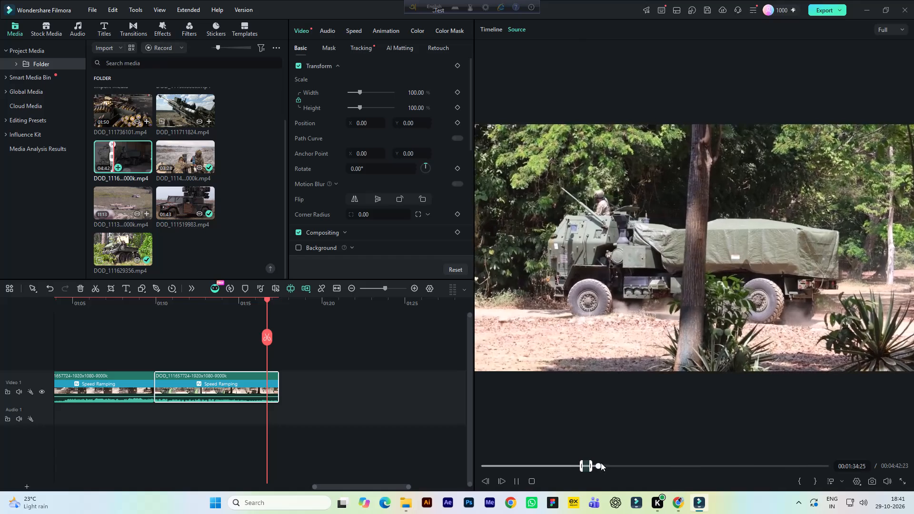
{"action": "key", "text": "space"}
{"action": "left_click", "coordinate": [598, 463]}
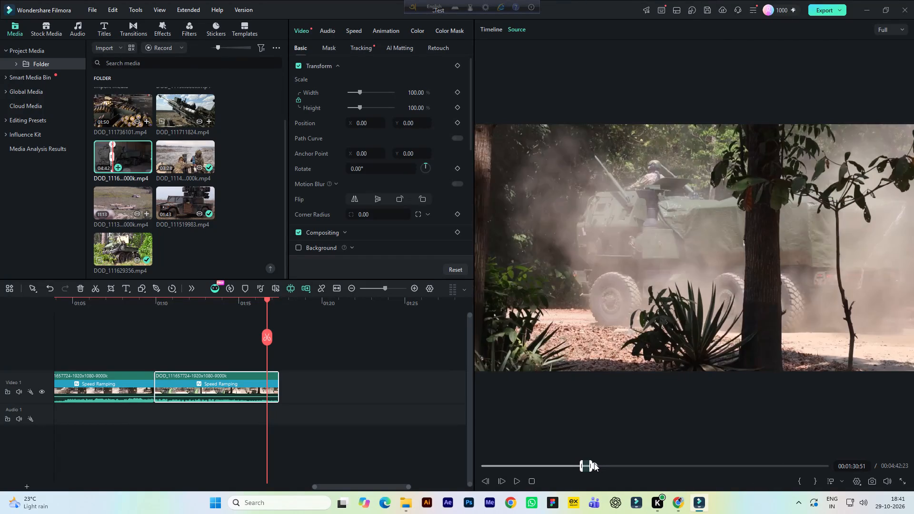
{"action": "key", "text": "space"}
{"action": "key", "text": "space"}
{"action": "key", "text": "space"}
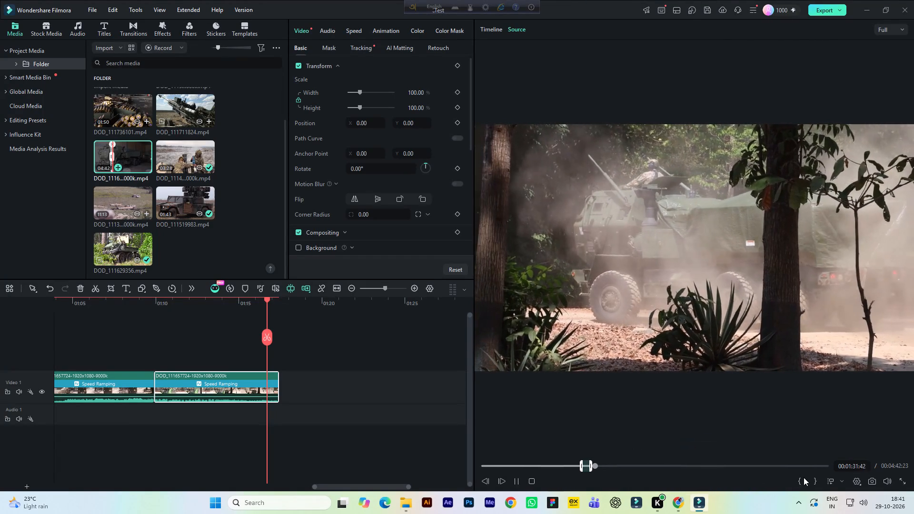
{"action": "left_click", "coordinate": [803, 480]}
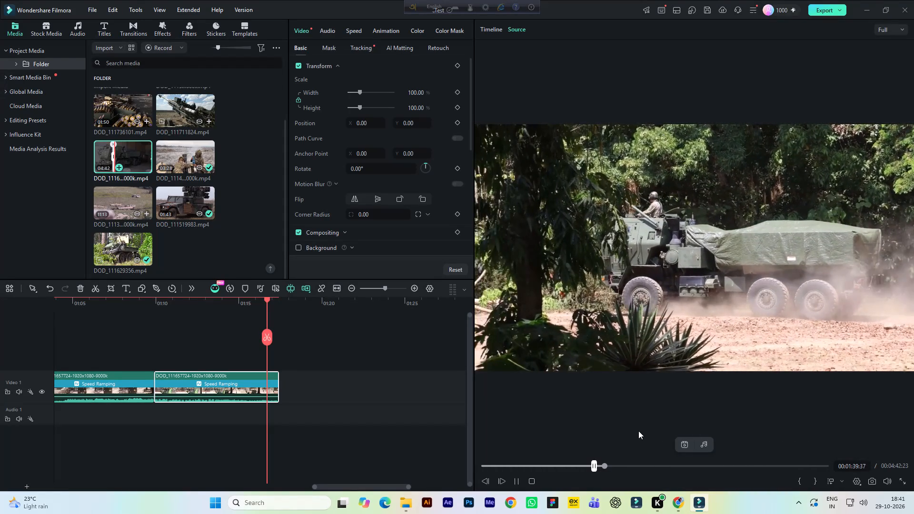
{"action": "key", "text": "space"}
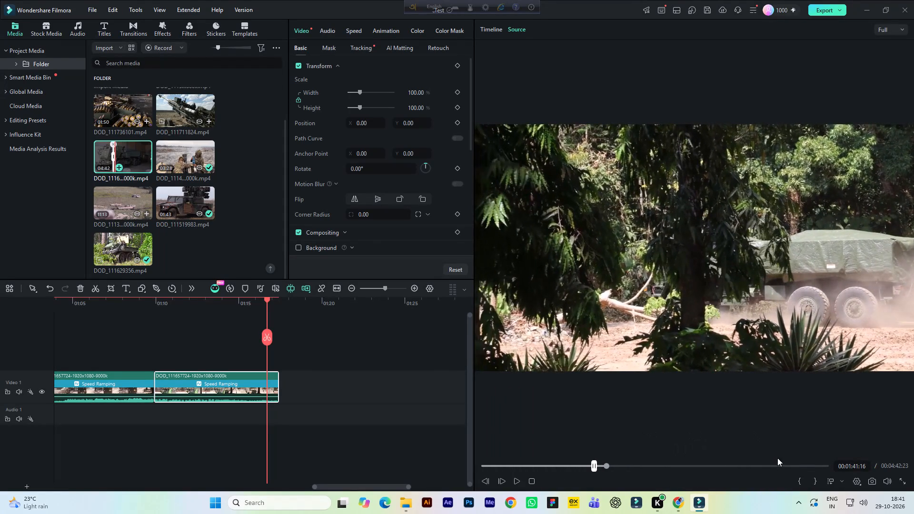
{"action": "left_click", "coordinate": [816, 481]}
{"action": "left_click_drag", "start_coordinate": [642, 296], "coordinate": [370, 369]}
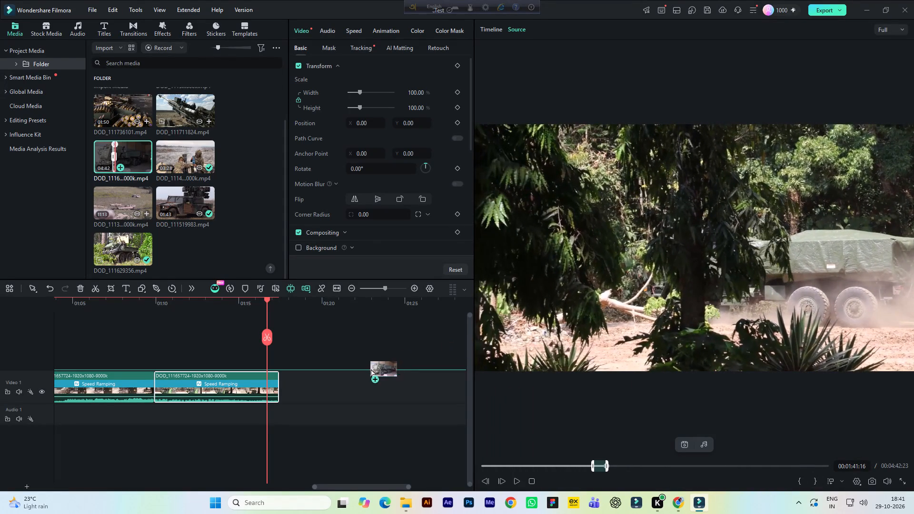
{"action": "left_click_drag", "start_coordinate": [370, 369], "coordinate": [368, 376]}
{"action": "left_click", "coordinate": [511, 272]}
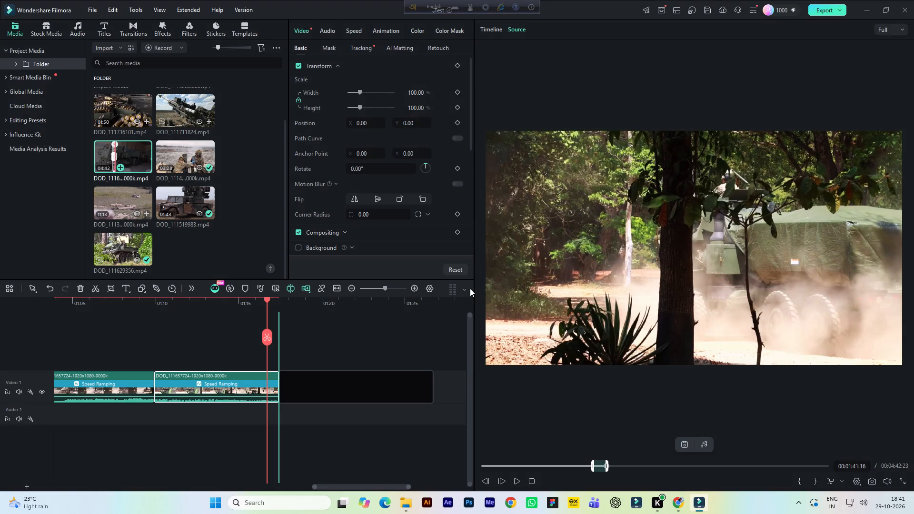
Play into the newly added clip to a frame showing the whole covered truck passing behind a tree trunk.
{"action": "key", "text": "space"}
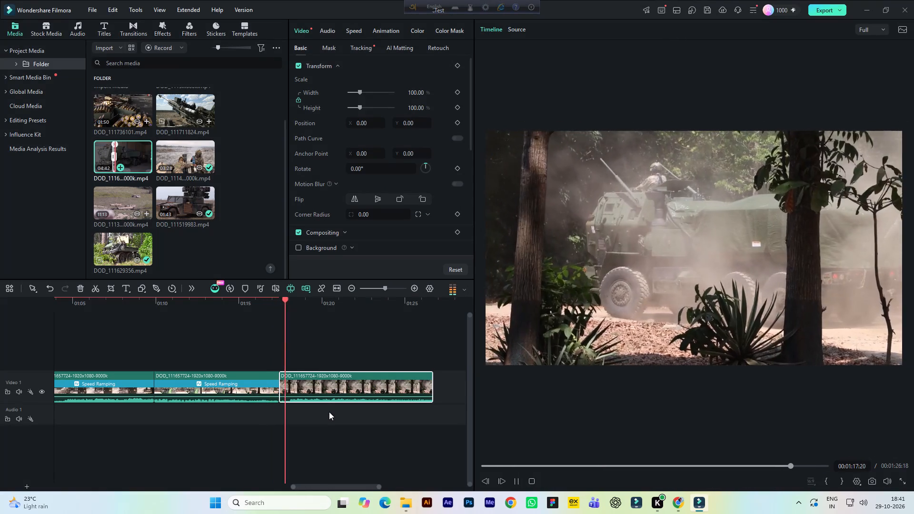
{"action": "key", "text": "space"}
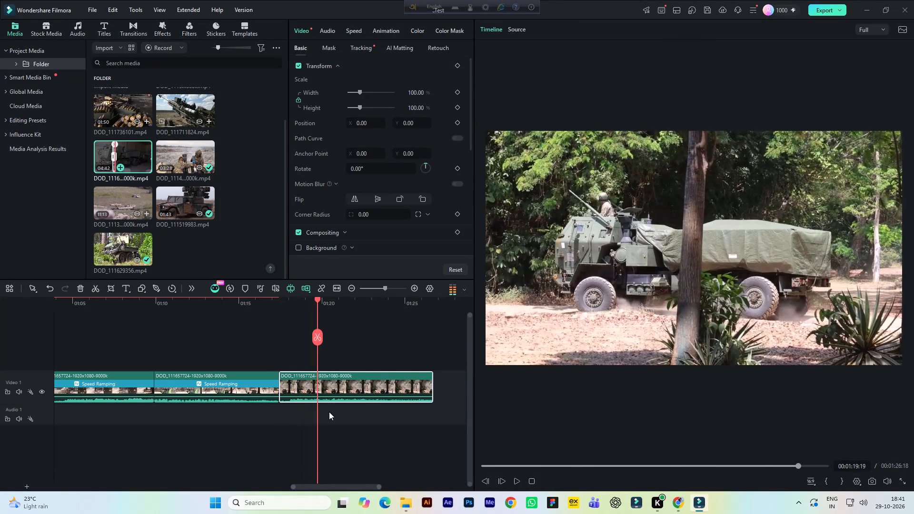
Adjust the light of the last truck clip on Video 1: brightness -17, contrast 100, highlight 24, shadow 18 and white 6.
{"action": "left_click", "coordinate": [369, 344]}
{"action": "key", "text": "space"}
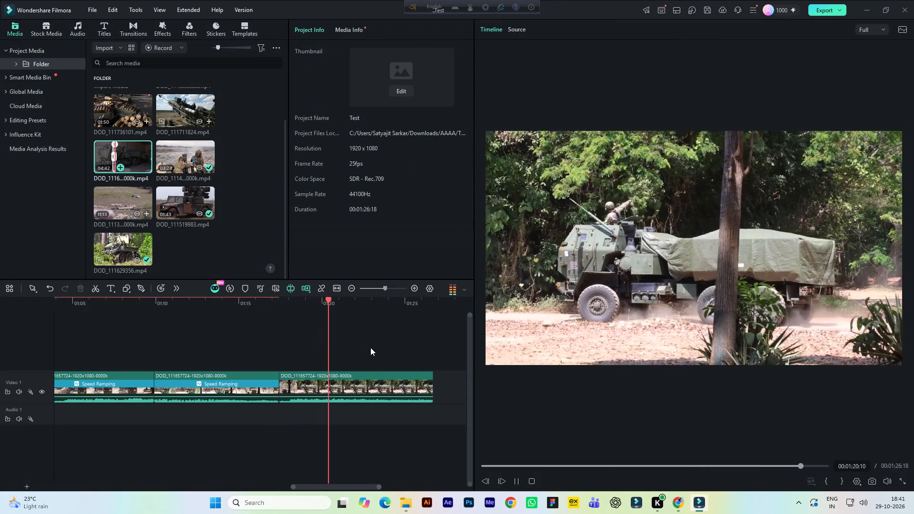
{"action": "key", "text": "space"}
{"action": "left_click", "coordinate": [387, 388]}
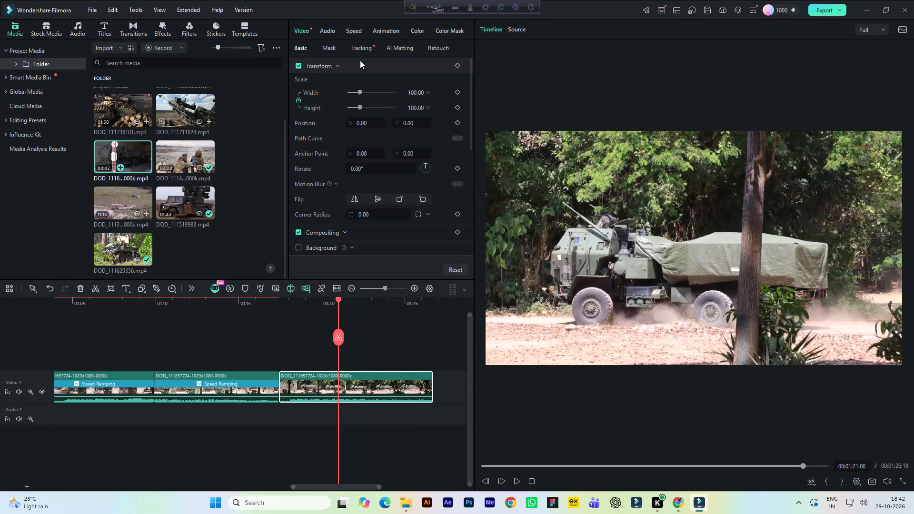
{"action": "left_click", "coordinate": [424, 29]}
{"action": "scroll", "coordinate": [387, 152], "scroll_direction": "down", "scroll_amount": 1}
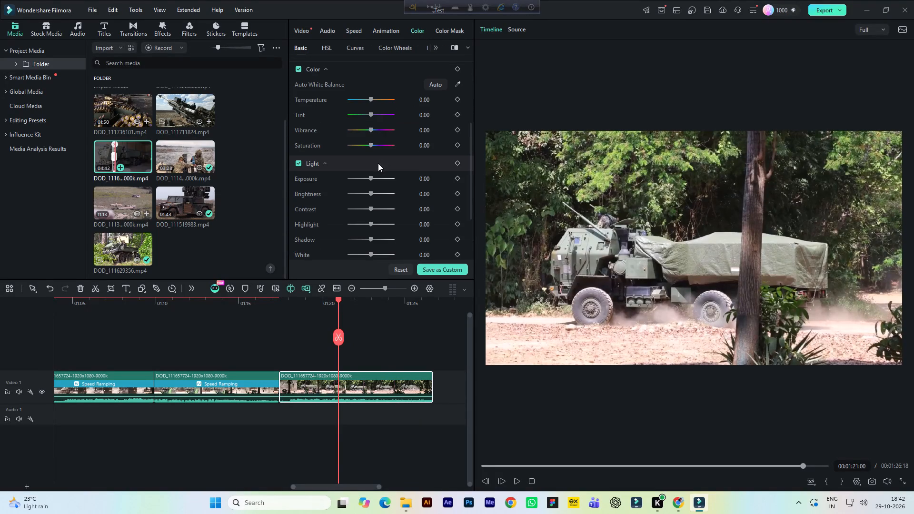
{"action": "scroll", "coordinate": [378, 164], "scroll_direction": "down", "scroll_amount": 1}
{"action": "scroll", "coordinate": [378, 164], "scroll_direction": "up", "scroll_amount": 2}
{"action": "scroll", "coordinate": [393, 184], "scroll_direction": "down", "scroll_amount": 3}
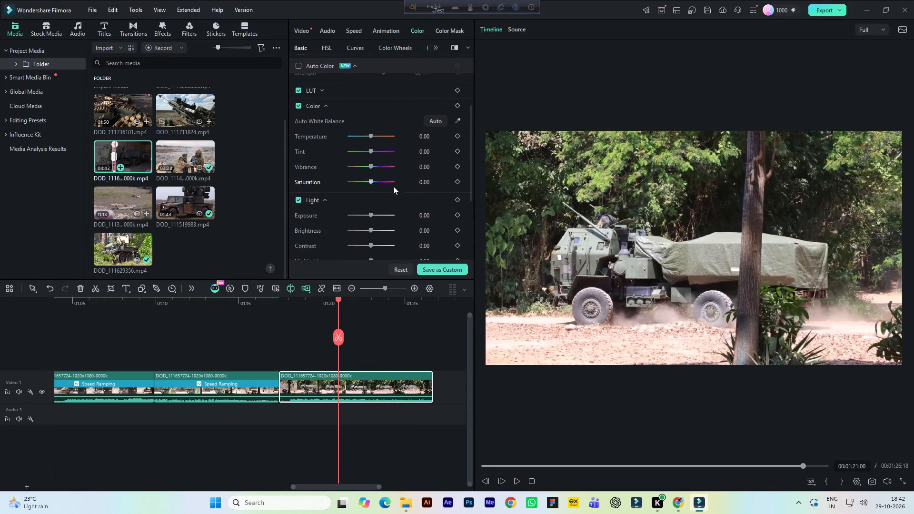
{"action": "left_click", "coordinate": [424, 158]}
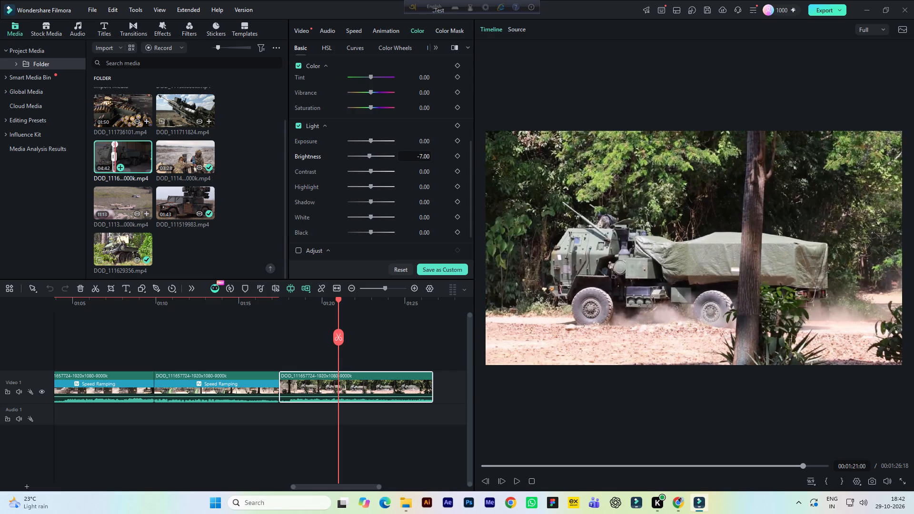
{"action": "left_click", "coordinate": [426, 174]}
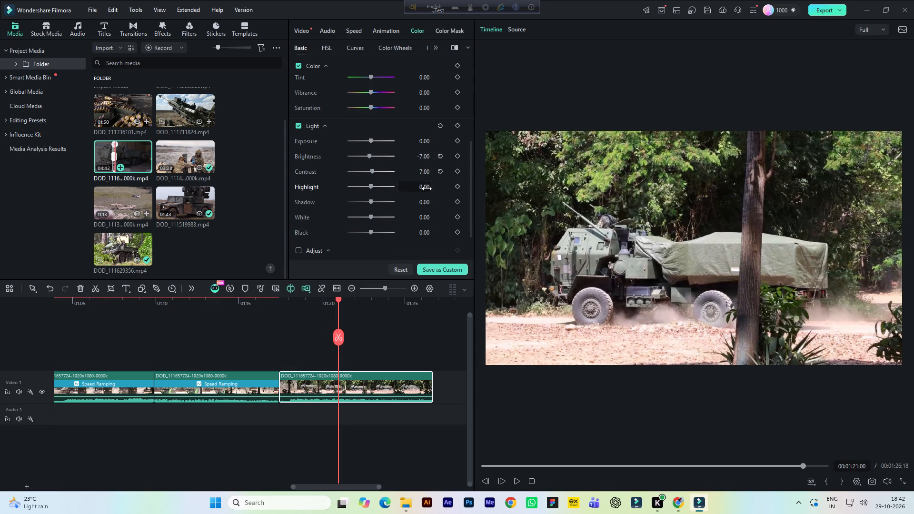
{"action": "left_click", "coordinate": [427, 188]}
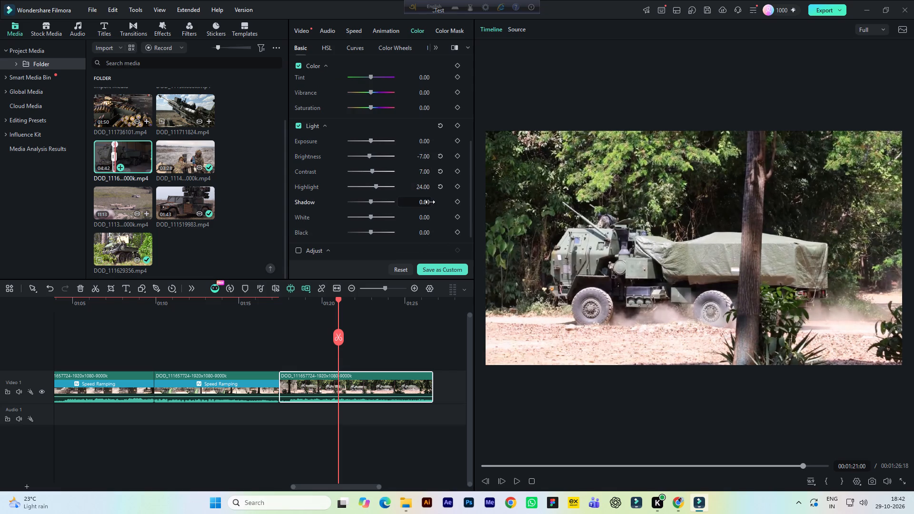
{"action": "left_click", "coordinate": [424, 204]}
{"action": "left_click", "coordinate": [425, 216]}
{"action": "left_click", "coordinate": [425, 170]}
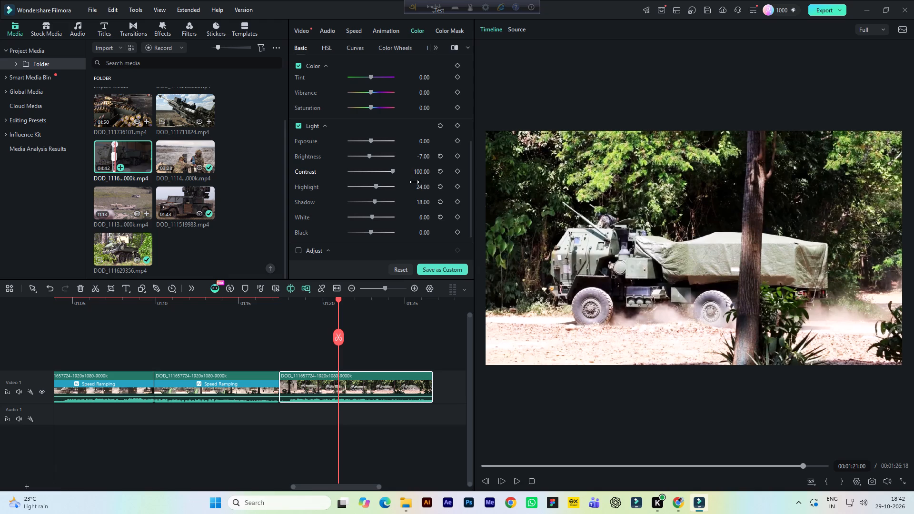
{"action": "left_click", "coordinate": [425, 159]}
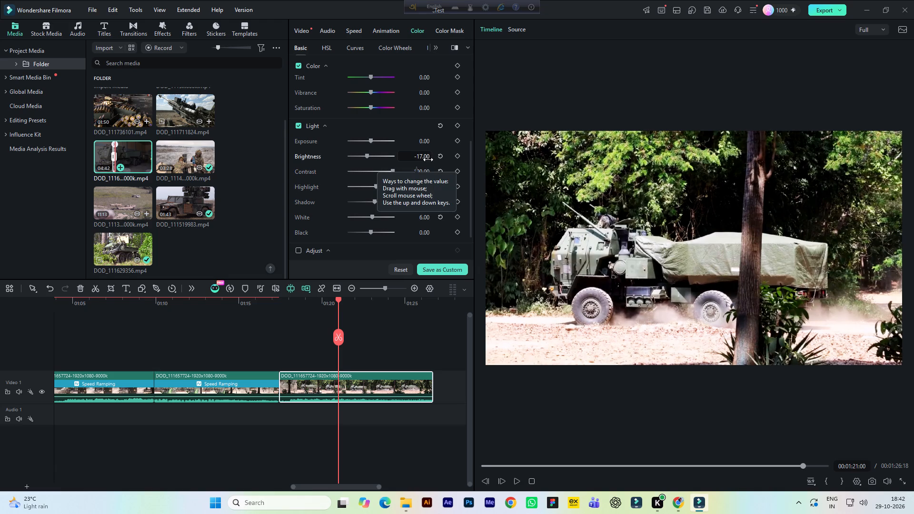
Set the truck clip's saturation to 16, vibrance to 18 and temperature to 19, and save the project.
{"action": "scroll", "coordinate": [424, 213], "scroll_direction": "up", "scroll_amount": 1}
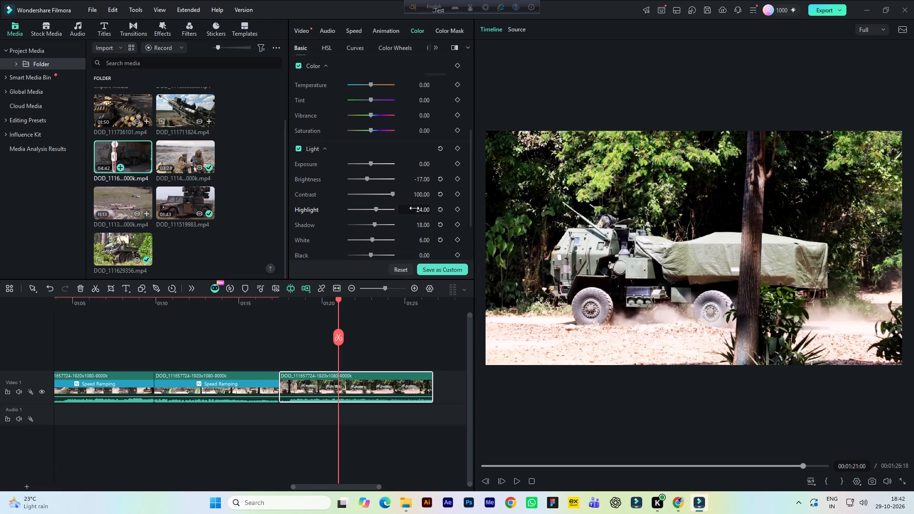
{"action": "left_click", "coordinate": [421, 130]}
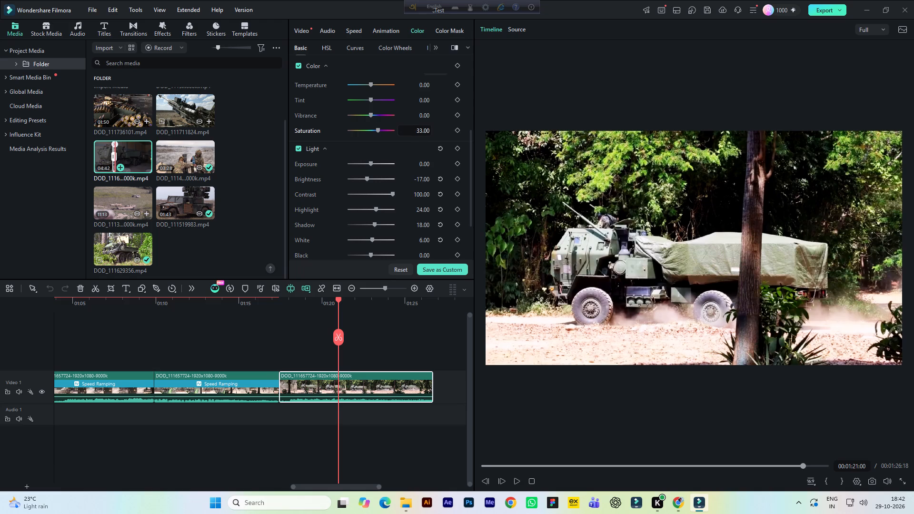
{"action": "left_click", "coordinate": [418, 115]}
{"action": "left_click", "coordinate": [424, 84]}
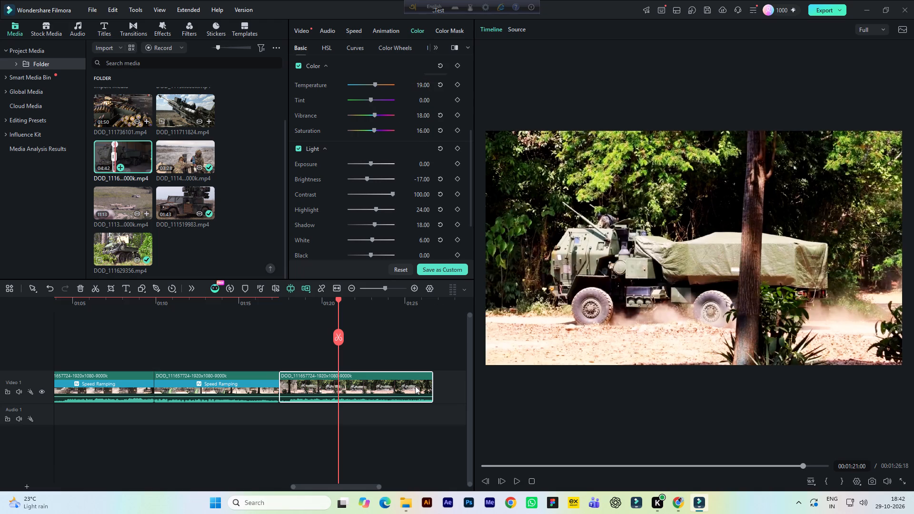
{"action": "key", "text": "ctrl+s"}
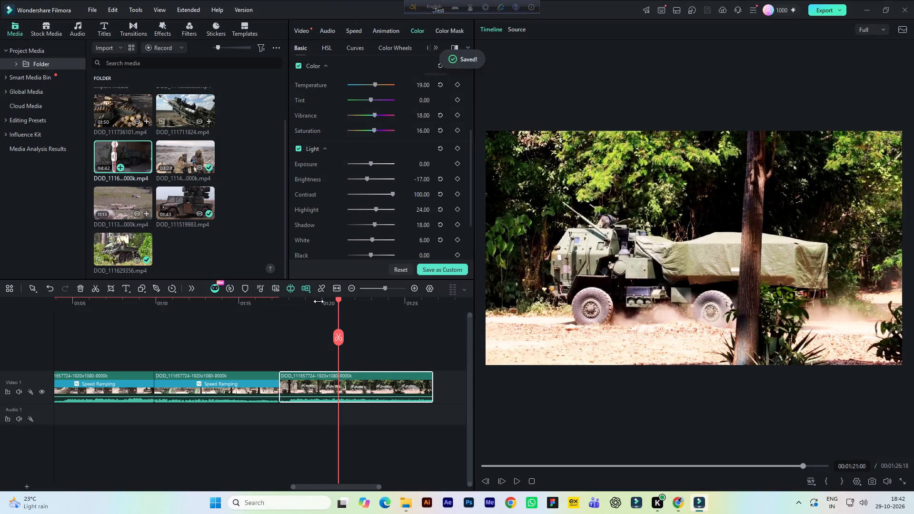
Play back the middle of the graded truck clip up to about 1:24 to check its colors.
{"action": "left_click", "coordinate": [319, 301]}
{"action": "key", "text": "space"}
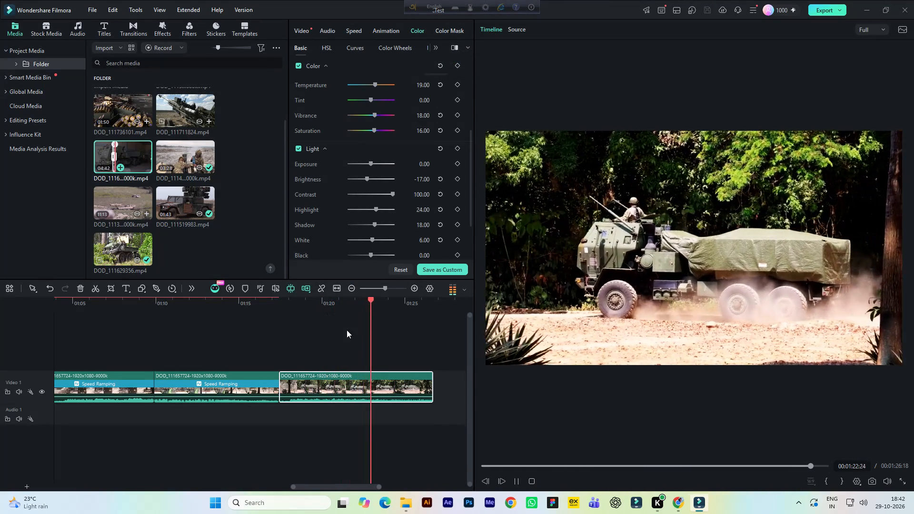
{"action": "key", "text": "space"}
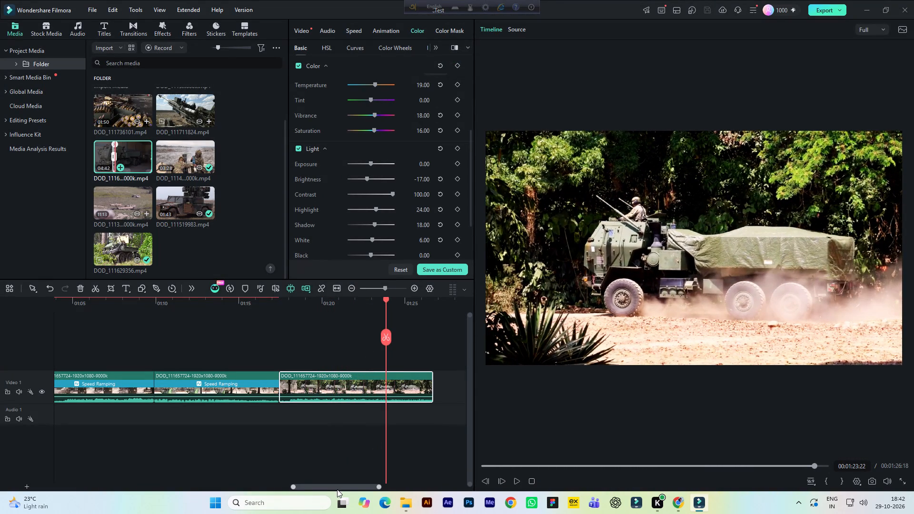
{"action": "left_click_drag", "start_coordinate": [339, 487], "coordinate": [348, 485]}
{"action": "left_click", "coordinate": [312, 304]}
{"action": "key", "text": "space"}
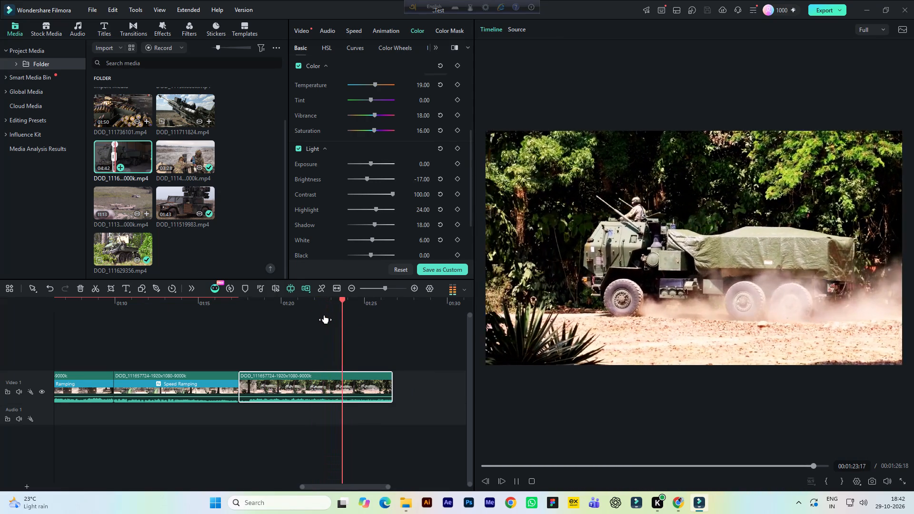
{"action": "key", "text": "space"}
Reduce the truck clip's temperature to 4 and contrast to 76, and play a short stretch to check the grade.
{"action": "scroll", "coordinate": [407, 131], "scroll_direction": "up", "scroll_amount": 2}
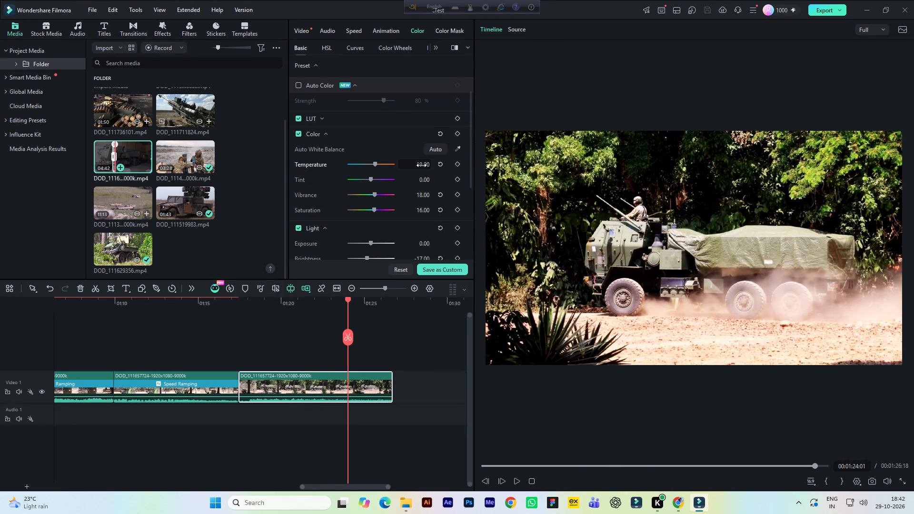
{"action": "left_click", "coordinate": [422, 165]}
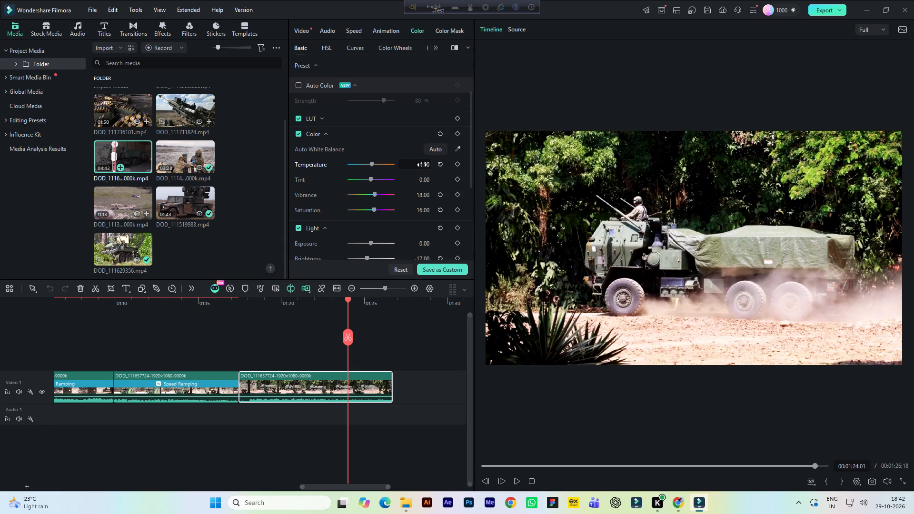
{"action": "scroll", "coordinate": [422, 165], "scroll_direction": "down", "scroll_amount": 2}
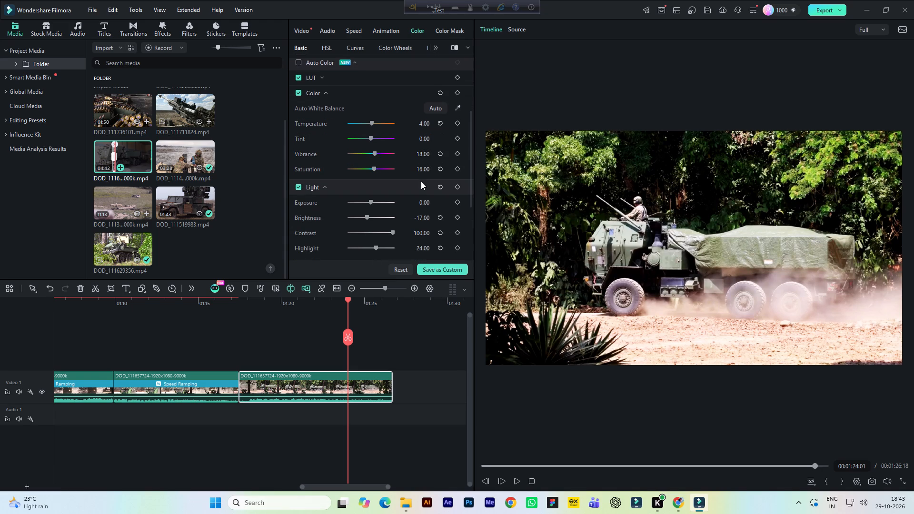
{"action": "scroll", "coordinate": [421, 187], "scroll_direction": "down", "scroll_amount": 1}
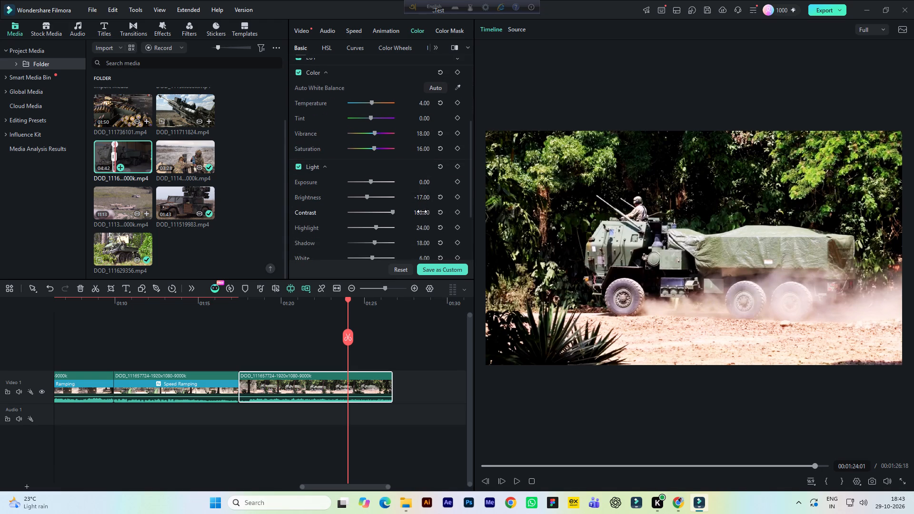
{"action": "left_click", "coordinate": [422, 211]}
{"action": "scroll", "coordinate": [378, 235], "scroll_direction": "down", "scroll_amount": 2}
{"action": "left_click", "coordinate": [306, 304]}
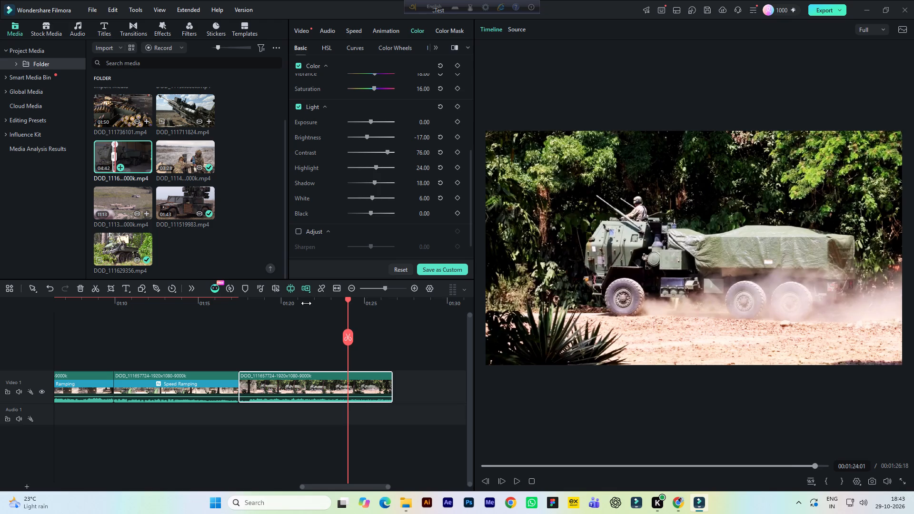
{"action": "key", "text": "space"}
{"action": "key", "text": "space"}
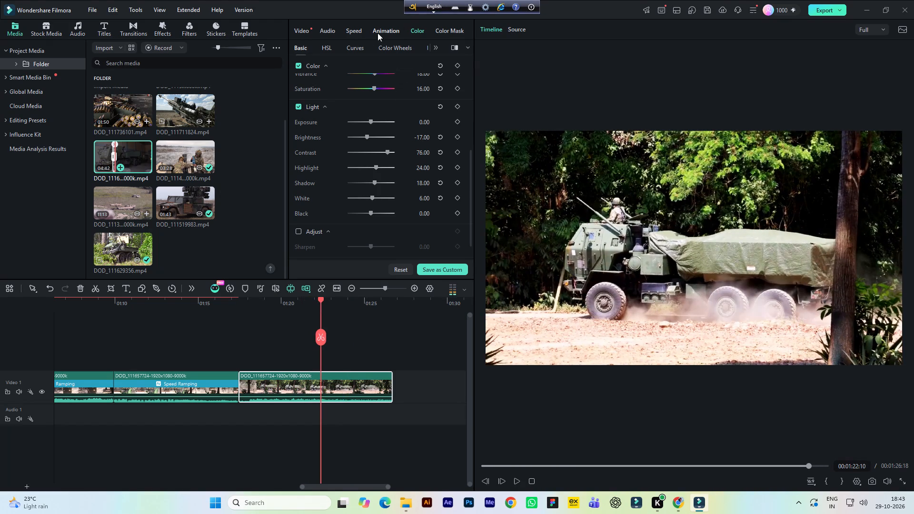
Try the Jumper speed ramp on the last truck clip and switch it to the Montage preset.
{"action": "left_click", "coordinate": [355, 30]}
{"action": "left_click", "coordinate": [366, 49]}
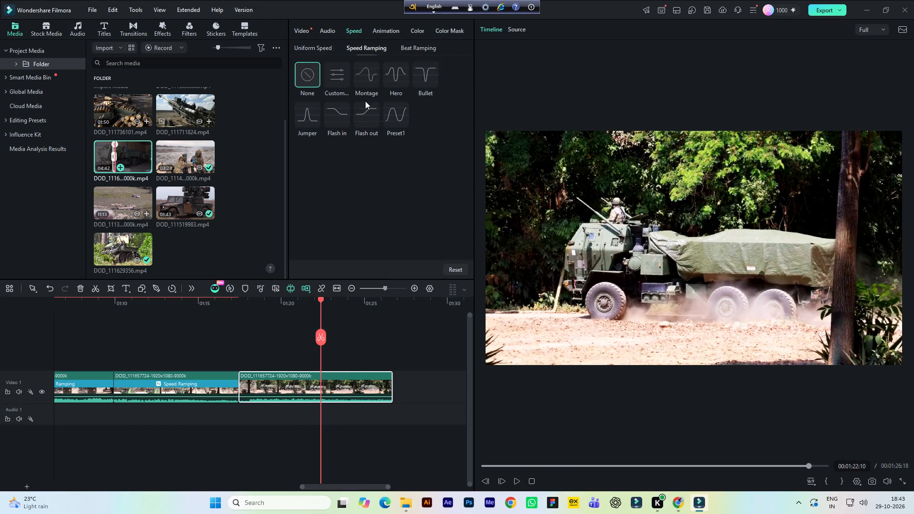
{"action": "left_click", "coordinate": [313, 118]}
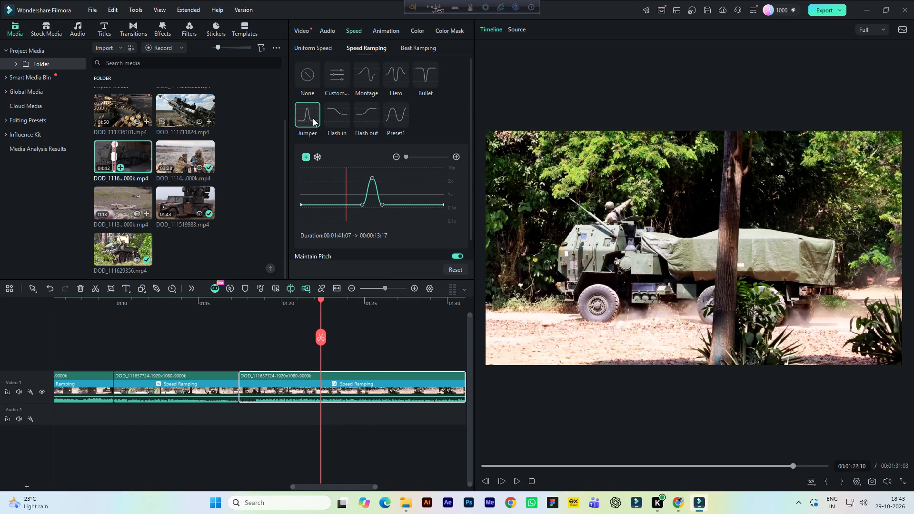
{"action": "left_click", "coordinate": [376, 73]}
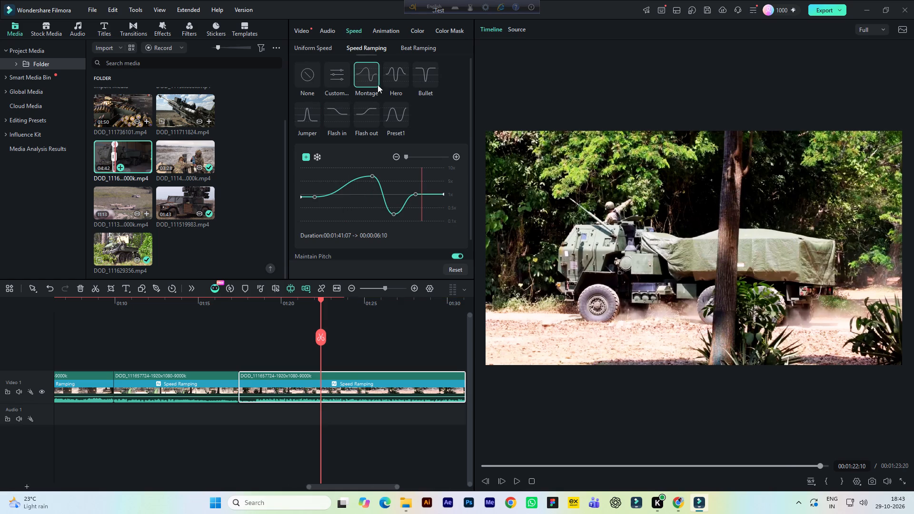
Play back the Montage-ramped truck clip repeatedly from just before its start to judge its pacing.
{"action": "left_click", "coordinate": [227, 302]}
{"action": "key", "text": "space"}
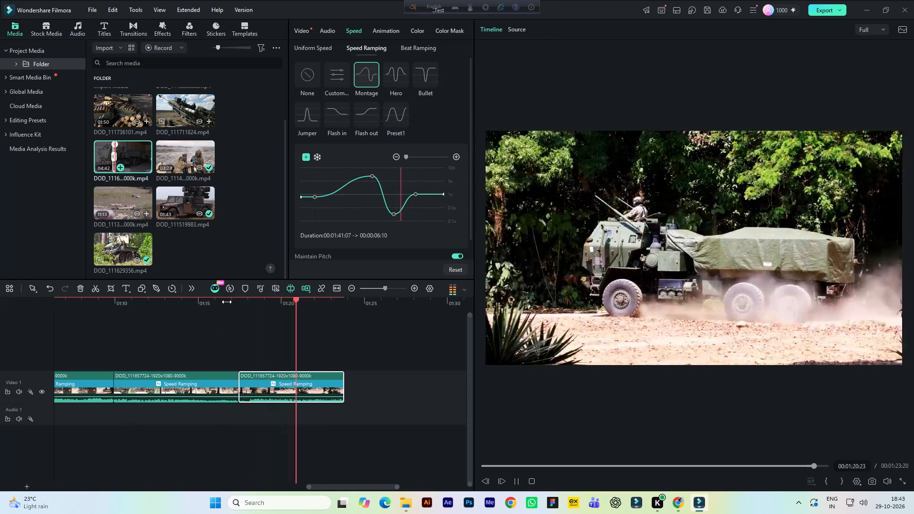
{"action": "key", "text": "space"}
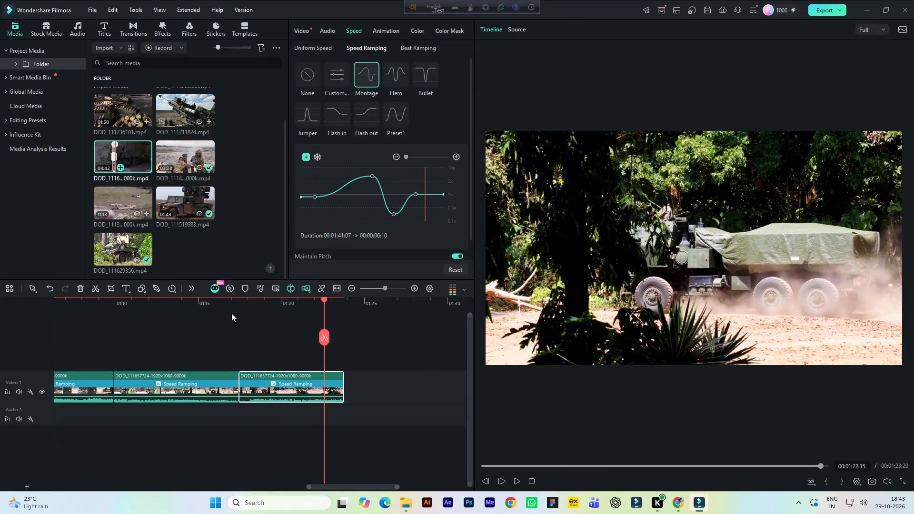
{"action": "left_click", "coordinate": [229, 305]}
{"action": "key", "text": "space"}
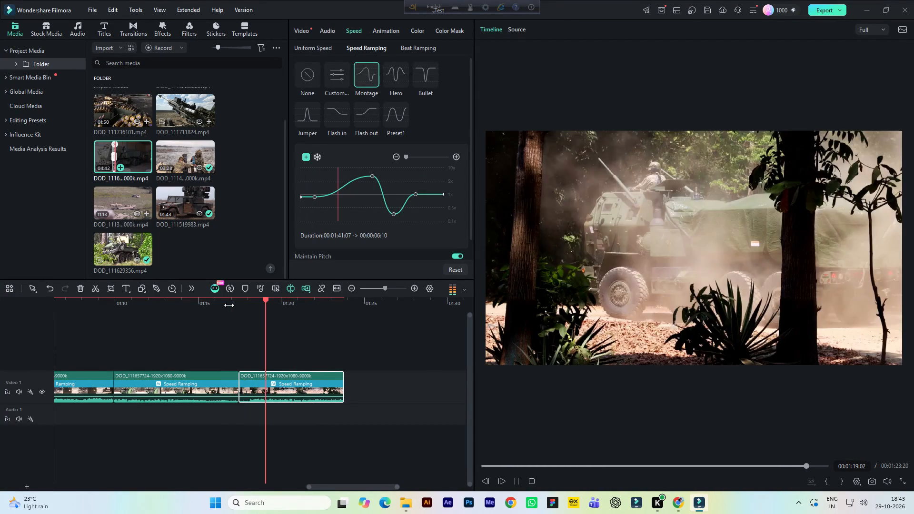
{"action": "key", "text": "space"}
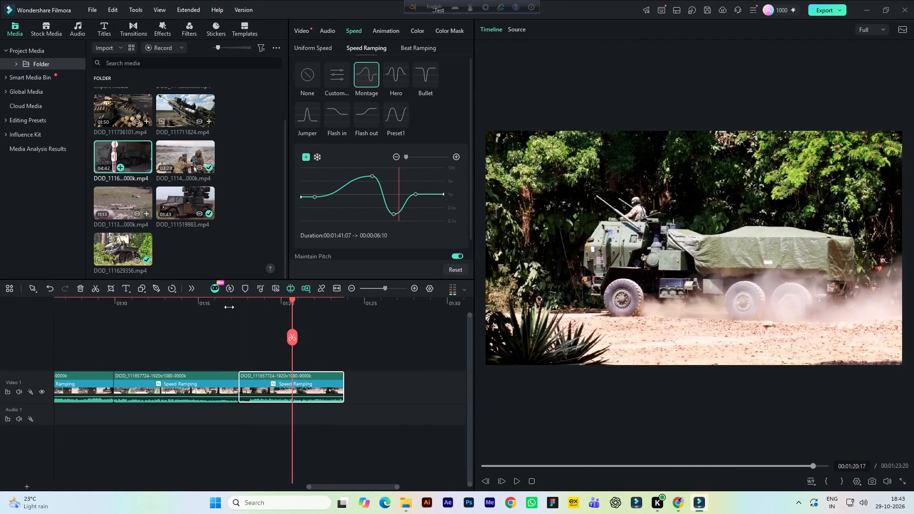
{"action": "left_click", "coordinate": [229, 301]}
{"action": "key", "text": "space"}
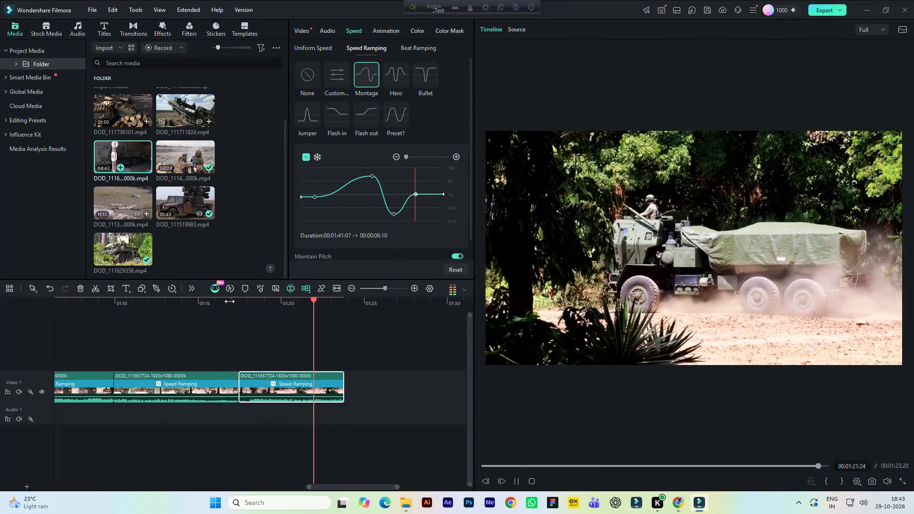
{"action": "key", "text": "space"}
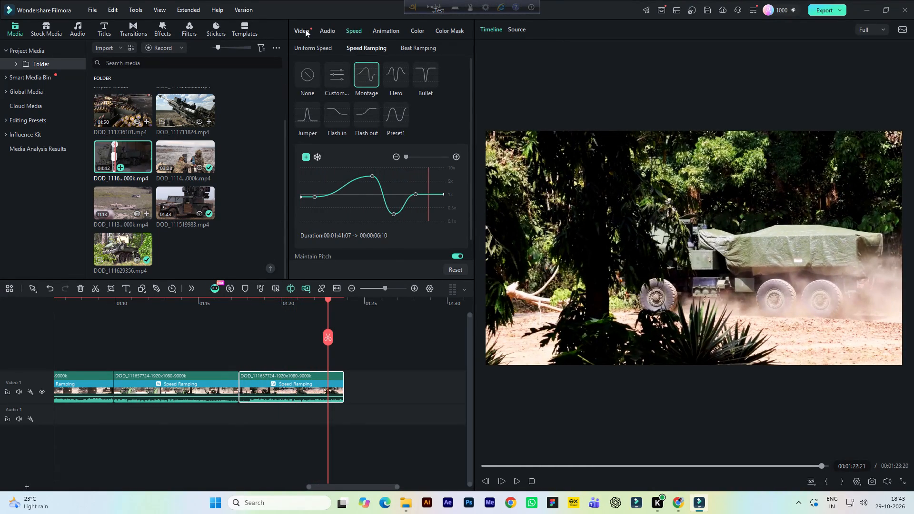
Scan the truck source footage from about 1:41 to 2:16 to look for the next shot.
{"action": "left_click", "coordinate": [305, 29]}
{"action": "left_click", "coordinate": [516, 27]}
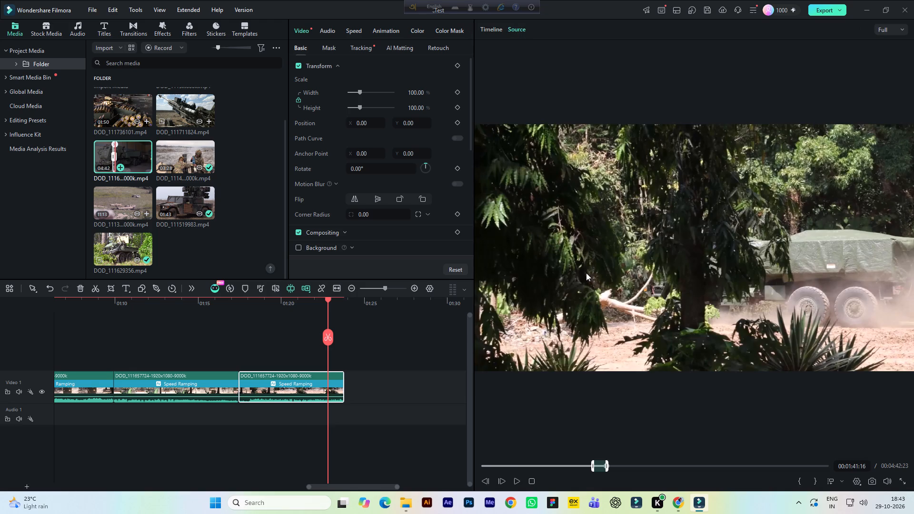
{"action": "key", "text": "space"}
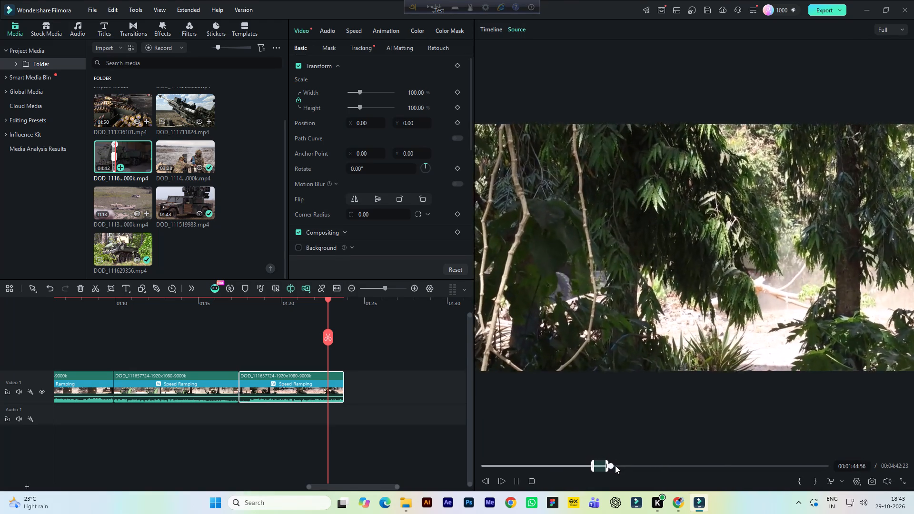
{"action": "left_click", "coordinate": [616, 465]}
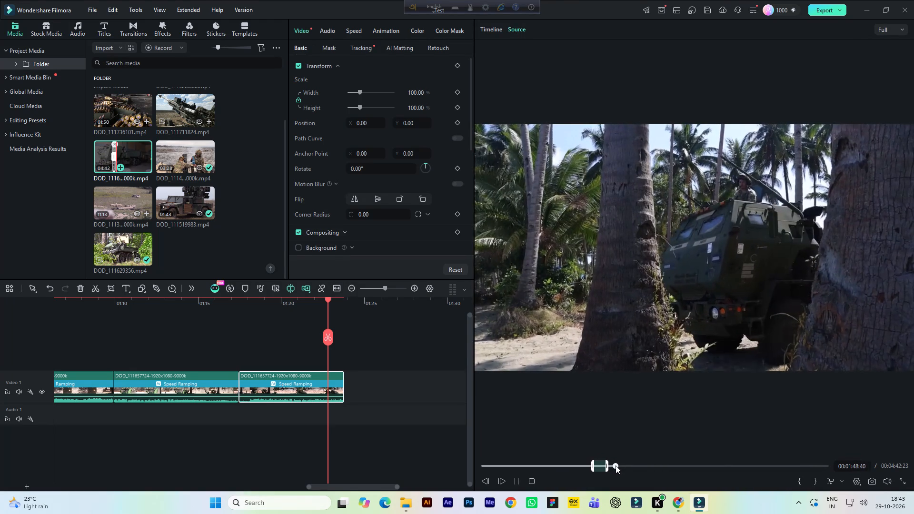
{"action": "left_click", "coordinate": [621, 465]}
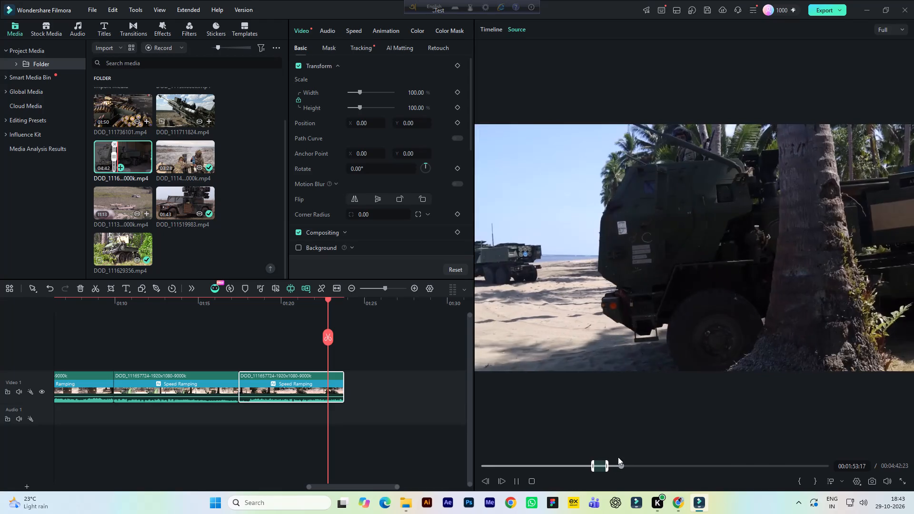
{"action": "left_click", "coordinate": [627, 467]}
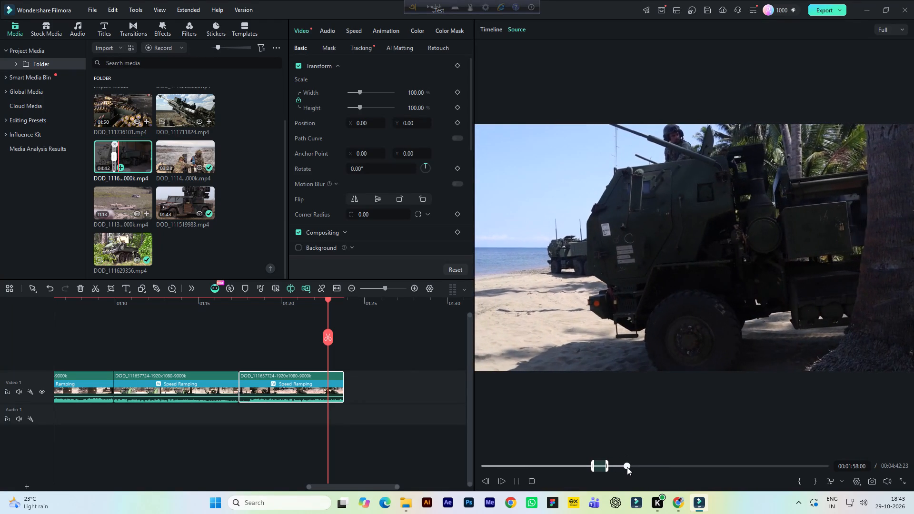
{"action": "key", "text": "space"}
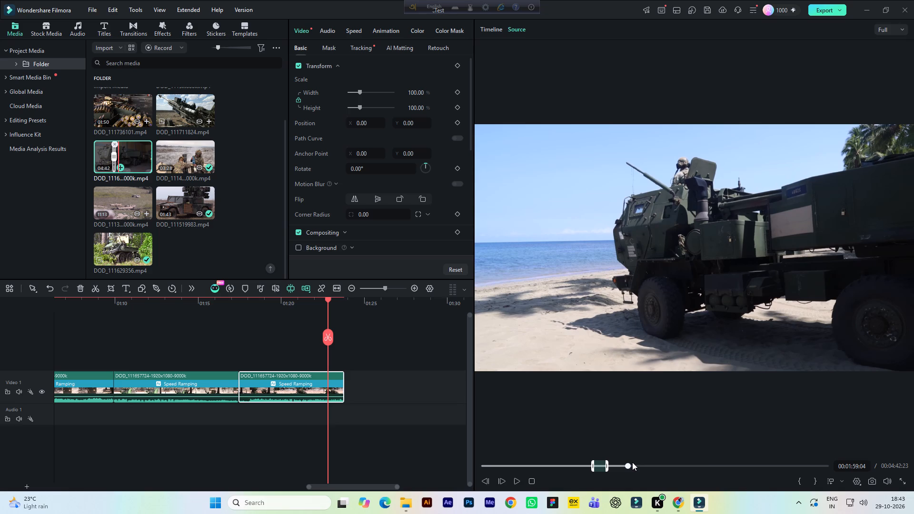
{"action": "left_click", "coordinate": [624, 466]}
{"action": "key", "text": "space"}
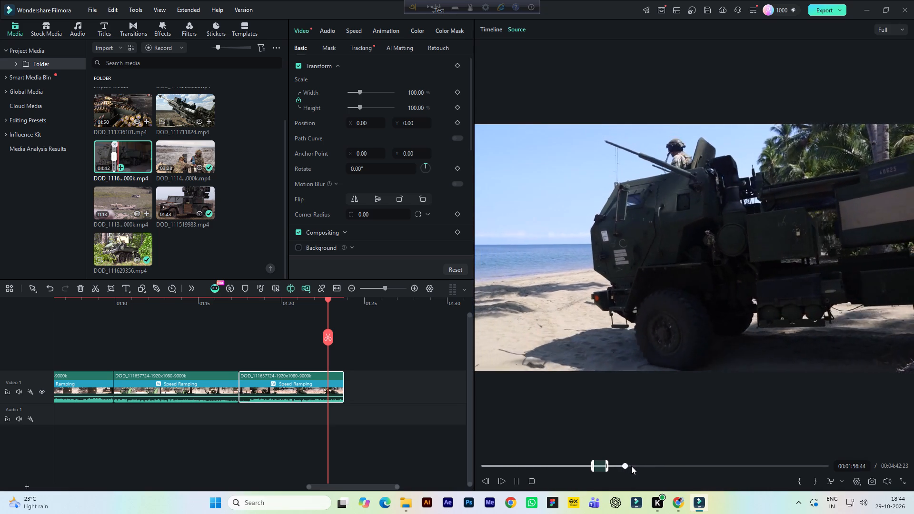
{"action": "left_click", "coordinate": [629, 466]}
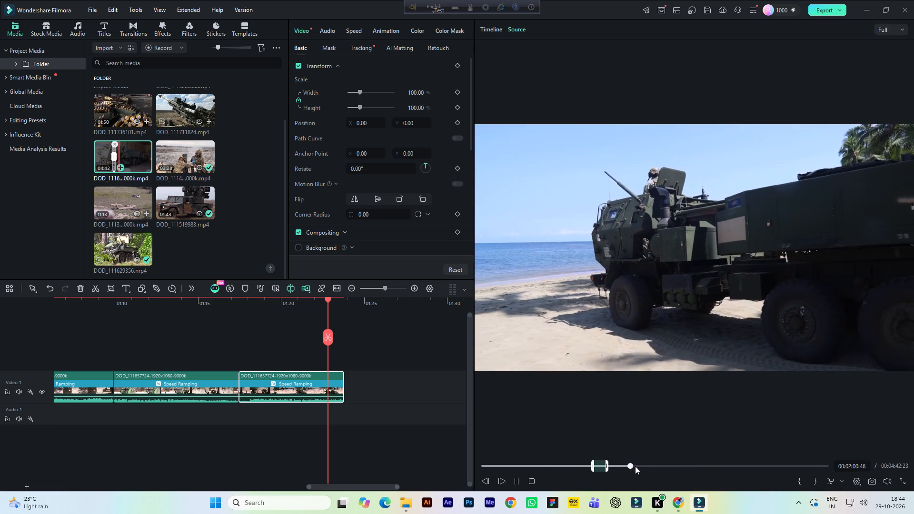
{"action": "left_click", "coordinate": [635, 466]}
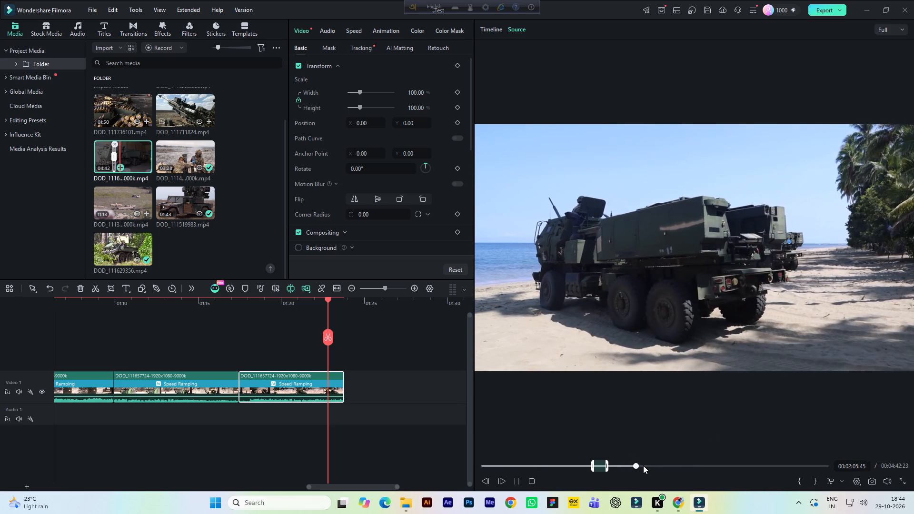
{"action": "left_click", "coordinate": [642, 466]}
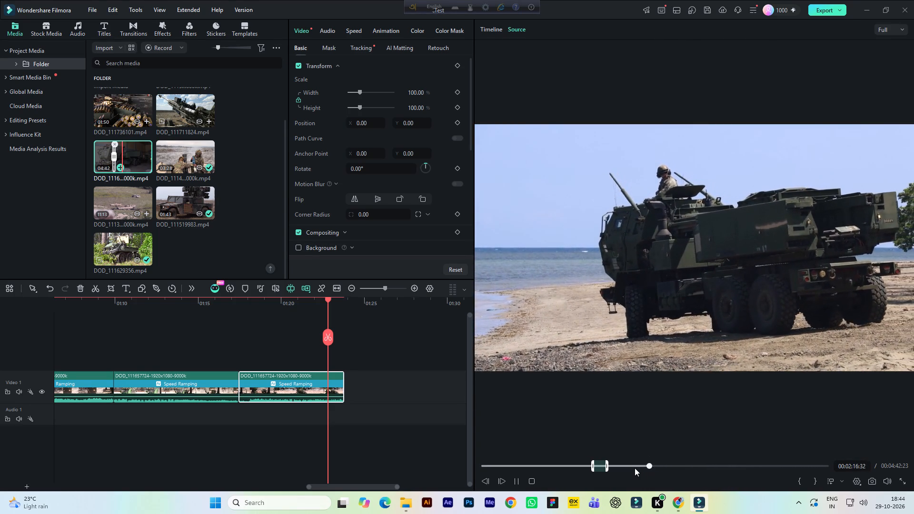
Mark the beach launcher-truck shot from 1:57:04 to 2:03:54 in the source footage and add it at the end of Video 1.
{"action": "left_click", "coordinate": [635, 468]}
{"action": "left_click", "coordinate": [622, 466]}
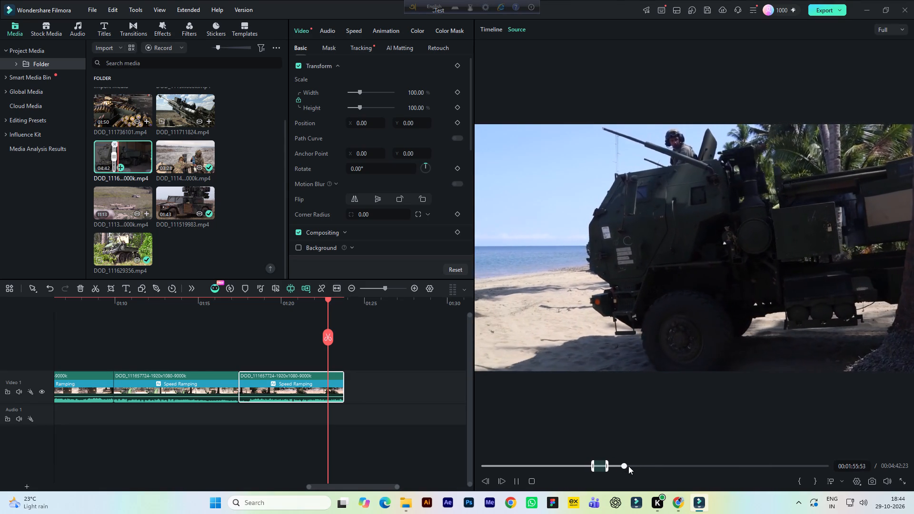
{"action": "key", "text": "space"}
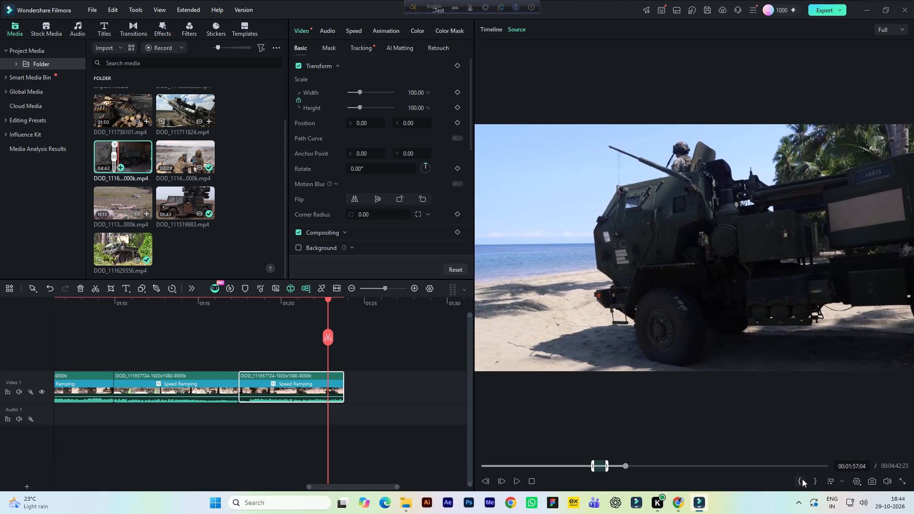
{"action": "left_click", "coordinate": [802, 480]}
{"action": "key", "text": "space"}
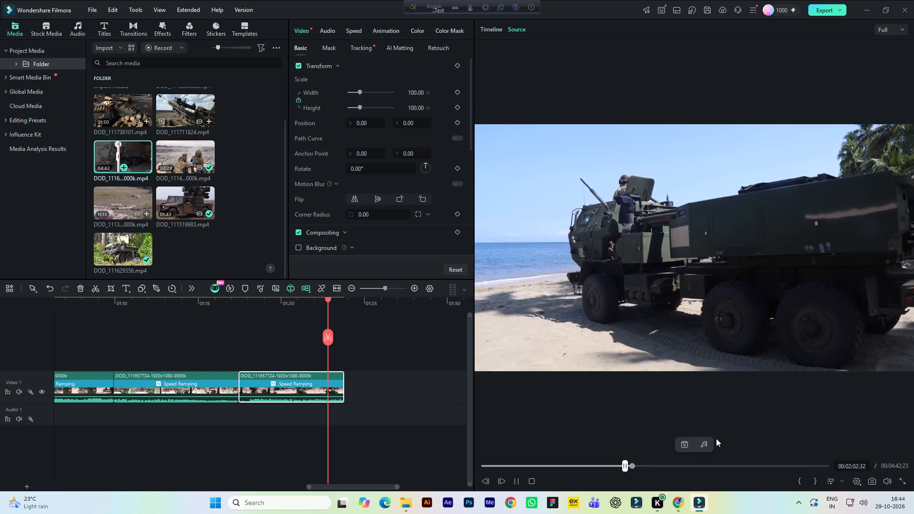
{"action": "key", "text": "space"}
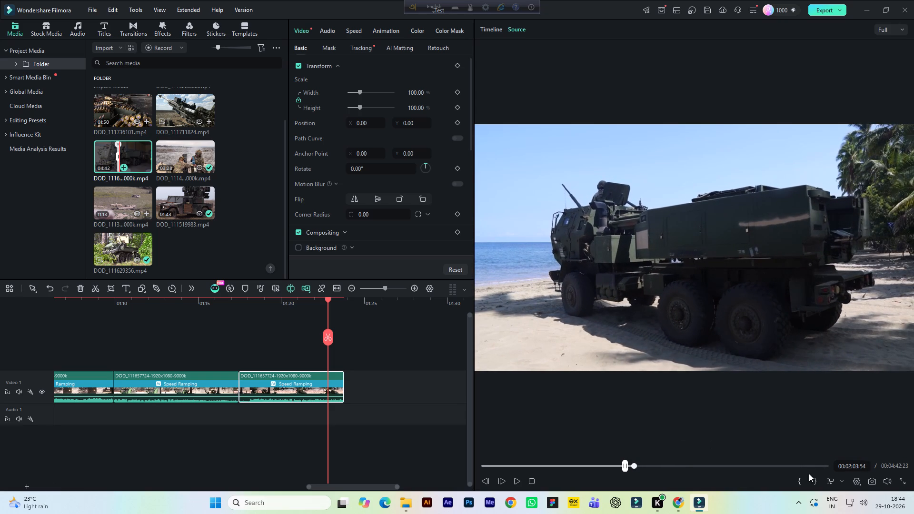
{"action": "left_click", "coordinate": [813, 480]}
{"action": "left_click_drag", "start_coordinate": [636, 285], "coordinate": [411, 382]}
{"action": "left_click", "coordinate": [529, 271]}
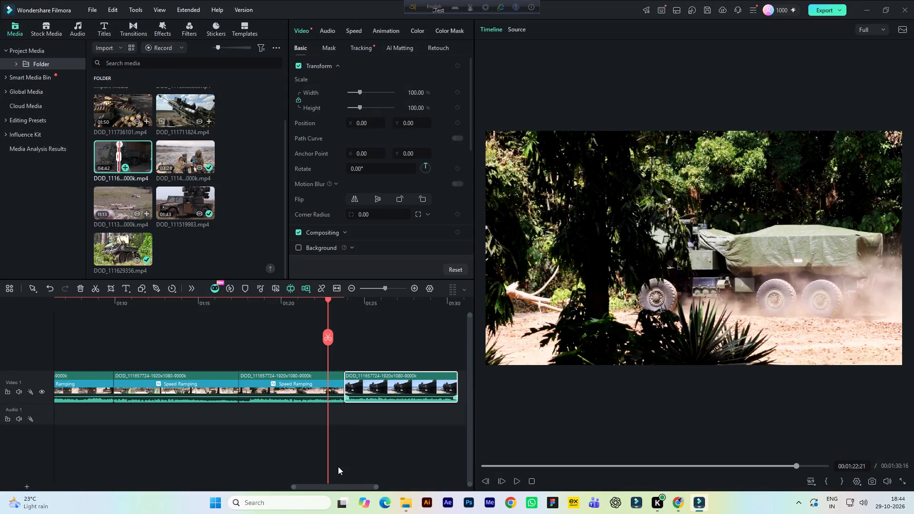
Play the new beach truck clip from its start and set its uniform speed to 1.35x.
{"action": "left_click_drag", "start_coordinate": [327, 486], "coordinate": [338, 485]}
{"action": "left_click", "coordinate": [288, 305]}
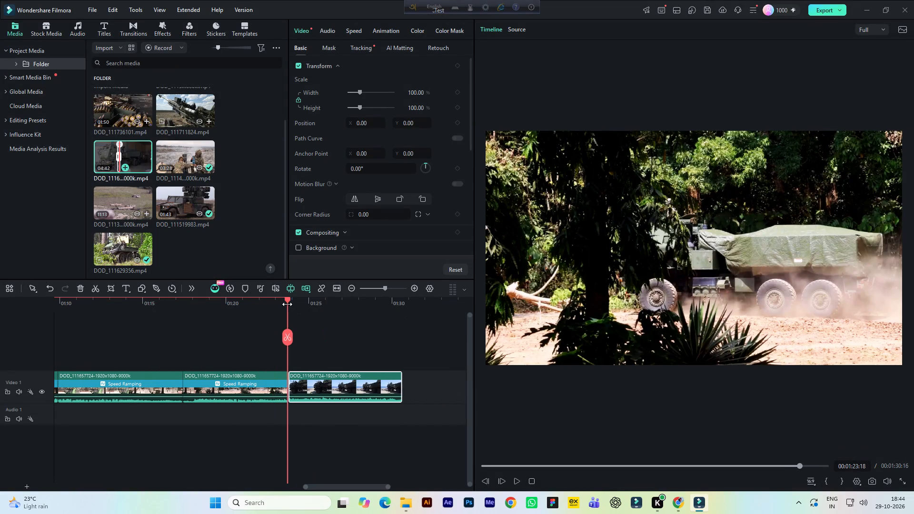
{"action": "key", "text": "space"}
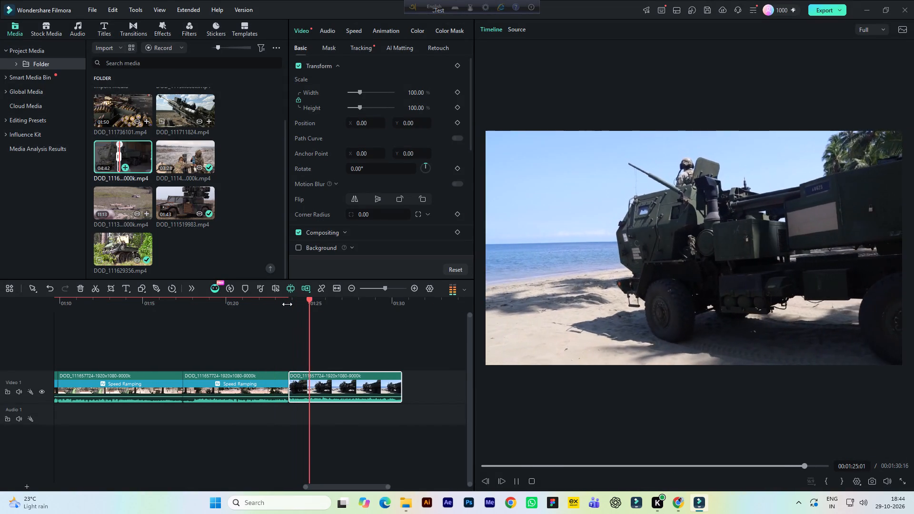
{"action": "key", "text": "space"}
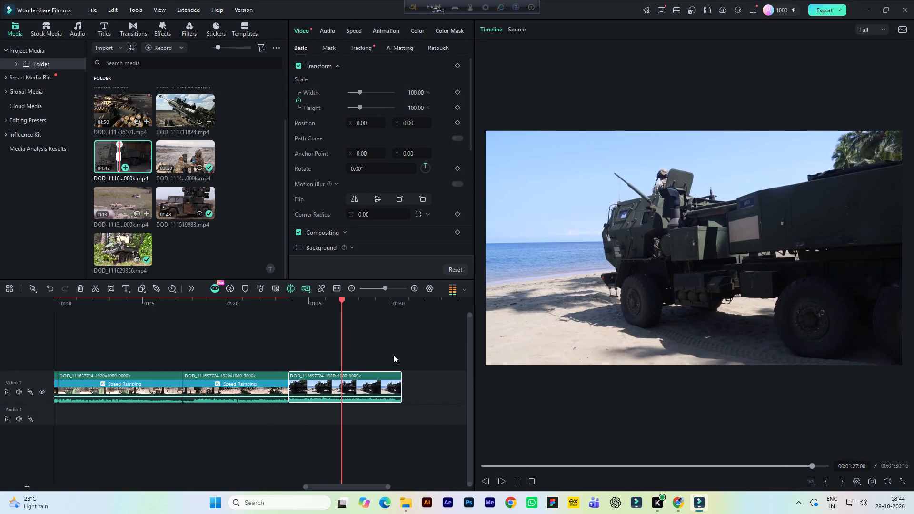
{"action": "left_click", "coordinate": [376, 381]}
{"action": "left_click", "coordinate": [351, 30]}
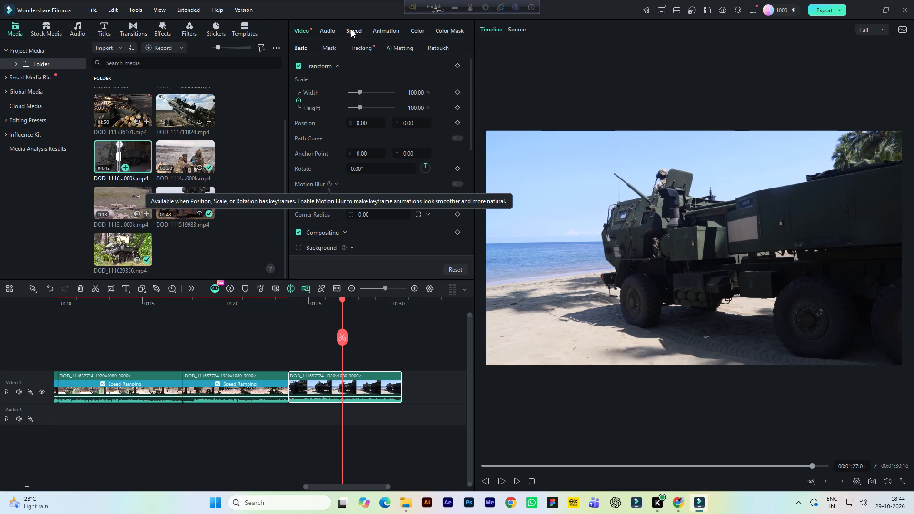
{"action": "left_click", "coordinate": [418, 68]}
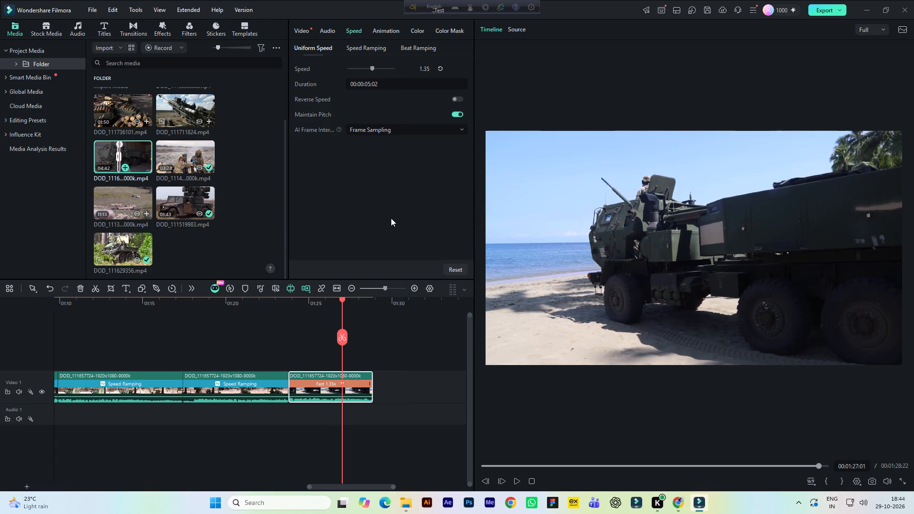
Open the color settings of the preceding speed-ramped jungle truck clip to review its grade.
{"action": "left_click", "coordinate": [265, 304]}
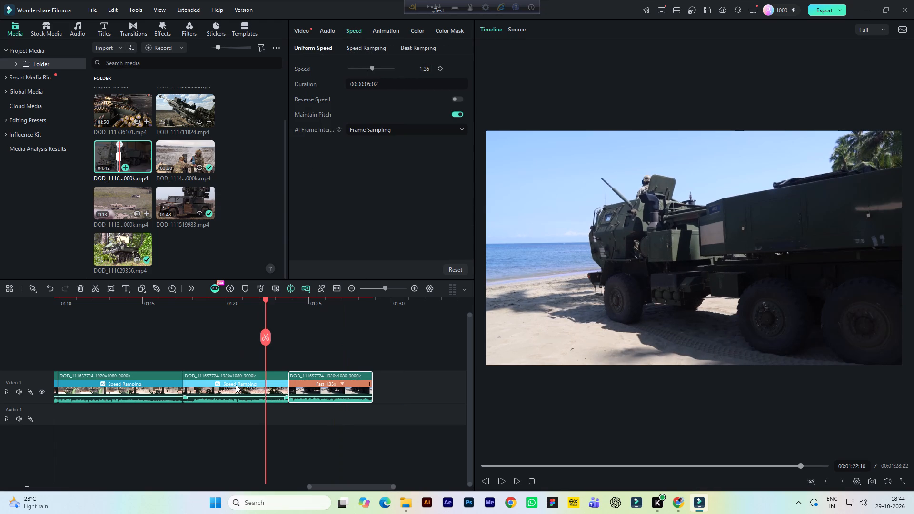
{"action": "left_click", "coordinate": [235, 385]}
{"action": "left_click", "coordinate": [419, 28]}
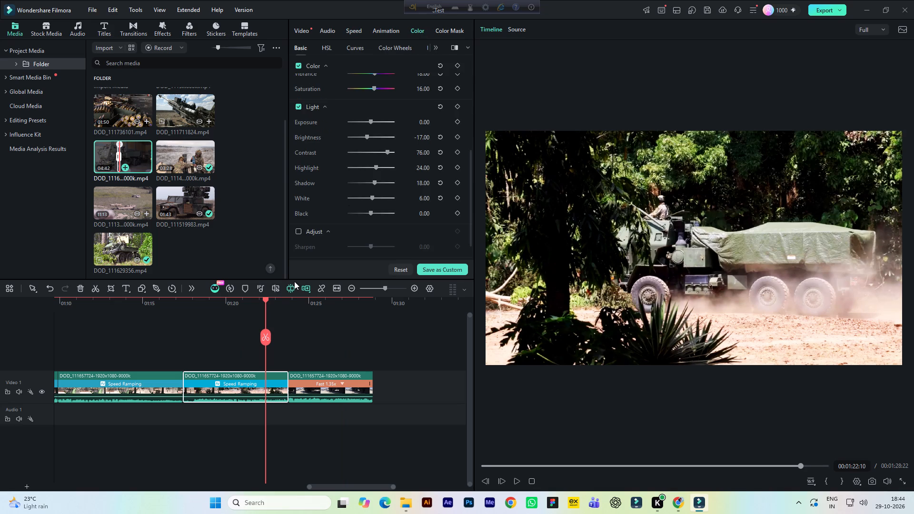
Play back the opening of the sped-up beach truck clip repeatedly to judge its pace and look.
{"action": "left_click", "coordinate": [294, 309]}
{"action": "key", "text": "space"}
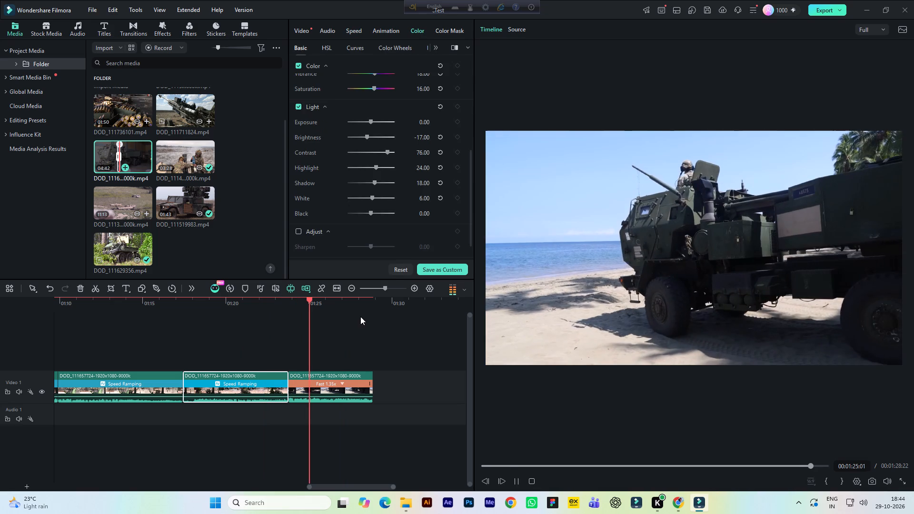
{"action": "key", "text": "space"}
{"action": "key", "text": "space"}
{"action": "key", "text": "space"}
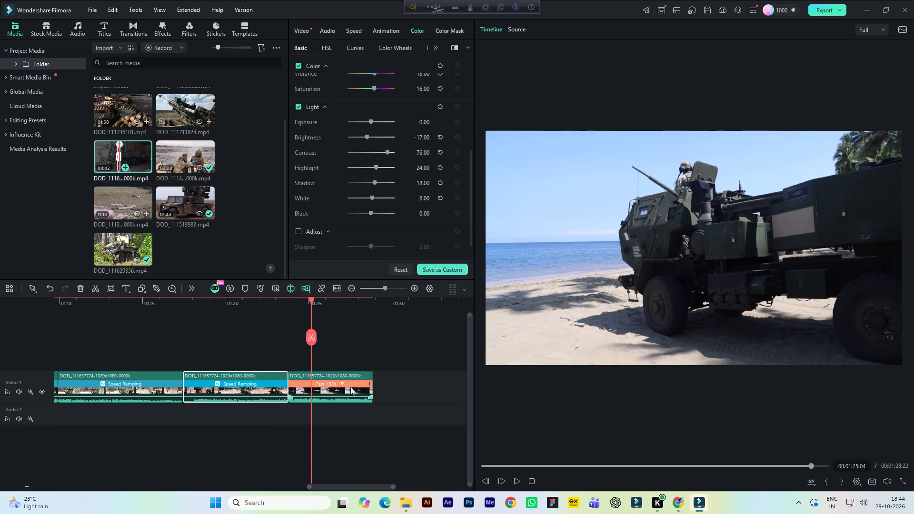
{"action": "key", "text": "space"}
{"action": "key", "text": "space"}
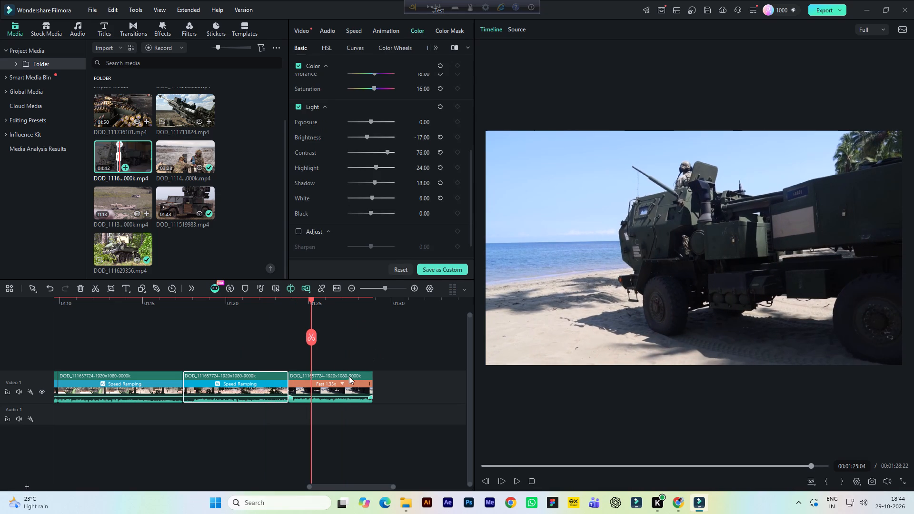
{"action": "key", "text": "space"}
{"action": "left_click", "coordinate": [519, 480]}
{"action": "key", "text": "space"}
{"action": "key", "text": "space"}
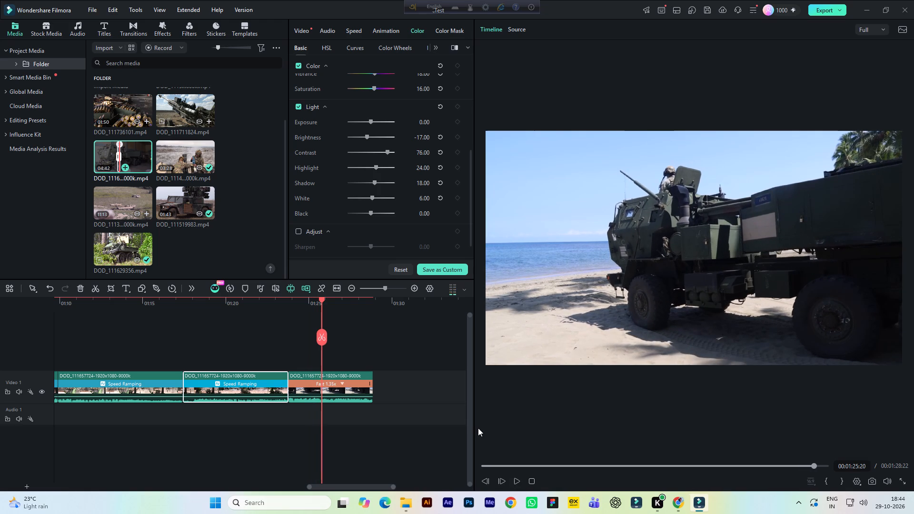
{"action": "left_click", "coordinate": [305, 299]}
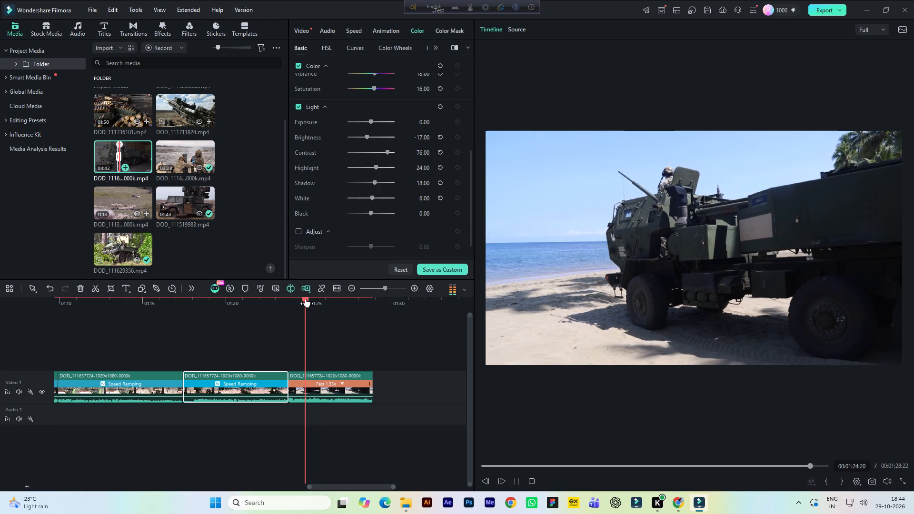
{"action": "key", "text": "space"}
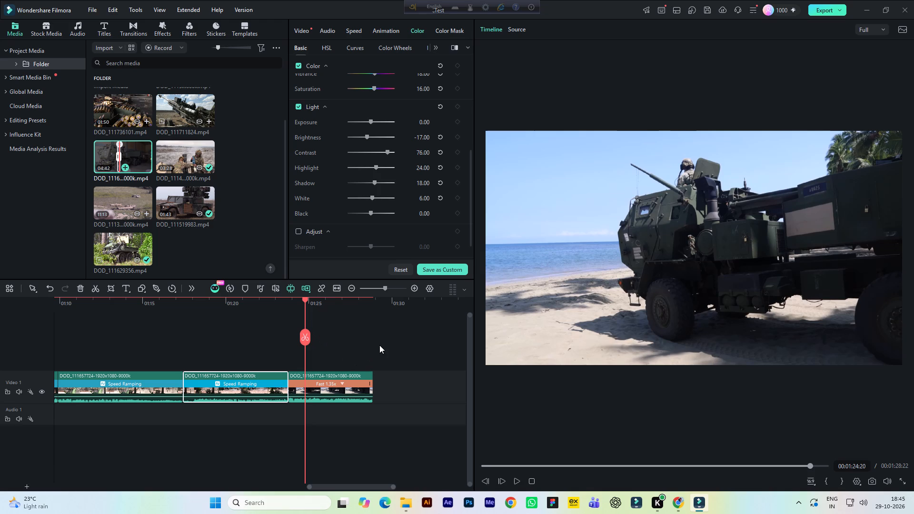
{"action": "key", "text": "space"}
{"action": "key", "text": "space"}
{"action": "key", "text": "space"}
{"action": "left_click", "coordinate": [519, 481]}
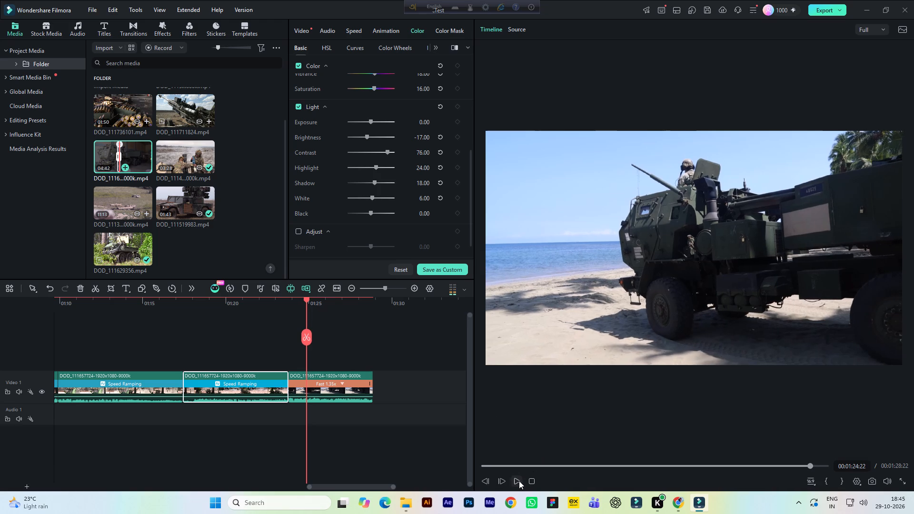
{"action": "left_click", "coordinate": [519, 481]}
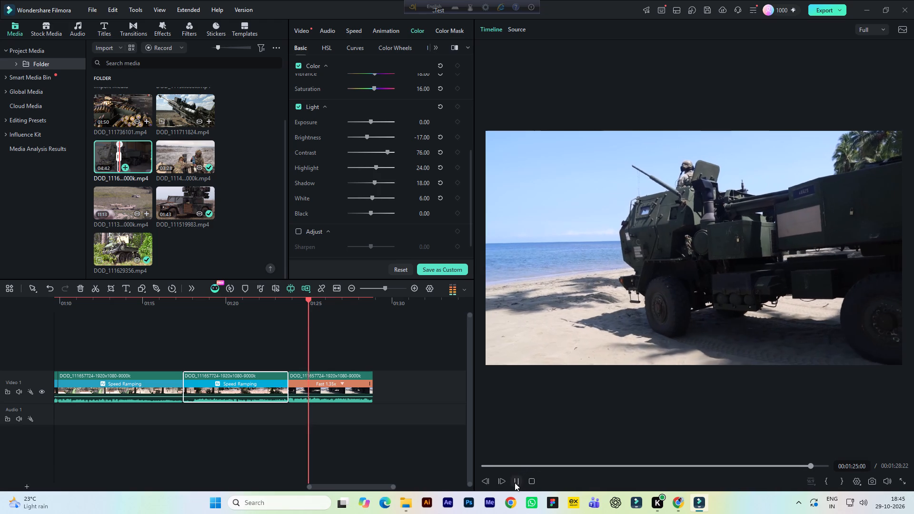
{"action": "key", "text": "space"}
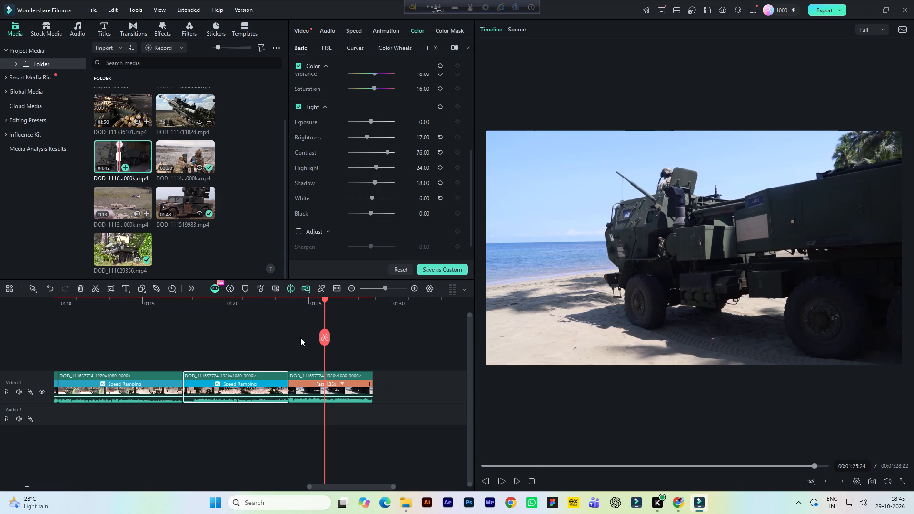
Grade the sped-up beach truck clip with brightness 20, contrast 11 and highlight 11.
{"action": "left_click_drag", "start_coordinate": [397, 368], "coordinate": [350, 397]}
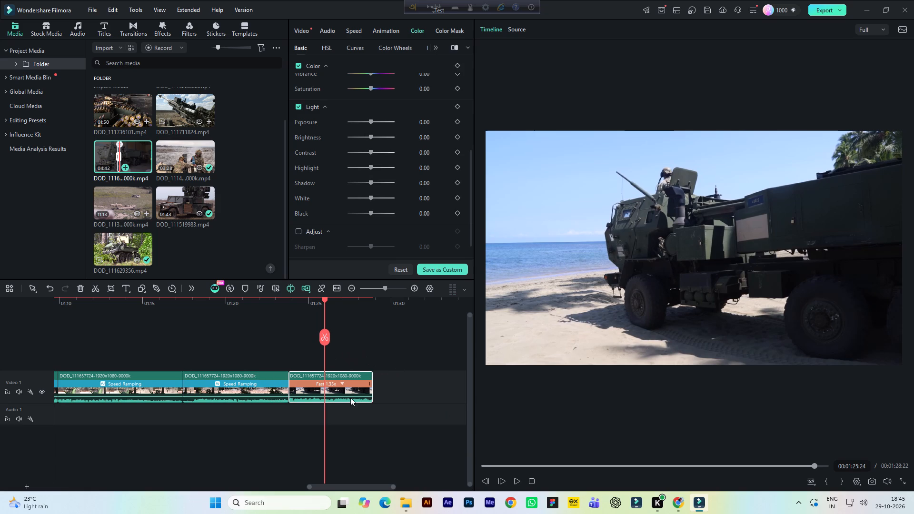
{"action": "scroll", "coordinate": [419, 152], "scroll_direction": "up", "scroll_amount": 1}
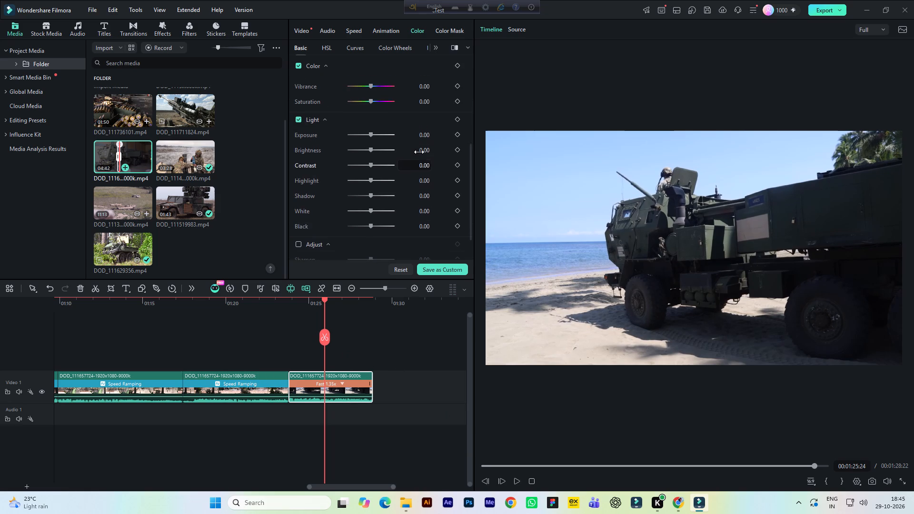
{"action": "scroll", "coordinate": [419, 149], "scroll_direction": "up", "scroll_amount": 2}
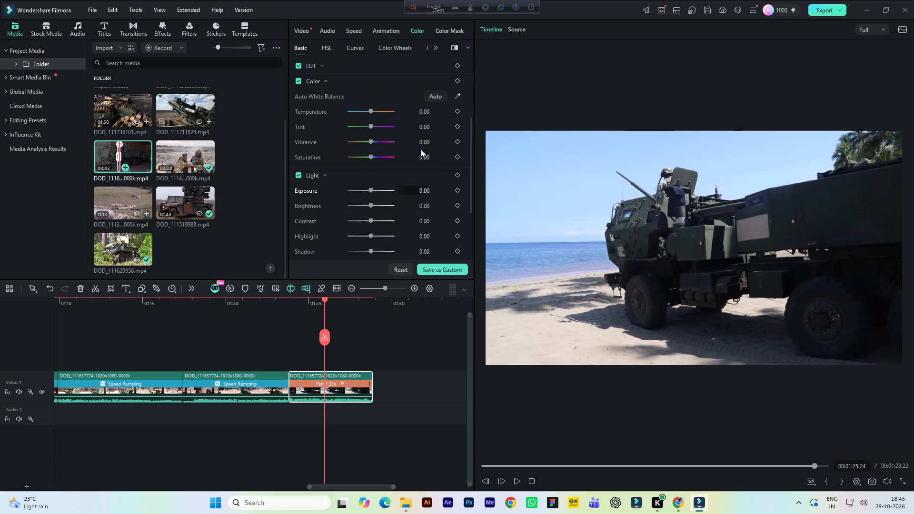
{"action": "scroll", "coordinate": [417, 168], "scroll_direction": "down", "scroll_amount": 1}
{"action": "left_click", "coordinate": [423, 184]}
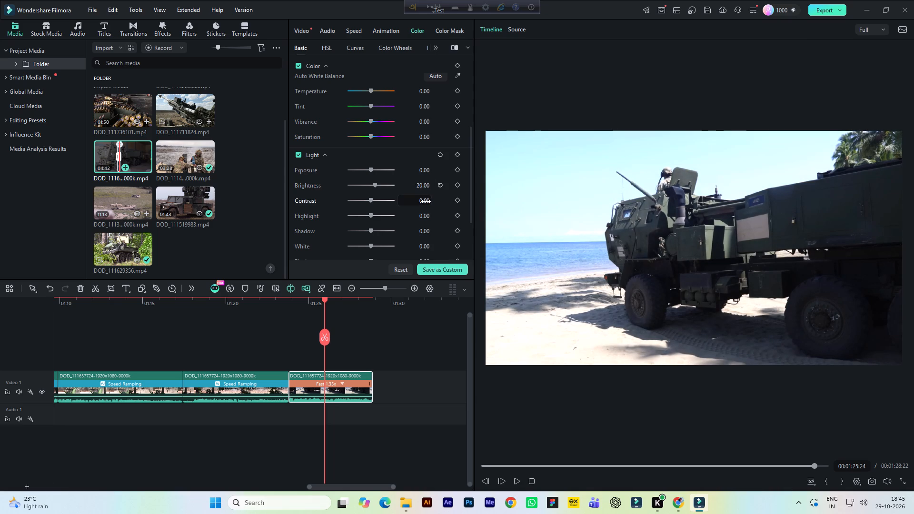
{"action": "left_click", "coordinate": [426, 201]}
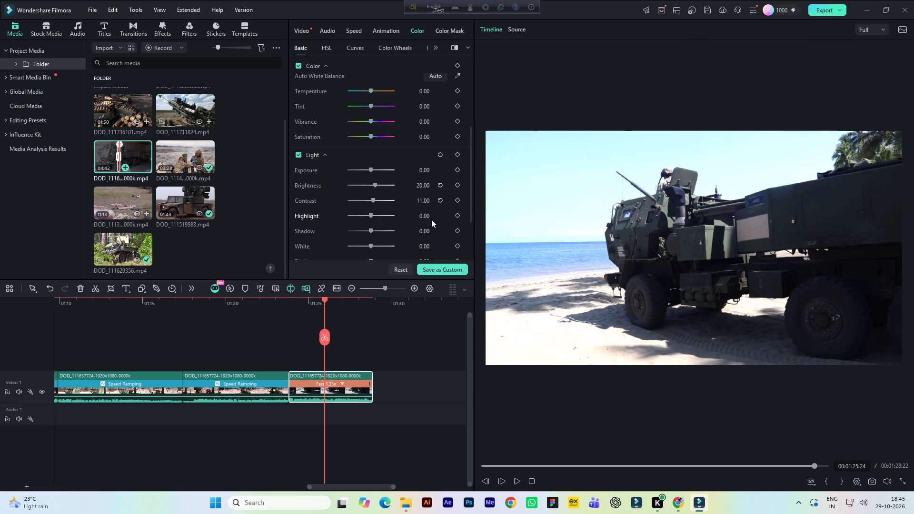
{"action": "left_click", "coordinate": [425, 218]}
Refine the beach truck clip's light settings with shadow 12, exposure 13 and contrast 26.
{"action": "scroll", "coordinate": [435, 209], "scroll_direction": "up", "scroll_amount": 1}
{"action": "scroll", "coordinate": [432, 208], "scroll_direction": "down", "scroll_amount": 3}
{"action": "scroll", "coordinate": [430, 211], "scroll_direction": "up", "scroll_amount": 3}
{"action": "scroll", "coordinate": [429, 212], "scroll_direction": "down", "scroll_amount": 2}
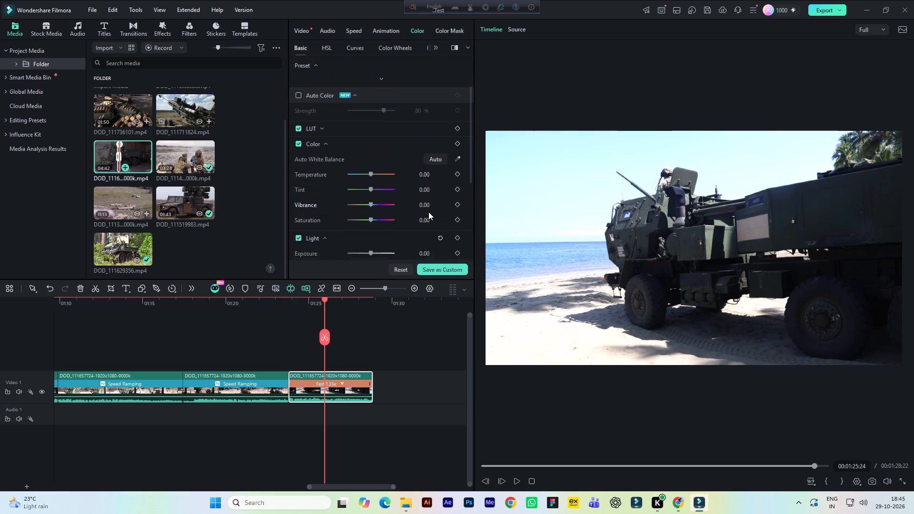
{"action": "scroll", "coordinate": [428, 212], "scroll_direction": "down", "scroll_amount": 4}
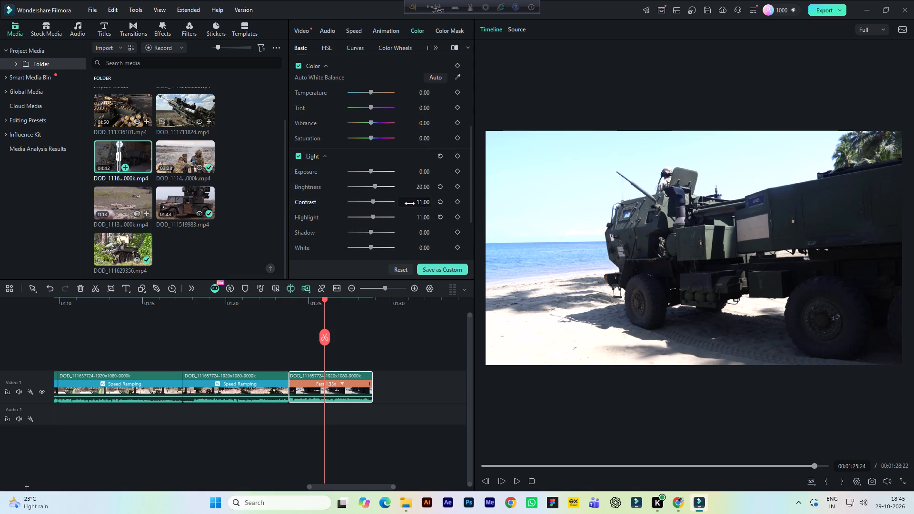
{"action": "left_click", "coordinate": [424, 231]}
{"action": "left_click", "coordinate": [422, 172]}
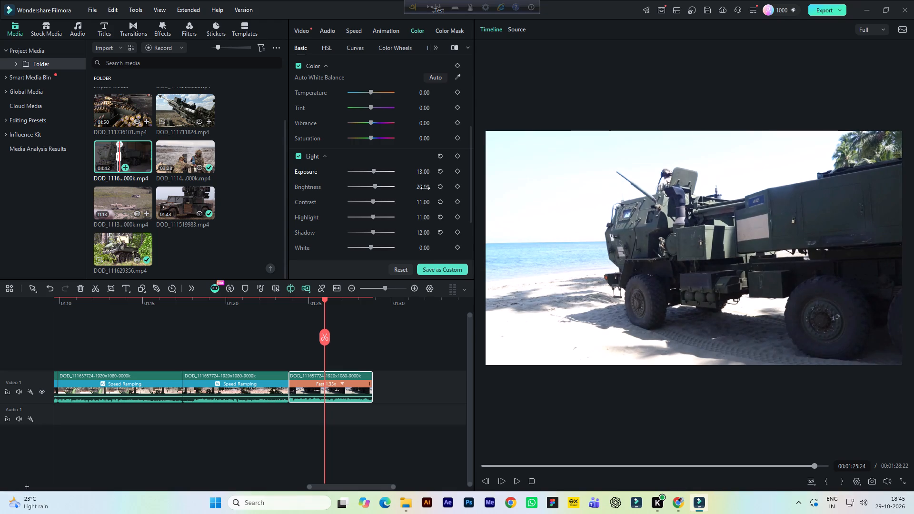
{"action": "left_click", "coordinate": [424, 203]}
{"action": "scroll", "coordinate": [413, 151], "scroll_direction": "up", "scroll_amount": 3}
{"action": "scroll", "coordinate": [400, 207], "scroll_direction": "down", "scroll_amount": 1}
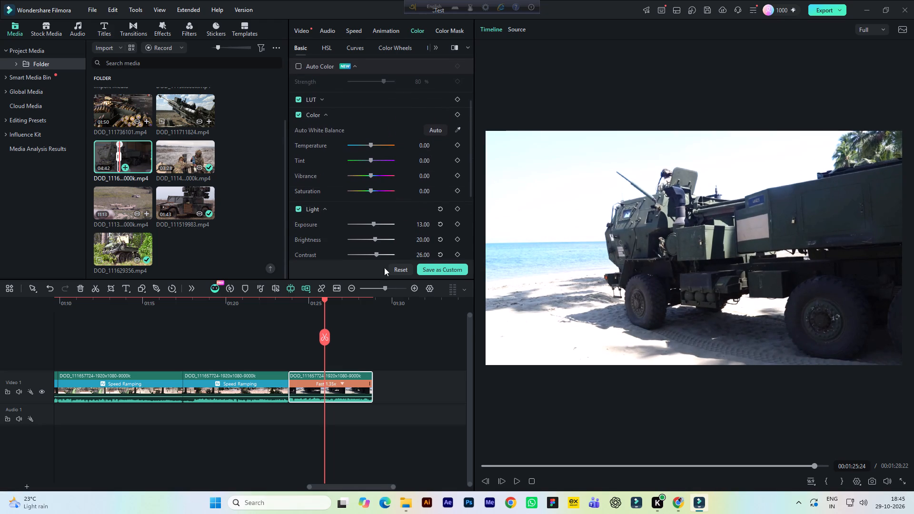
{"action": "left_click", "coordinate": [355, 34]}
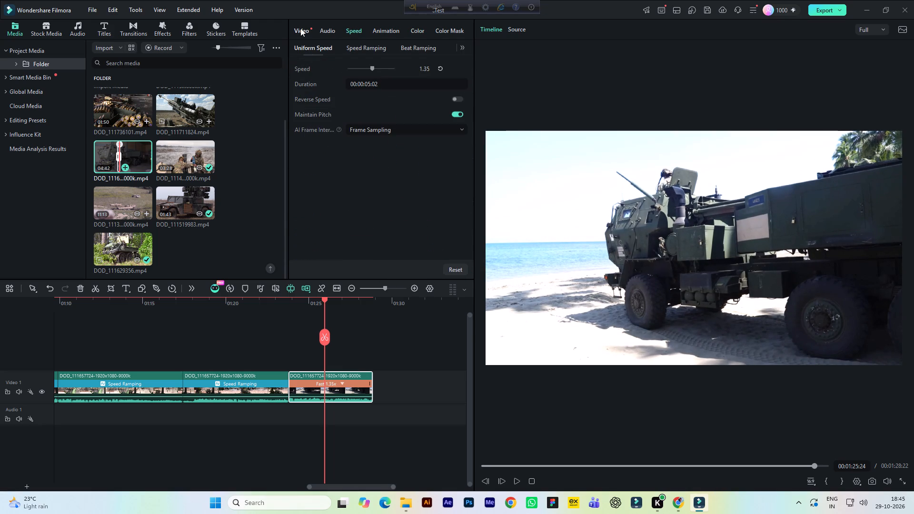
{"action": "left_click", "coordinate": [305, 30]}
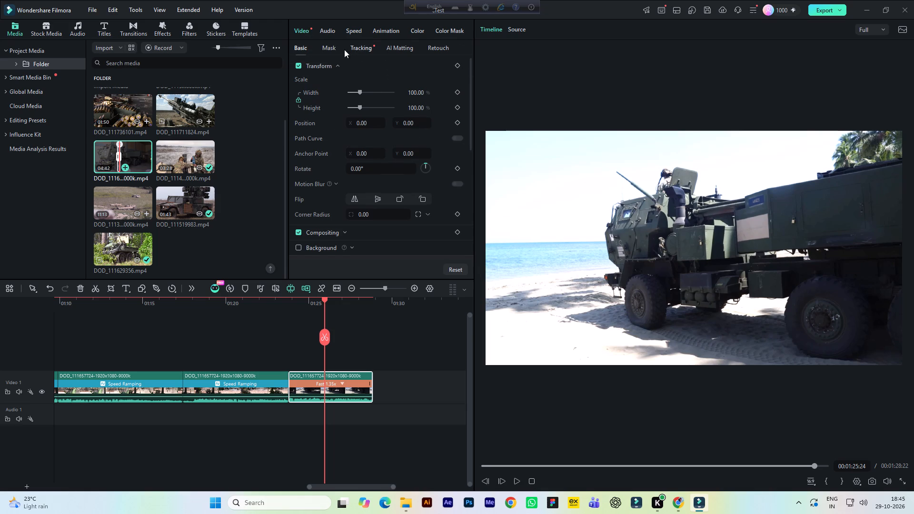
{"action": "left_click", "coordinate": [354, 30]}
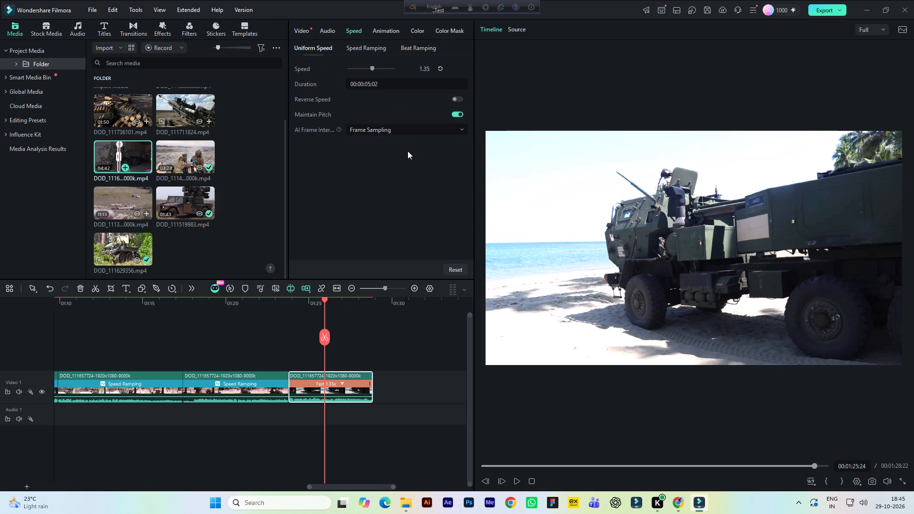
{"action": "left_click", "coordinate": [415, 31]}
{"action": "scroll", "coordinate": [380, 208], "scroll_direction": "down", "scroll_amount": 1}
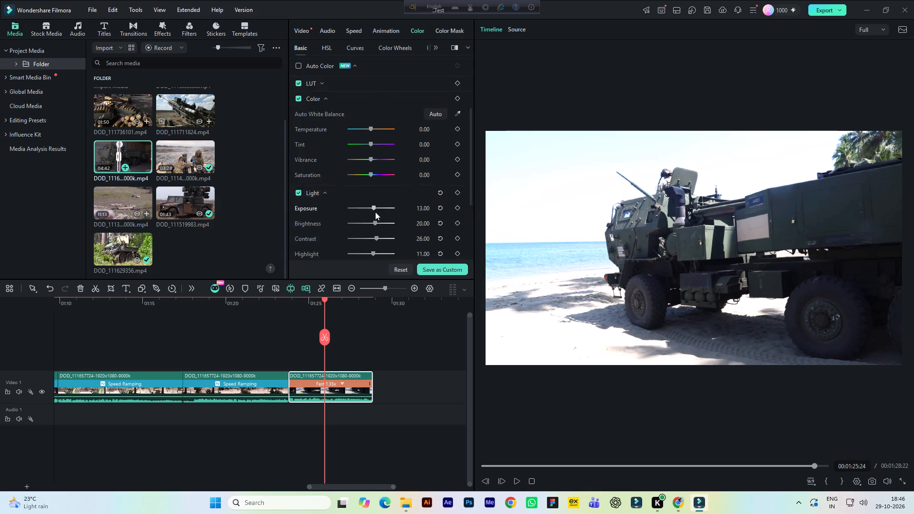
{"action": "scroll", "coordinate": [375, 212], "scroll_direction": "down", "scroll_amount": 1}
Play back parts of the graded beach truck clip to judge its brightness and contrast.
{"action": "left_click", "coordinate": [308, 304]}
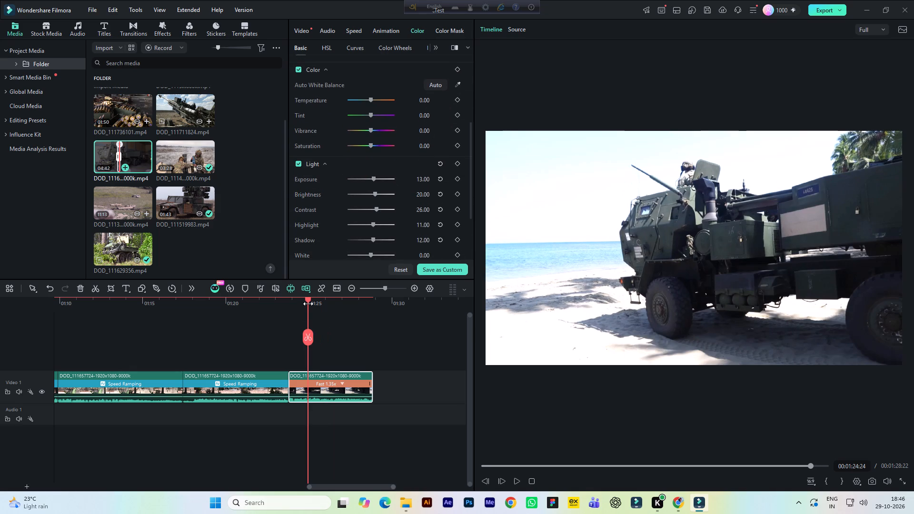
{"action": "key", "text": "space"}
{"action": "key", "text": "space"}
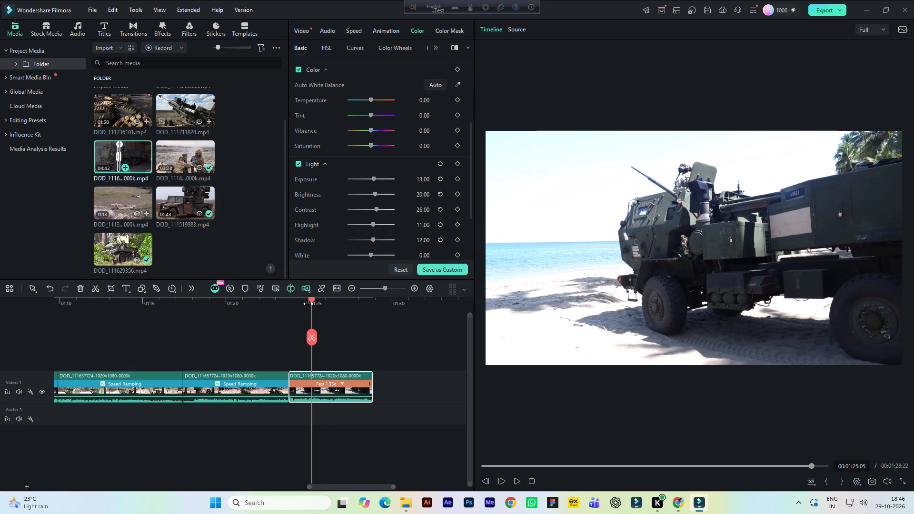
{"action": "key", "text": "space"}
{"action": "key", "text": "space"}
{"action": "key", "text": "space"}
{"action": "key", "text": "space"}
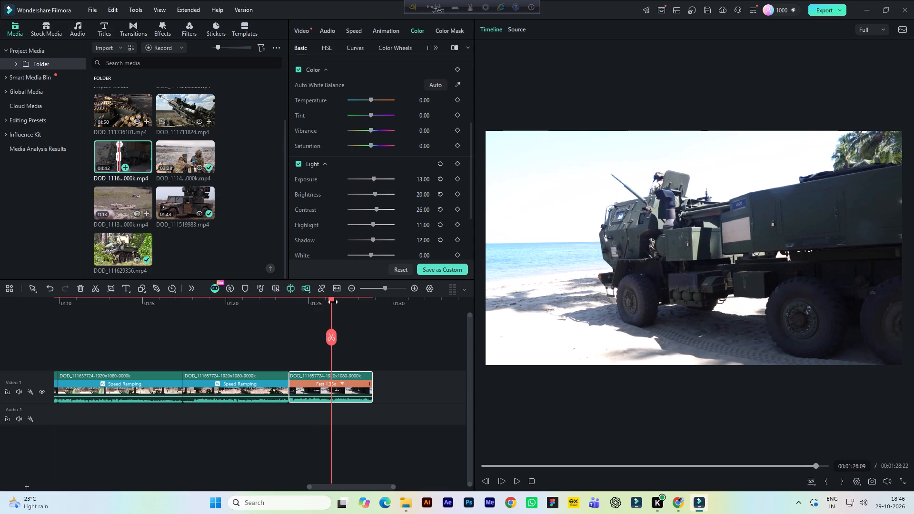
{"action": "key", "text": "space"}
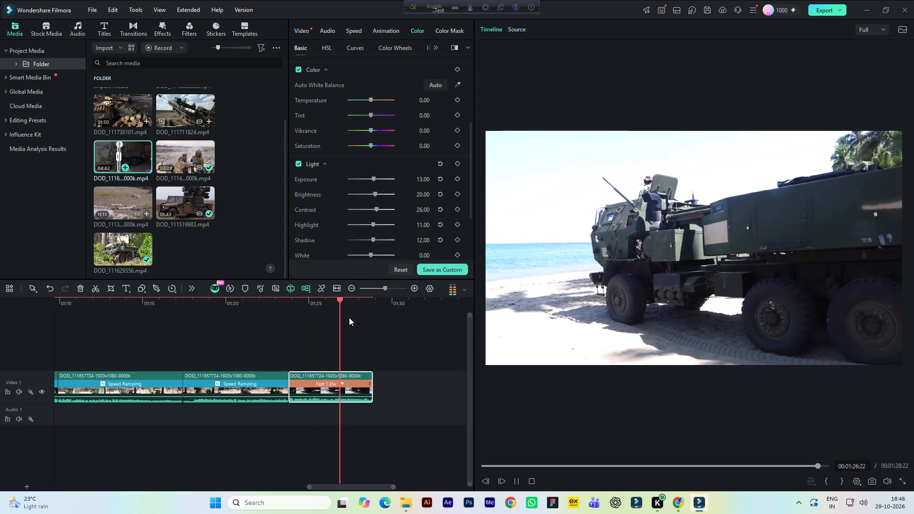
{"action": "key", "text": "space"}
{"action": "left_click", "coordinate": [332, 302]}
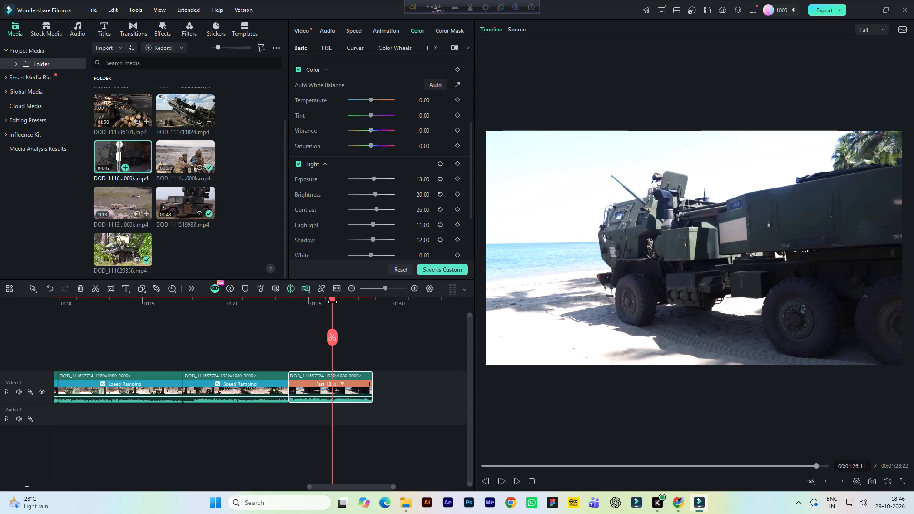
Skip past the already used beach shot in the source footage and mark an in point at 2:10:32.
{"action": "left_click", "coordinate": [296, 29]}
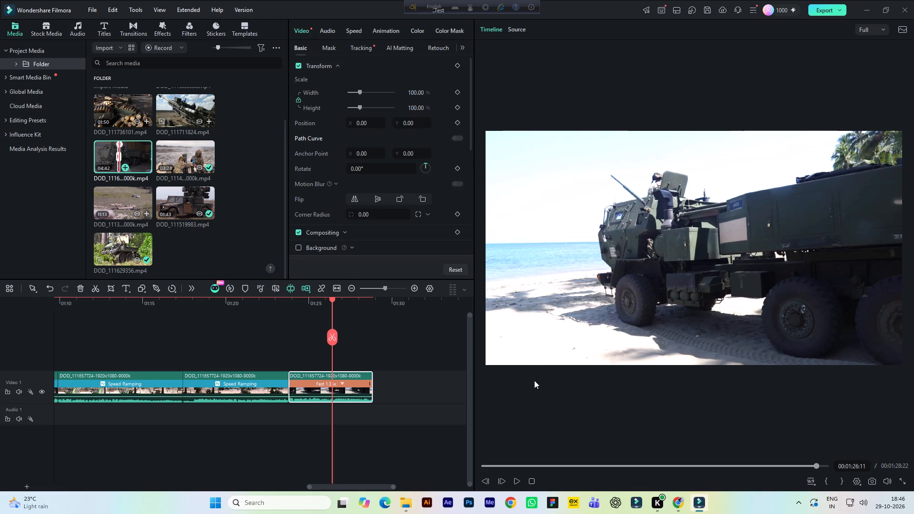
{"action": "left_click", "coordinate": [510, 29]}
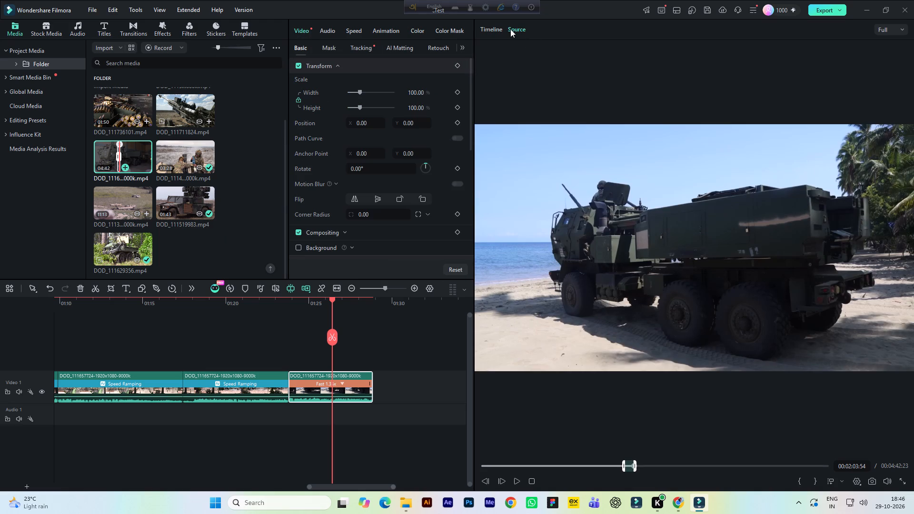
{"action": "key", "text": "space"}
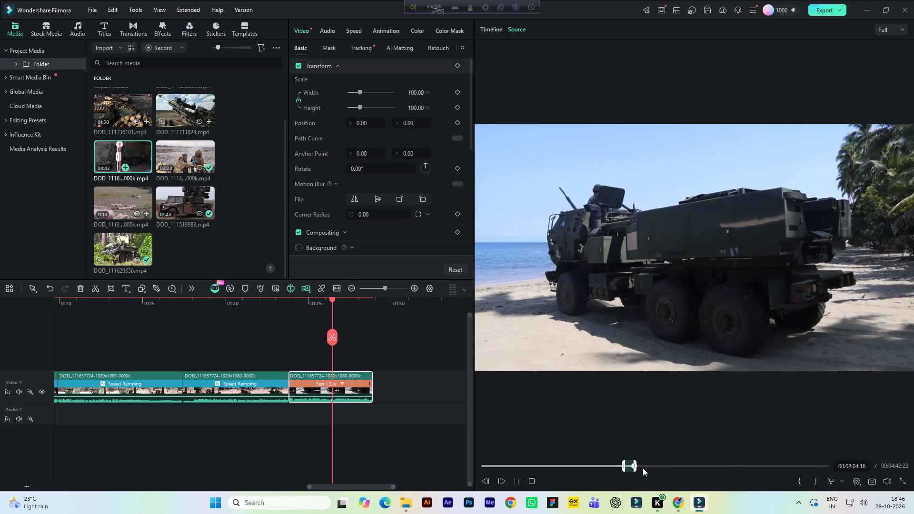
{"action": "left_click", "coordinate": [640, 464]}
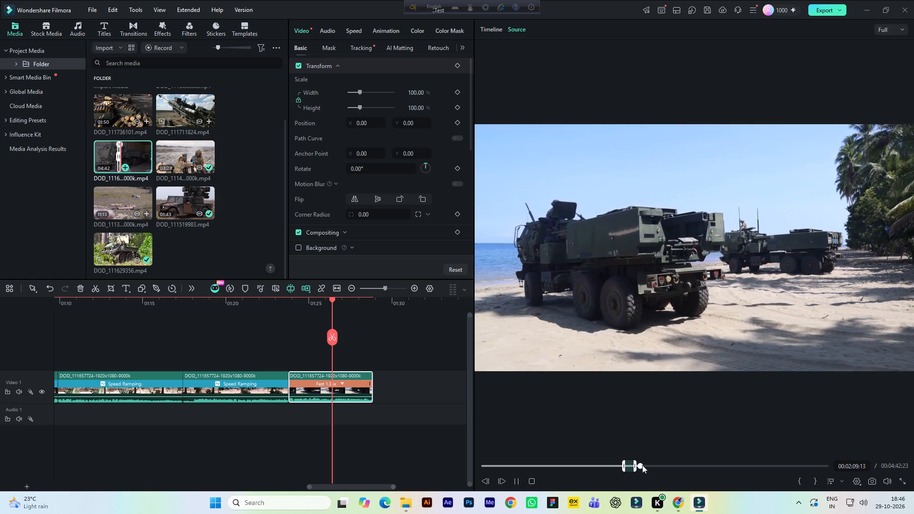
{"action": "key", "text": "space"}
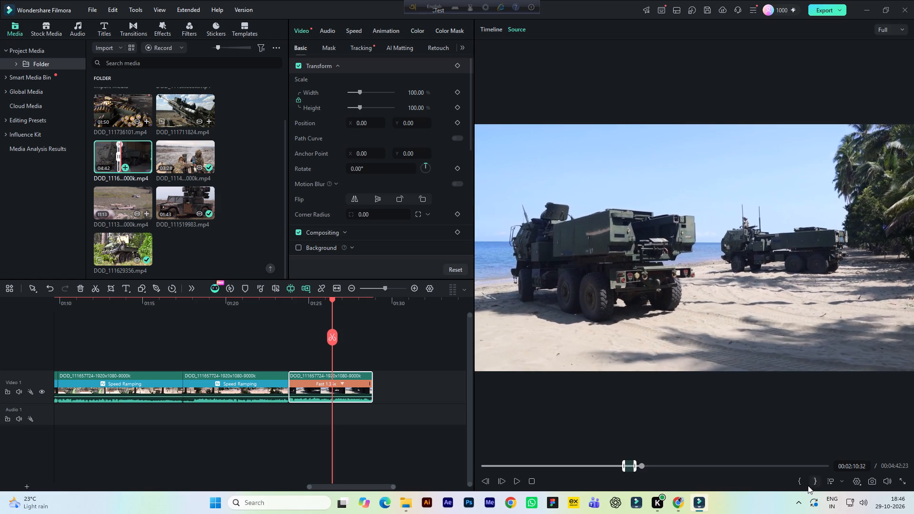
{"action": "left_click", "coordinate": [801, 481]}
Mark the beach launcher-truck shot from 2:17:33 to 2:24:23 in the source footage and add it at the end of Video 1.
{"action": "key", "text": "space"}
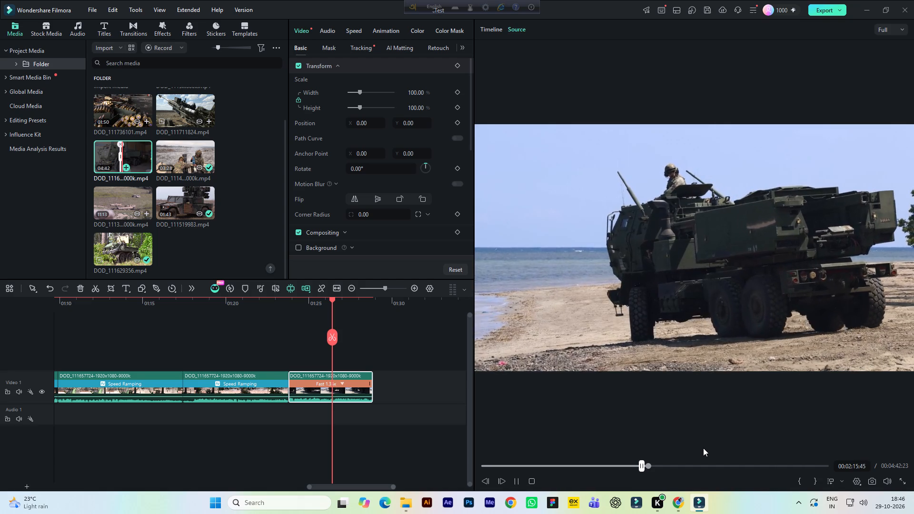
{"action": "key", "text": "space"}
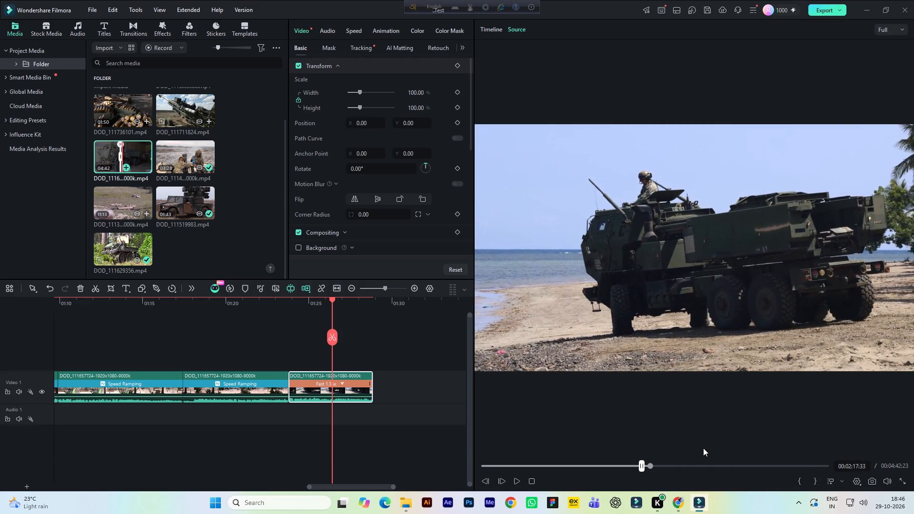
{"action": "left_click", "coordinate": [803, 484]}
{"action": "key", "text": "space"}
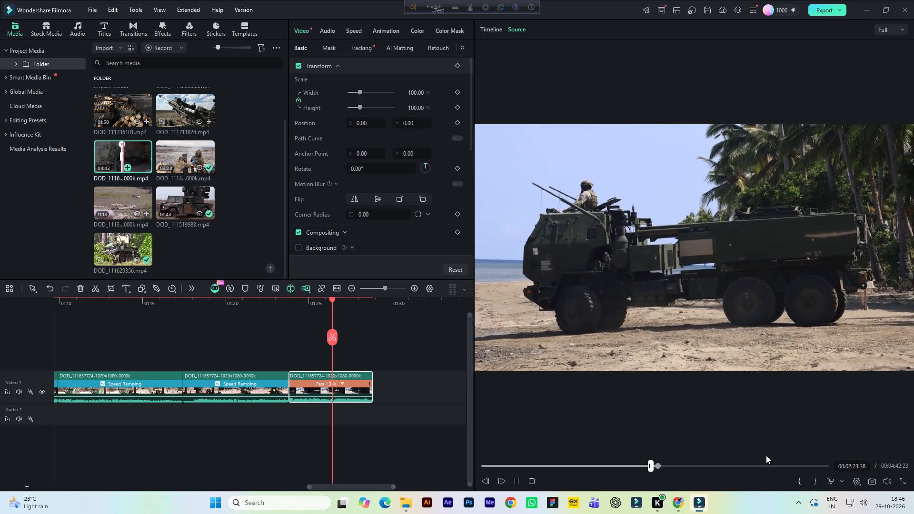
{"action": "key", "text": "space"}
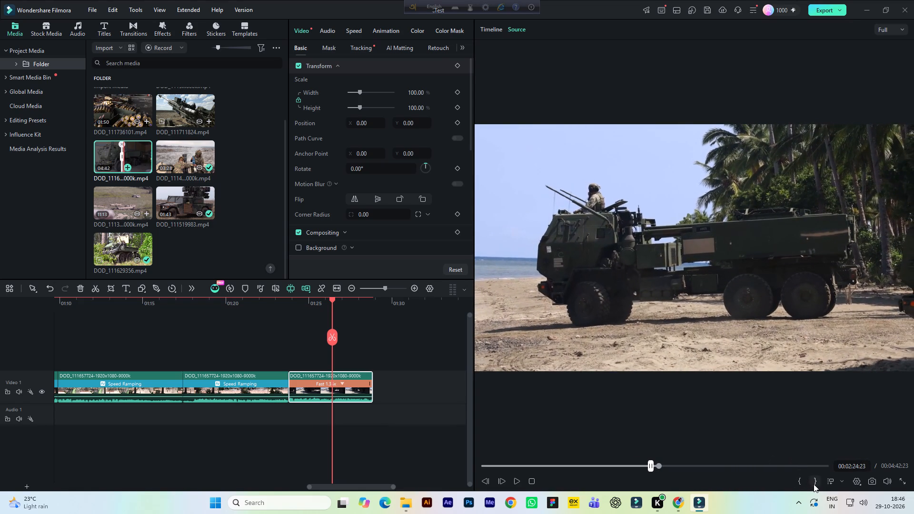
{"action": "left_click", "coordinate": [814, 484]}
{"action": "left_click_drag", "start_coordinate": [595, 298], "coordinate": [411, 381]}
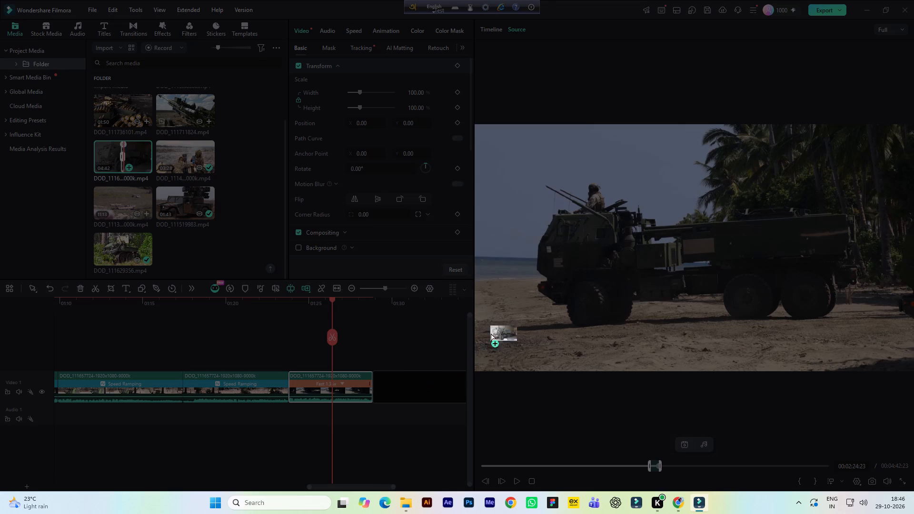
{"action": "left_click", "coordinate": [531, 275]}
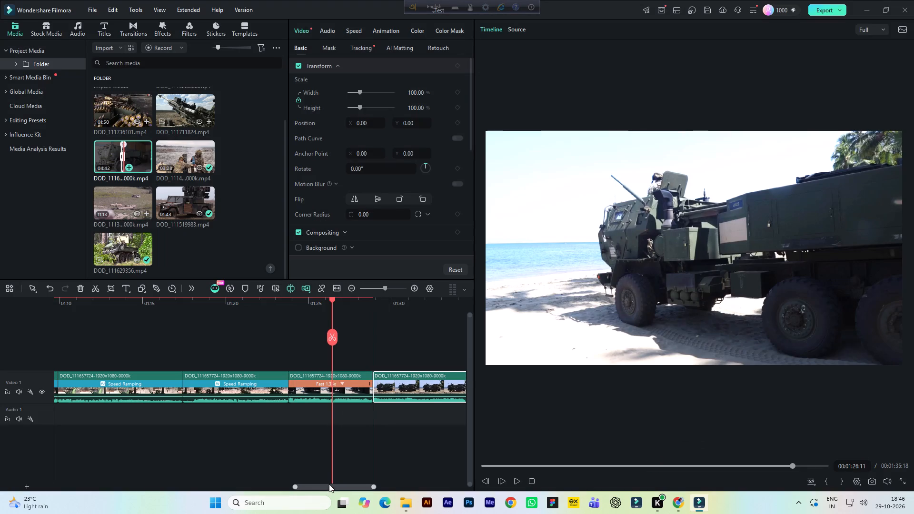
Preview the newly added beach launcher-truck clip and set its light values to brightness 100, contrast 63, highlight 15 and shadow 25.
{"action": "left_click_drag", "start_coordinate": [329, 485], "coordinate": [355, 485]}
{"action": "left_click", "coordinate": [245, 302]}
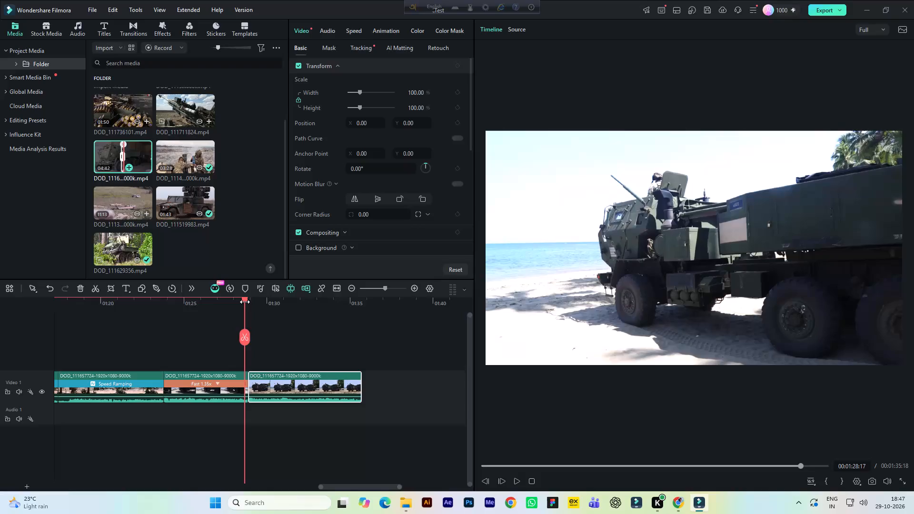
{"action": "key", "text": "space"}
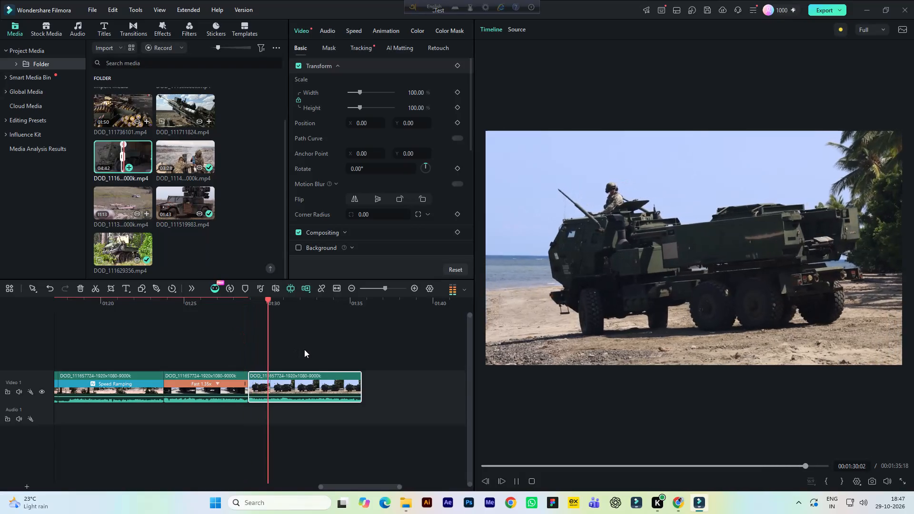
{"action": "key", "text": "space"}
{"action": "left_click", "coordinate": [338, 345]}
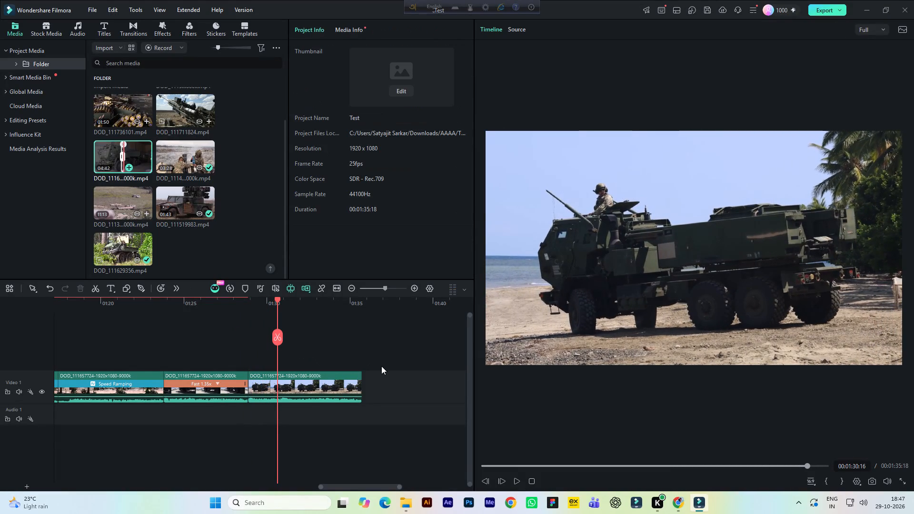
{"action": "left_click_drag", "start_coordinate": [381, 366], "coordinate": [348, 395]}
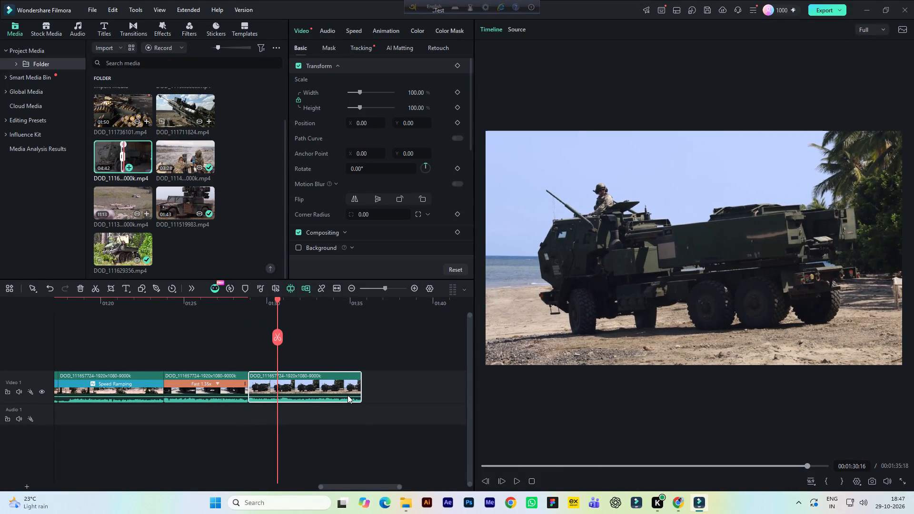
{"action": "left_click", "coordinate": [418, 30]}
{"action": "scroll", "coordinate": [389, 176], "scroll_direction": "down", "scroll_amount": 1}
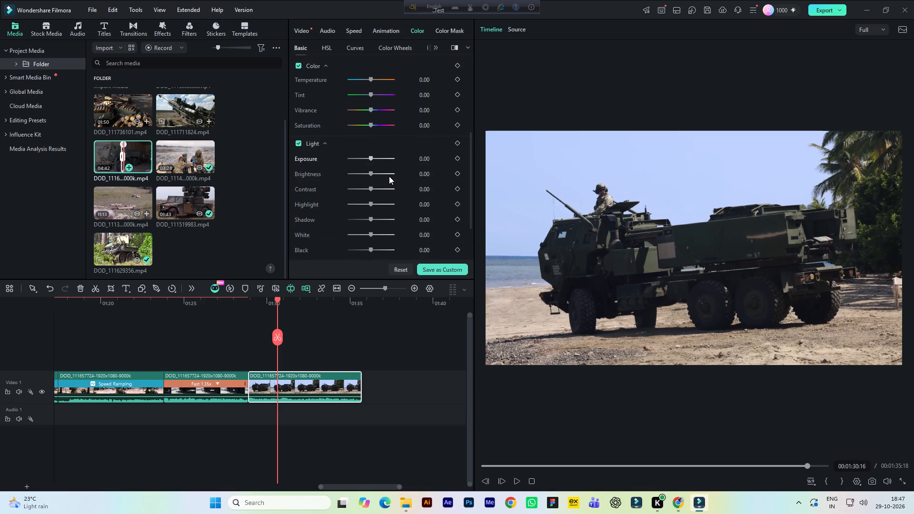
{"action": "left_click", "coordinate": [418, 174]}
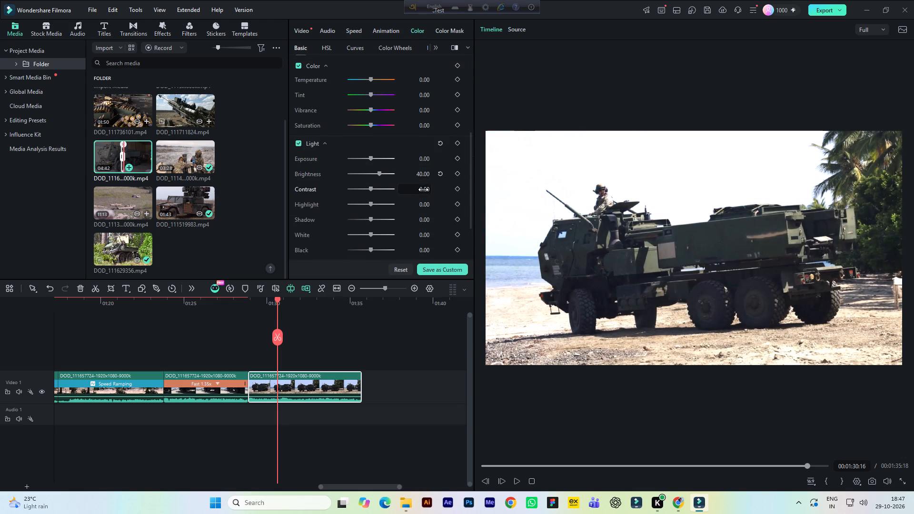
{"action": "left_click", "coordinate": [423, 189]}
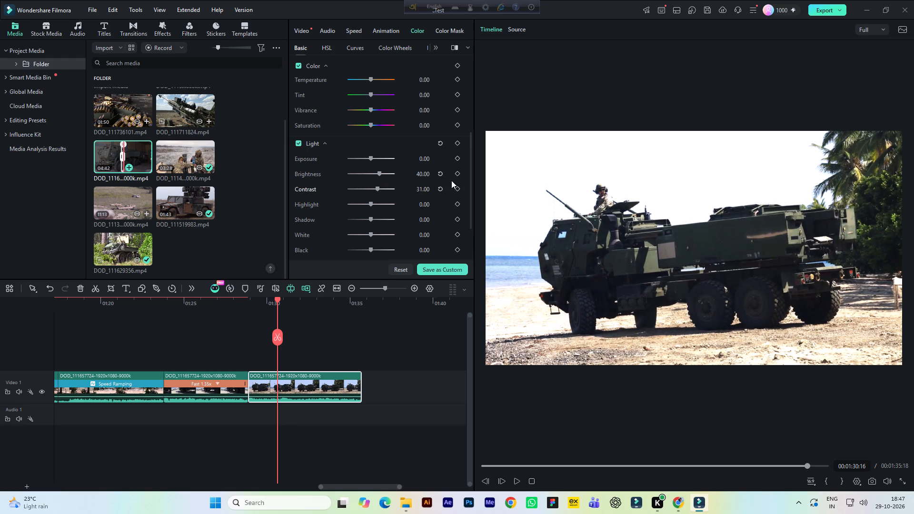
{"action": "left_click", "coordinate": [418, 174]}
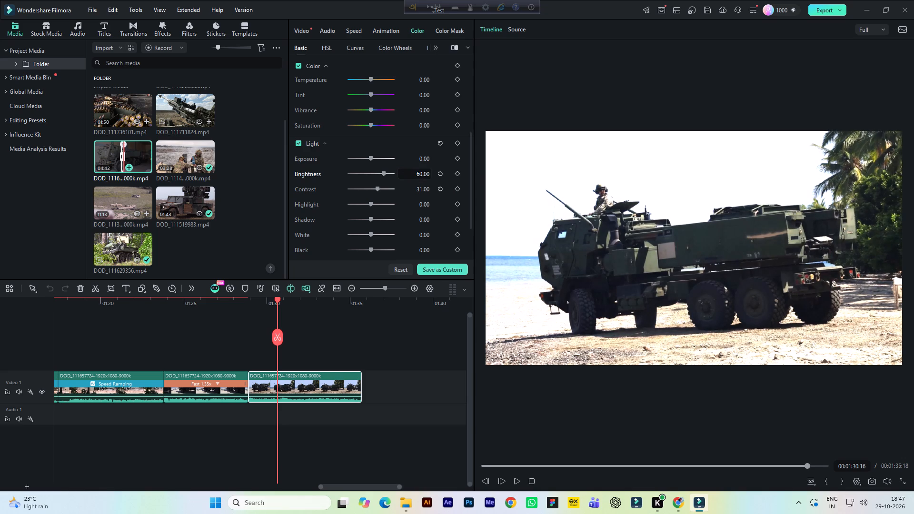
{"action": "left_click", "coordinate": [420, 204]}
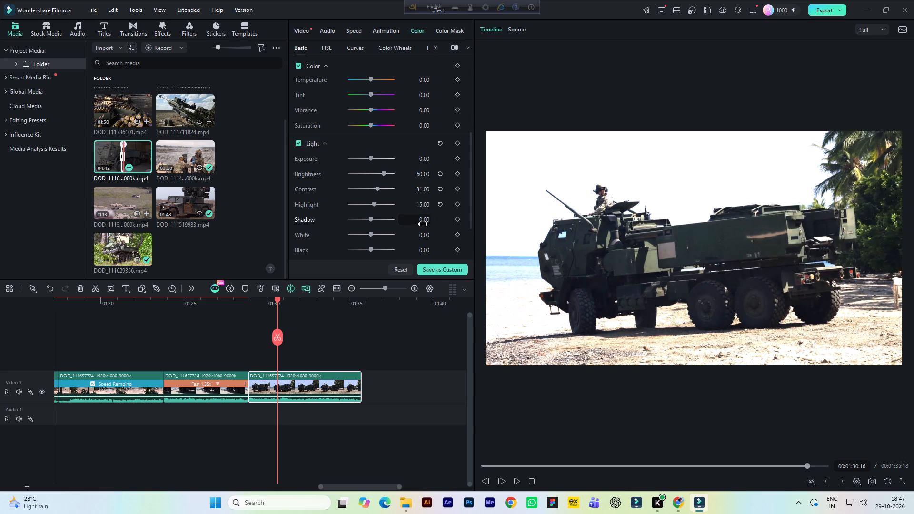
{"action": "left_click", "coordinate": [423, 221]}
{"action": "left_click", "coordinate": [420, 188]}
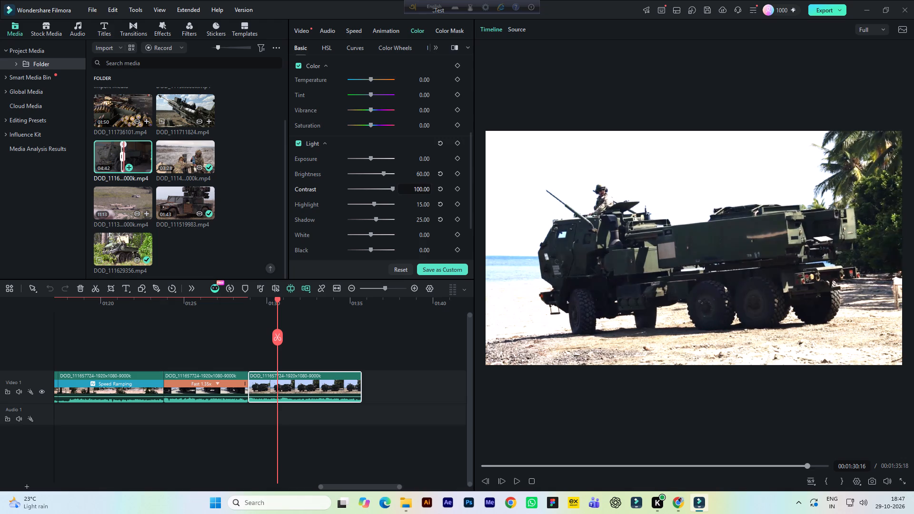
{"action": "left_click", "coordinate": [421, 172]}
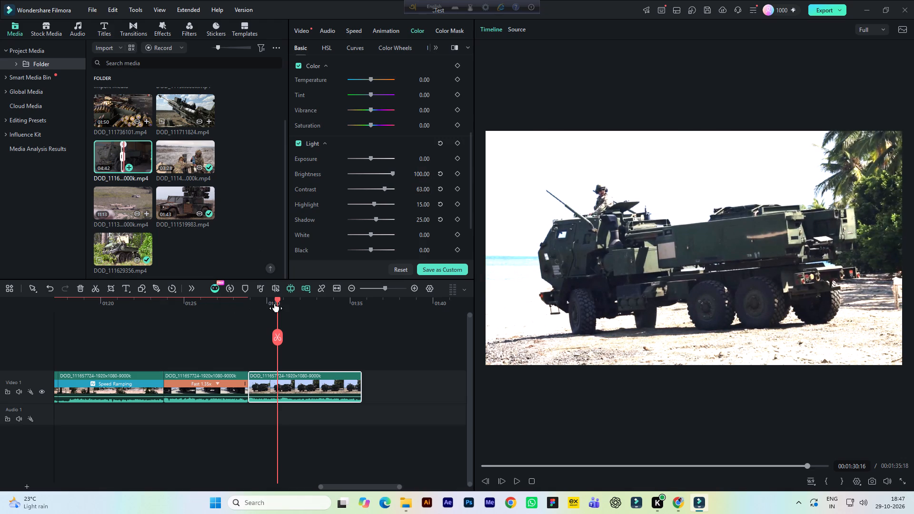
Set the launcher-truck clip's temperature to 17, saturation to 12 and vibrance to 14, and play back the graded result.
{"action": "scroll", "coordinate": [395, 149], "scroll_direction": "up", "scroll_amount": 1}
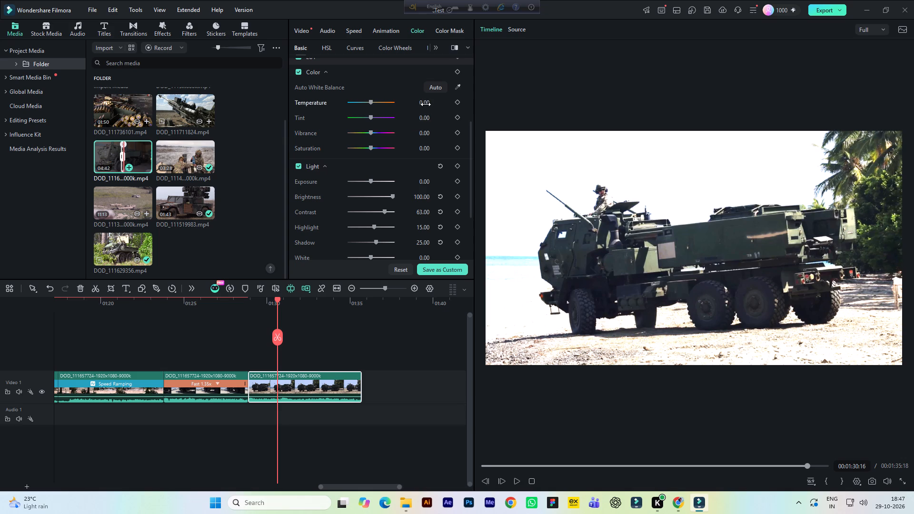
{"action": "left_click", "coordinate": [426, 104]}
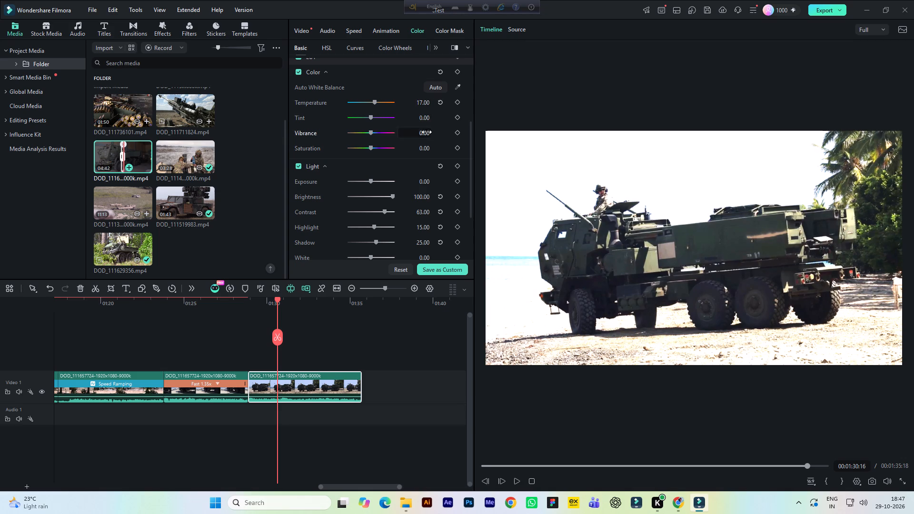
{"action": "left_click", "coordinate": [423, 149]}
{"action": "left_click", "coordinate": [421, 132]}
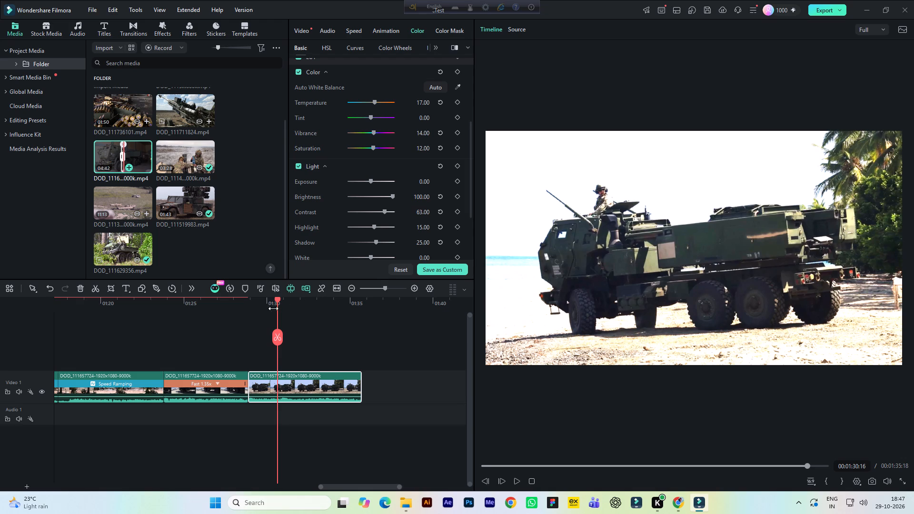
{"action": "left_click", "coordinate": [239, 303]}
{"action": "key", "text": "space"}
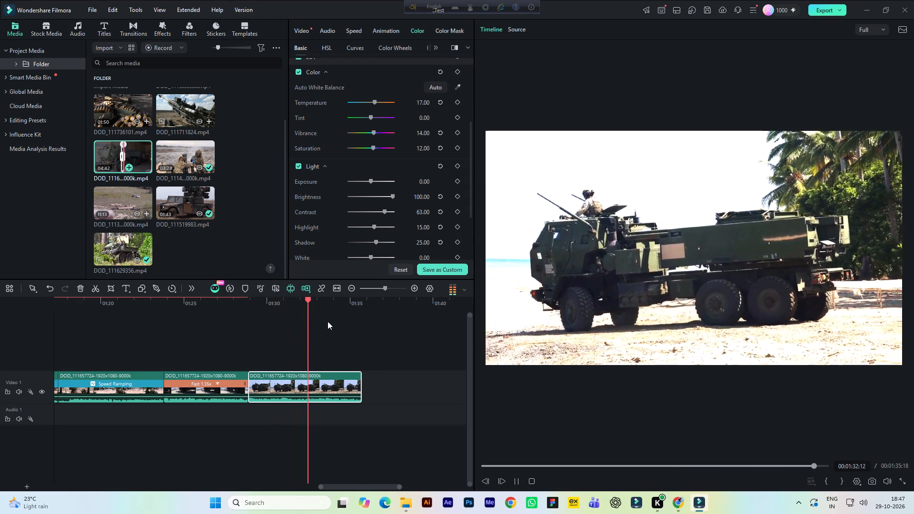
{"action": "key", "text": "space"}
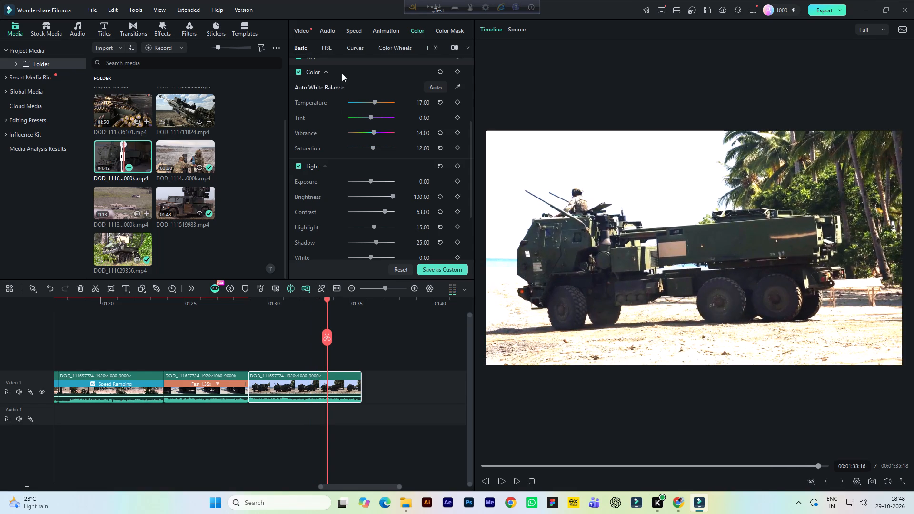
Apply the Hero speed ramping preset to the graded launcher-truck clip.
{"action": "left_click", "coordinate": [362, 31]}
{"action": "left_click", "coordinate": [353, 46]}
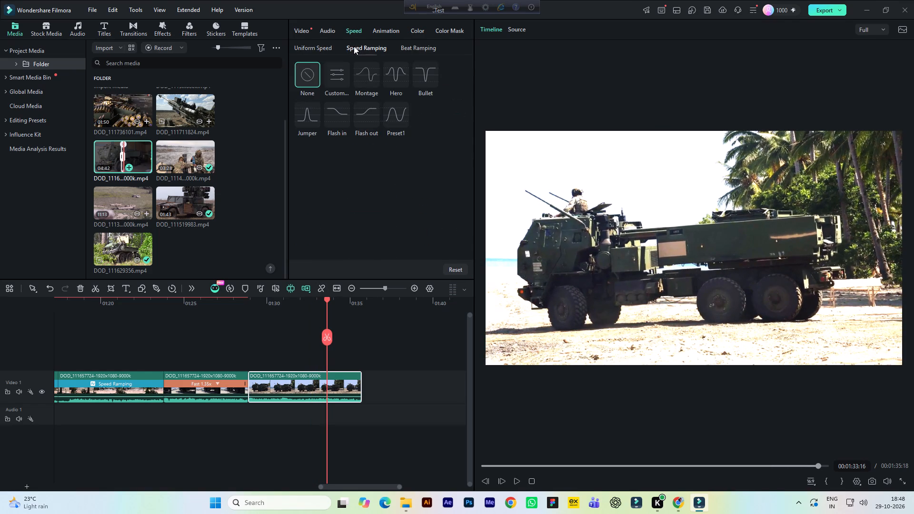
{"action": "left_click", "coordinate": [425, 51]}
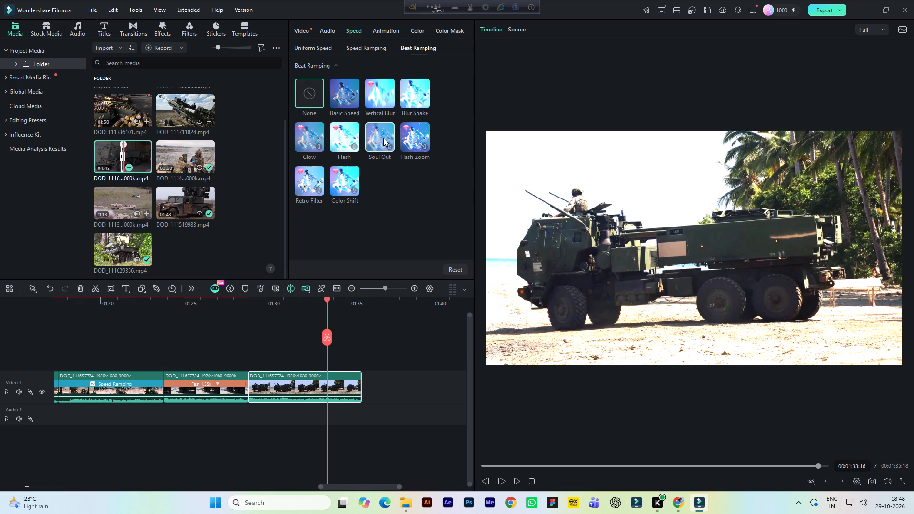
{"action": "left_click", "coordinate": [368, 47]}
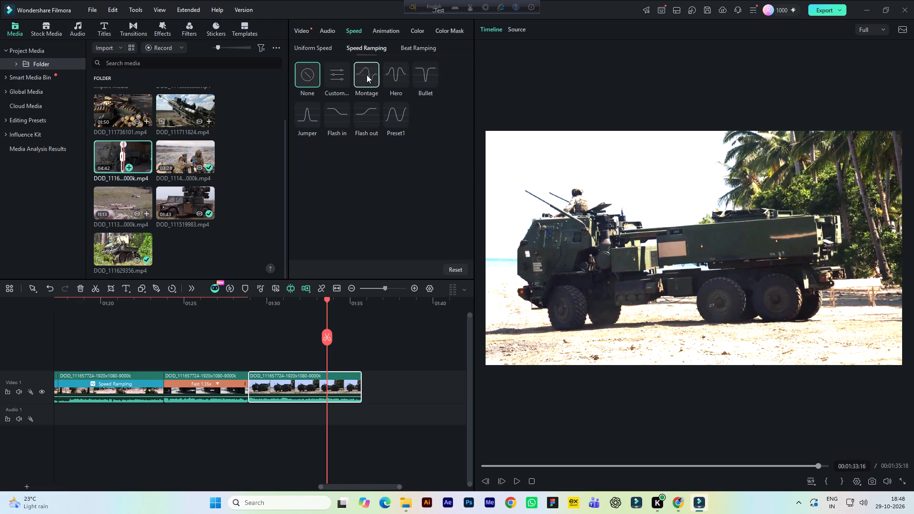
{"action": "left_click", "coordinate": [395, 75]}
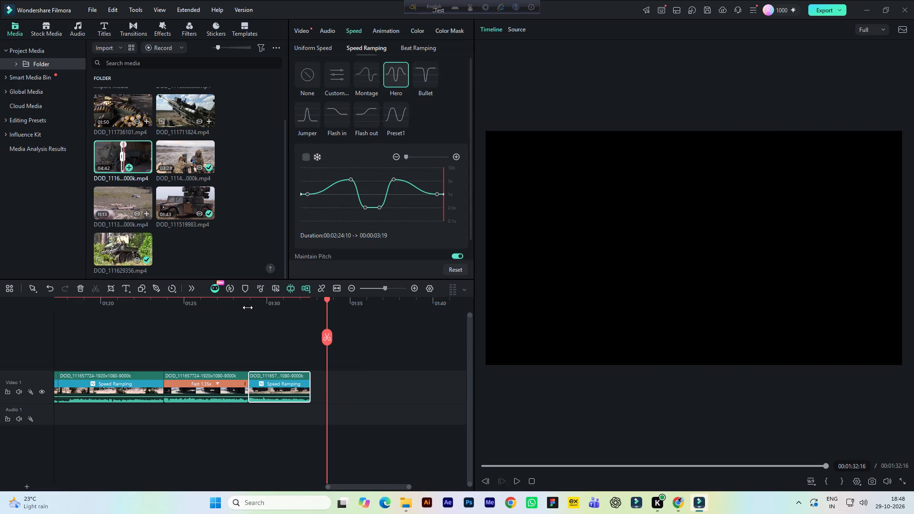
Play back the speed-ramped launcher-truck clip from its start and again from partway to judge the pacing.
{"action": "left_click", "coordinate": [236, 309]}
{"action": "key", "text": "space"}
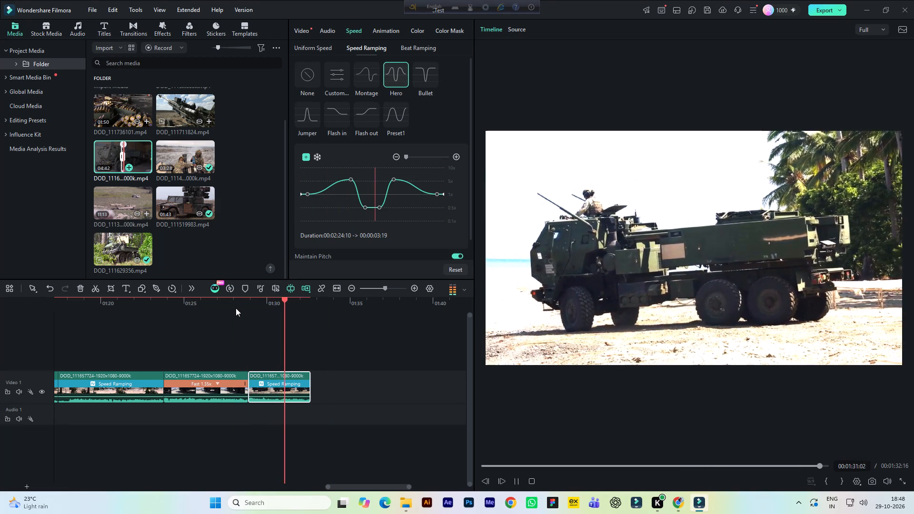
{"action": "key", "text": "space"}
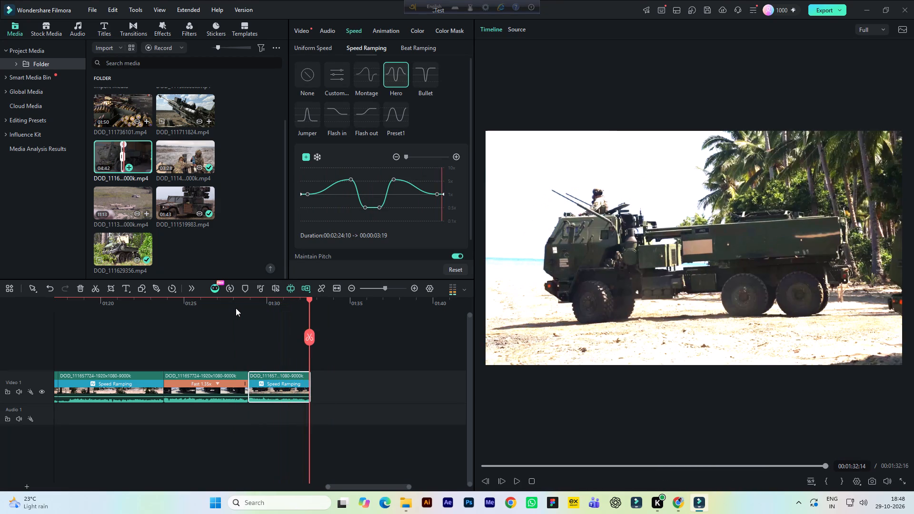
{"action": "left_click", "coordinate": [265, 300]}
{"action": "key", "text": "space"}
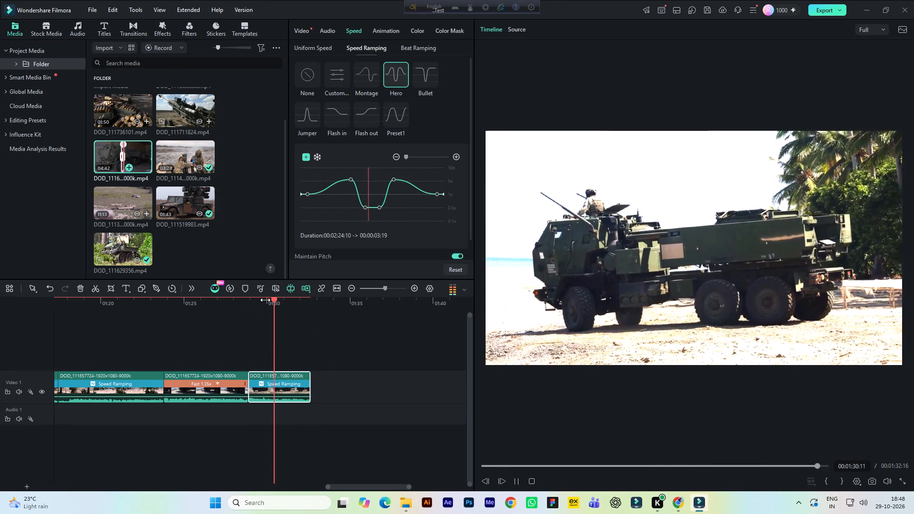
{"action": "key", "text": "space"}
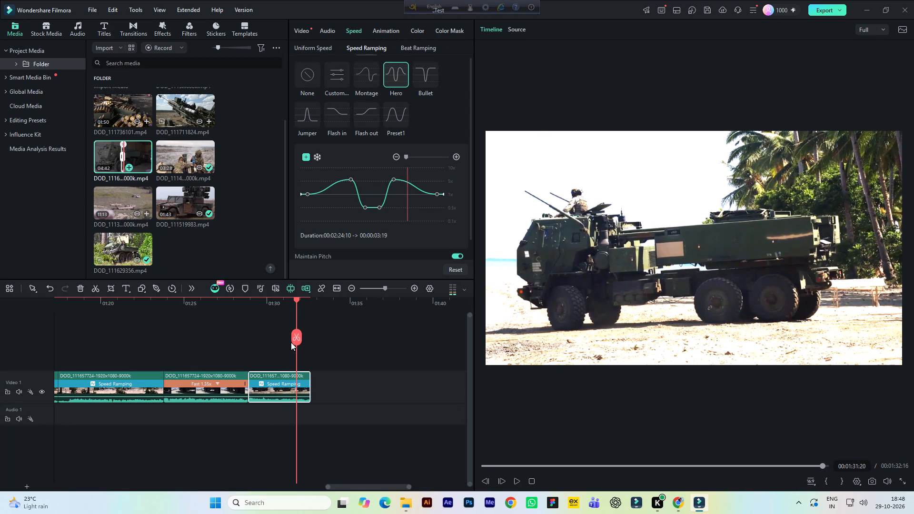
{"action": "left_click", "coordinate": [301, 30]}
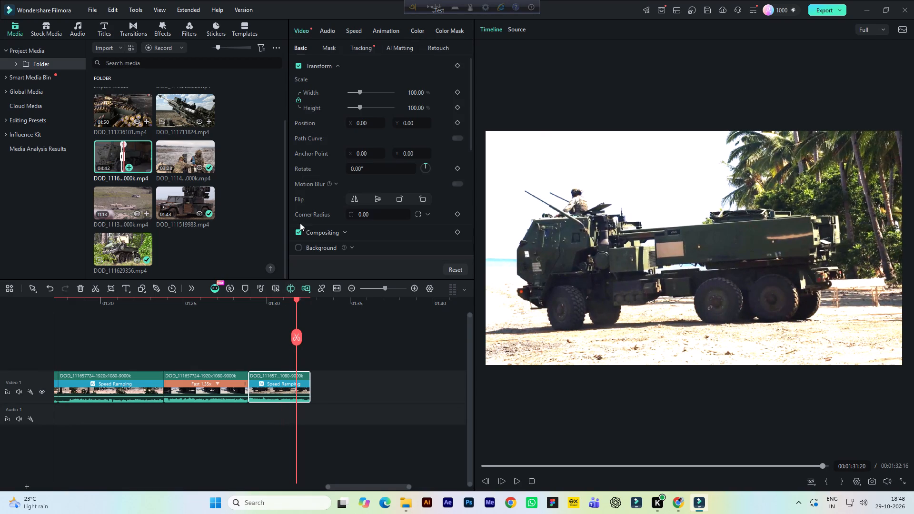
{"action": "key", "text": "space"}
{"action": "key", "text": "space"}
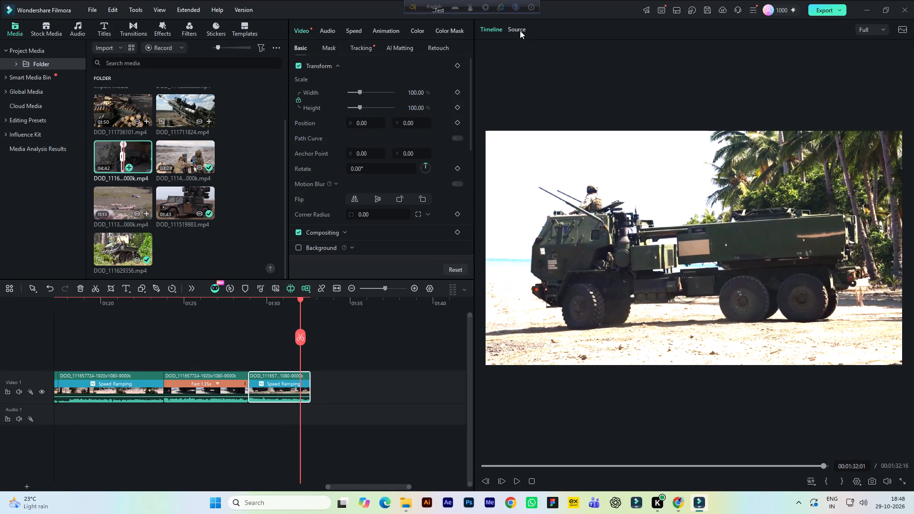
Mark the launcher-truck shot among the palm trees from about 2:27 to 2:33:24 in the source footage and add it at the end of Video 1.
{"action": "left_click", "coordinate": [520, 30]}
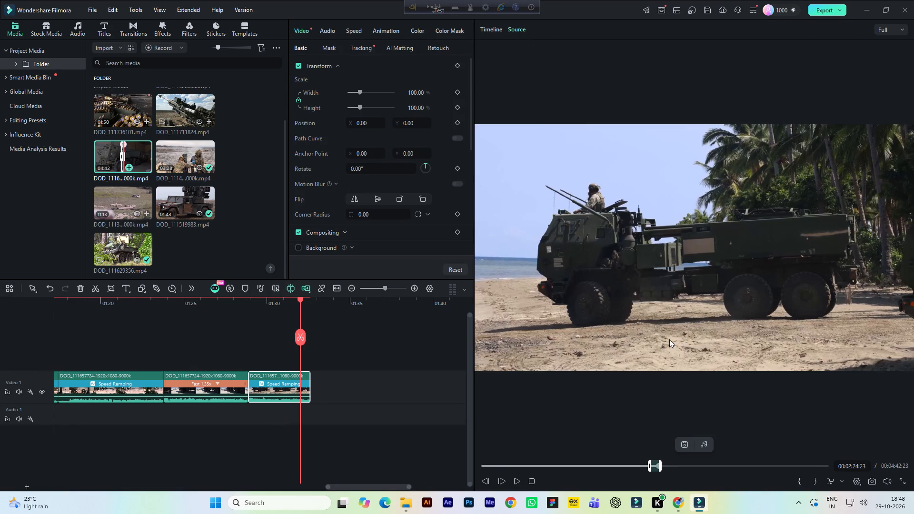
{"action": "key", "text": "space"}
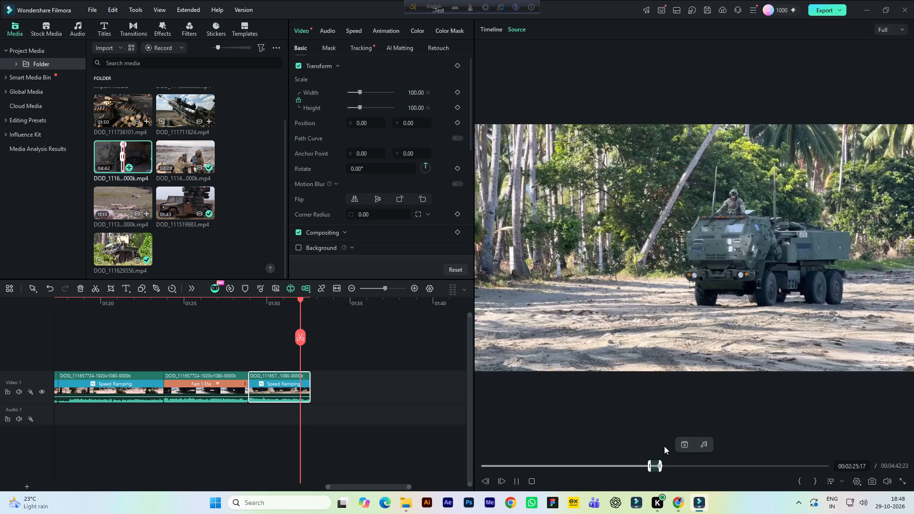
{"action": "key", "text": "space"}
{"action": "key", "text": "space"}
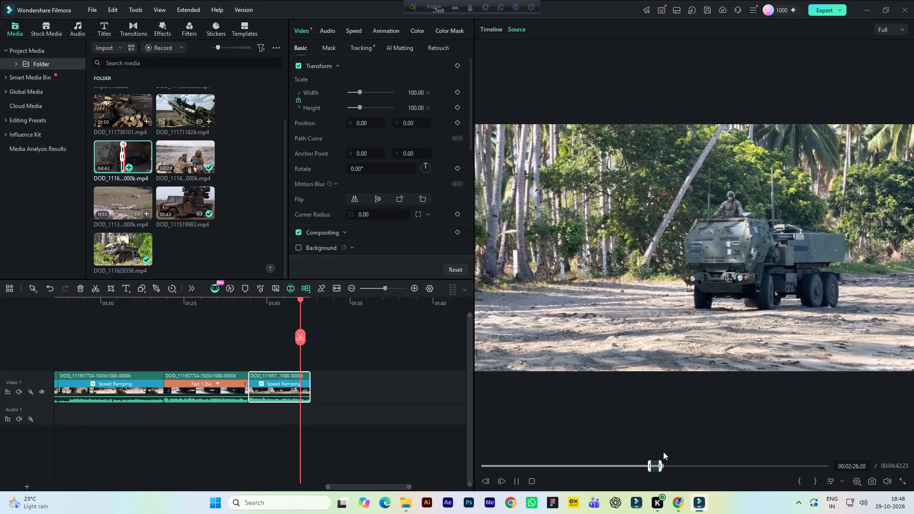
{"action": "key", "text": "space"}
{"action": "left_click", "coordinate": [802, 482]}
{"action": "key", "text": "space"}
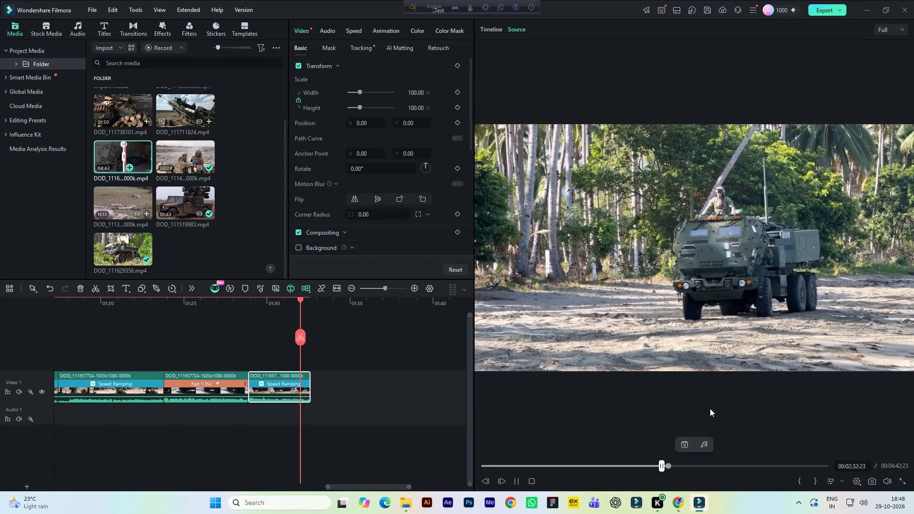
{"action": "key", "text": "space"}
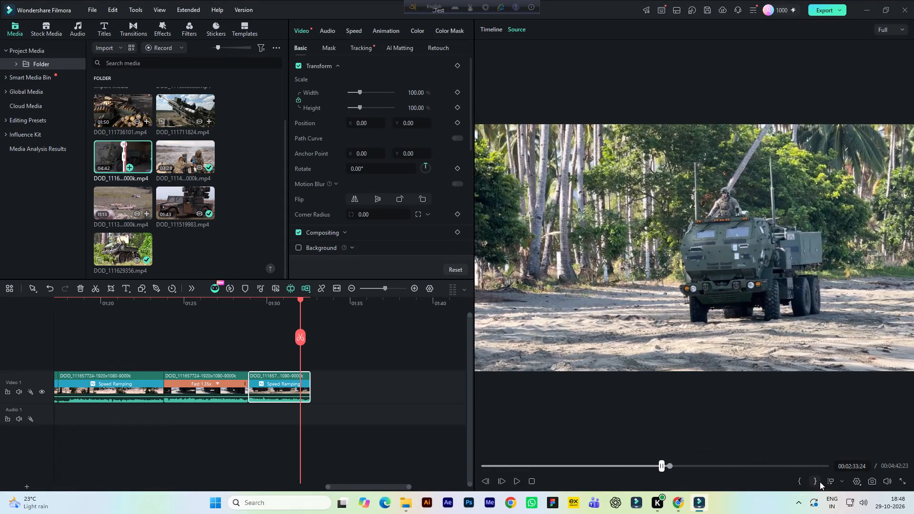
{"action": "left_click", "coordinate": [817, 479]}
{"action": "left_click_drag", "start_coordinate": [708, 314], "coordinate": [389, 389]}
{"action": "left_click", "coordinate": [502, 270]}
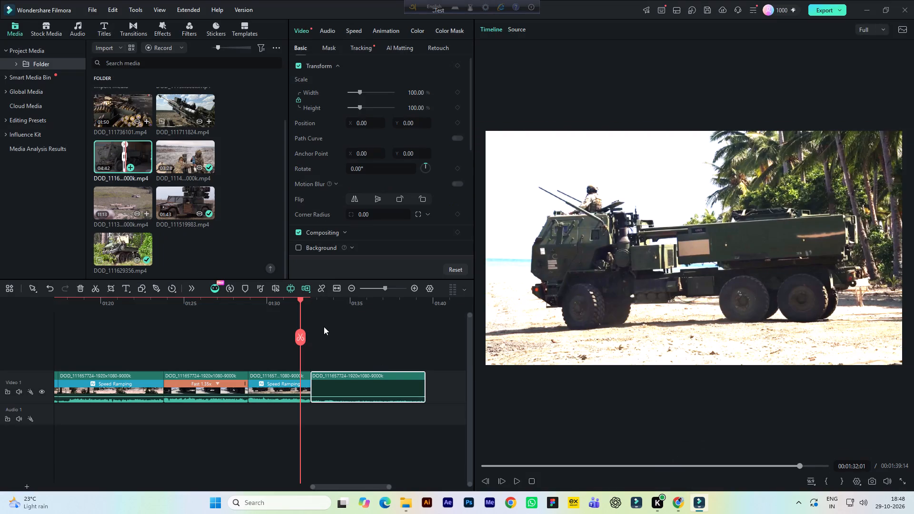
Play back the newly added palm-tree launcher-truck clip several times from different points to judge its content and look.
{"action": "left_click", "coordinate": [321, 306]}
{"action": "key", "text": "space"}
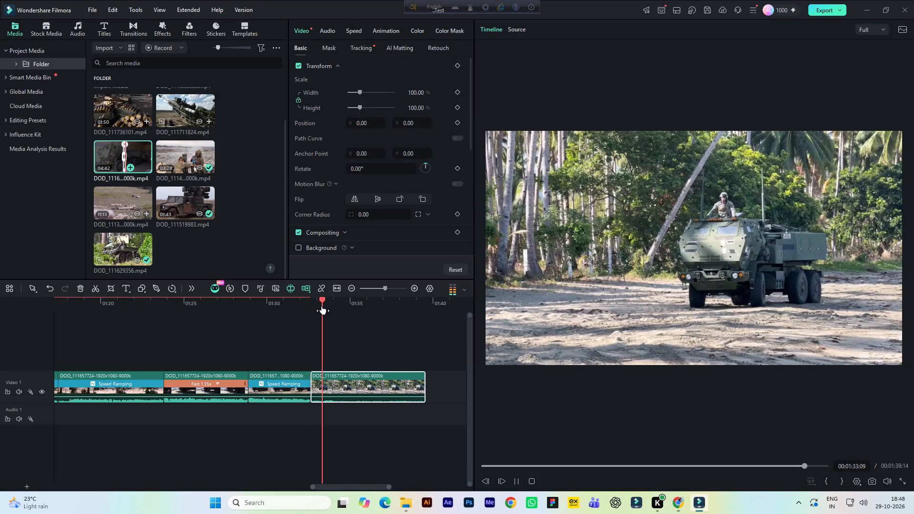
{"action": "key", "text": "space"}
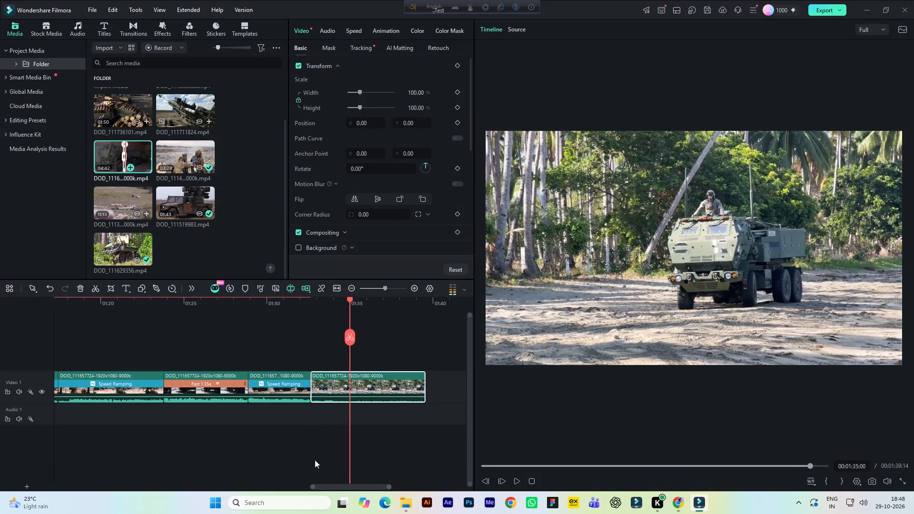
{"action": "left_click_drag", "start_coordinate": [336, 488], "coordinate": [358, 492]}
{"action": "key", "text": "space"}
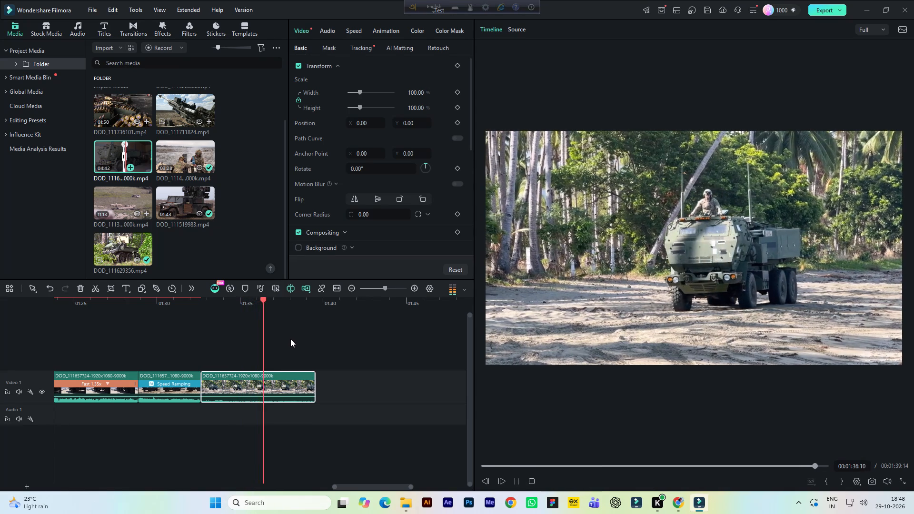
{"action": "key", "text": "space"}
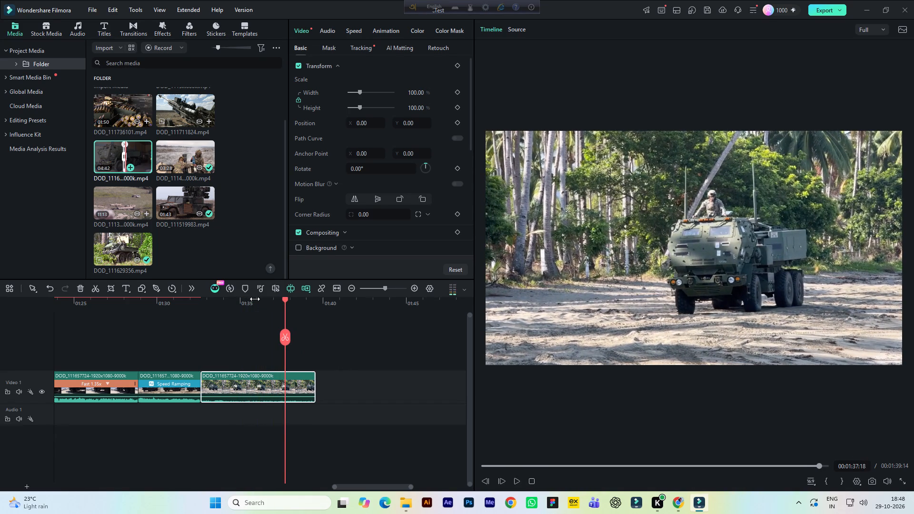
{"action": "left_click", "coordinate": [254, 300]}
{"action": "key", "text": "space"}
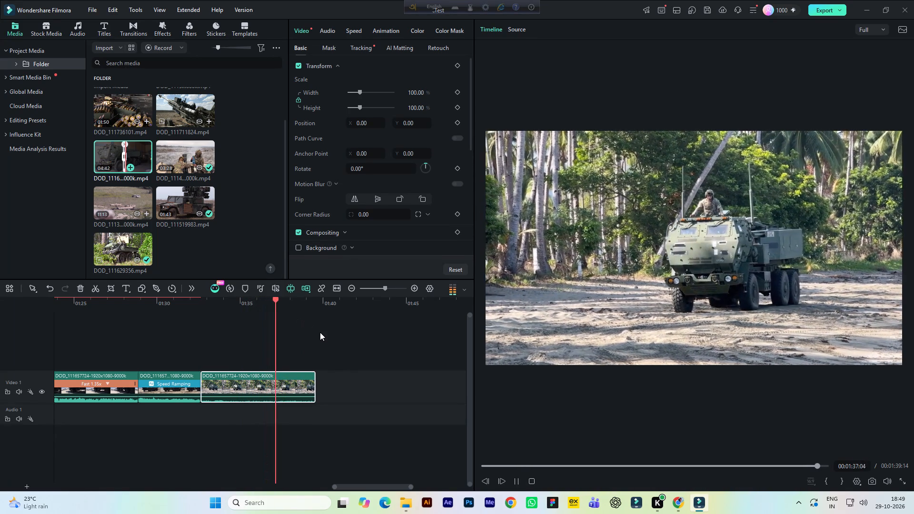
{"action": "key", "text": "space"}
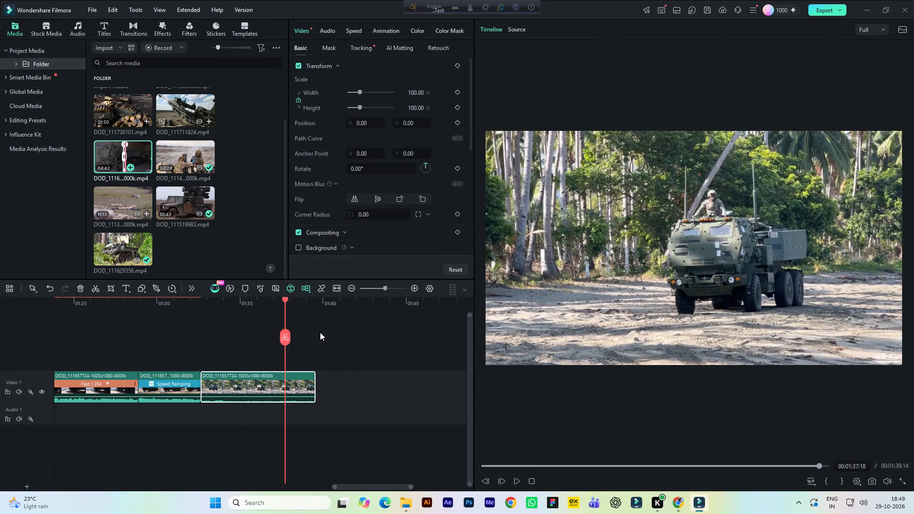
{"action": "left_click", "coordinate": [227, 306]}
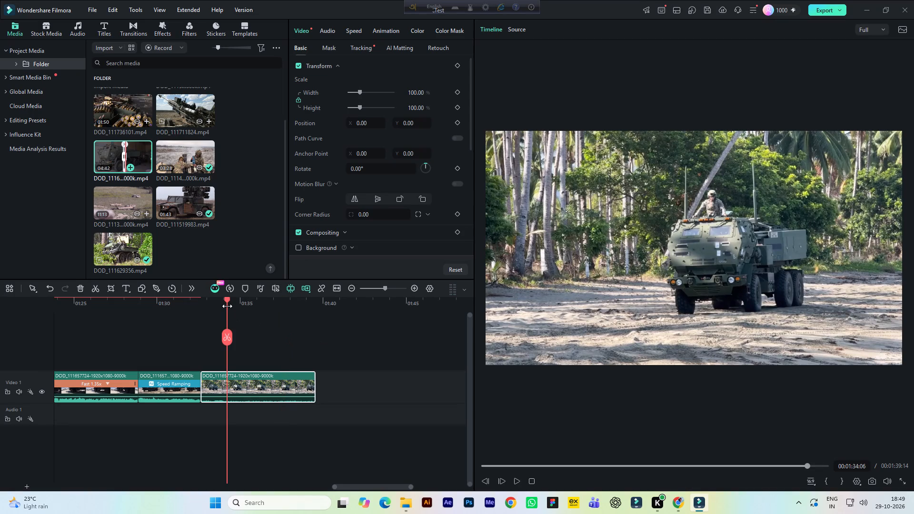
{"action": "key", "text": "space"}
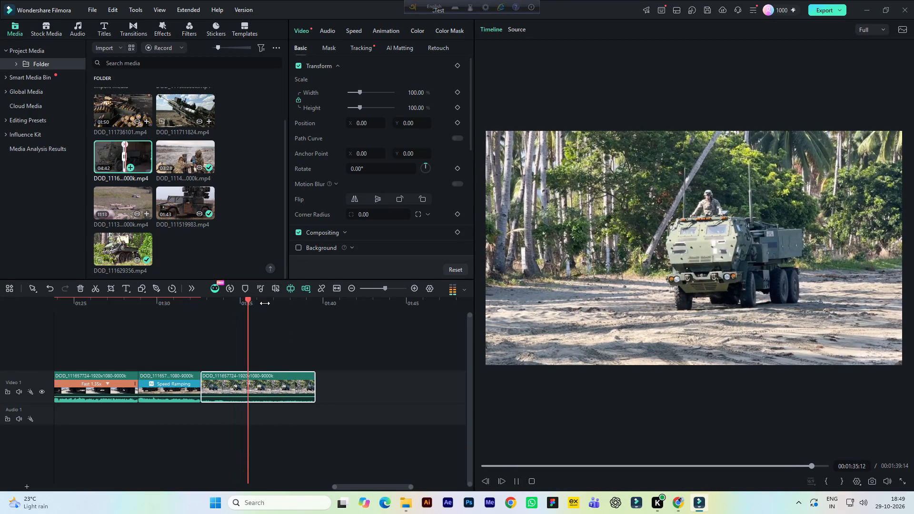
{"action": "key", "text": "space"}
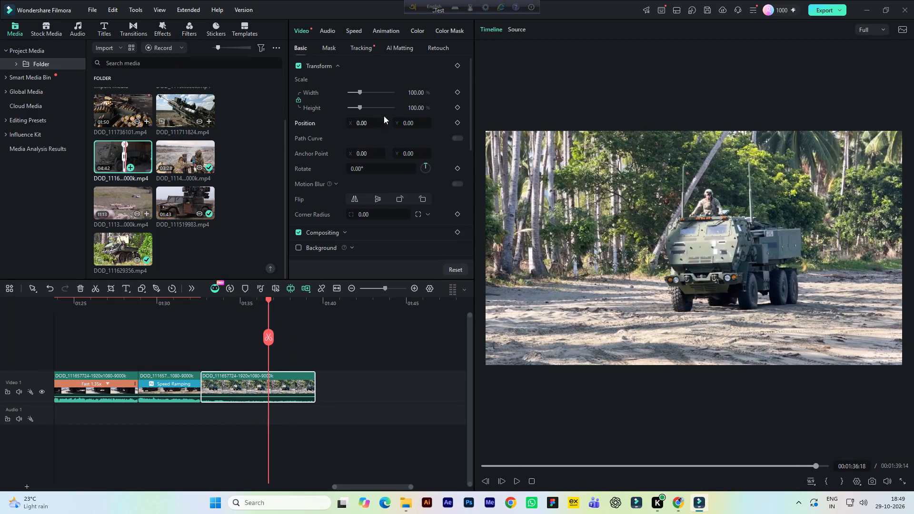
Set the palm-tree launcher-truck clip's contrast to 19 and brightness to 8 in its basic color adjustments.
{"action": "left_click", "coordinate": [417, 29]}
{"action": "scroll", "coordinate": [383, 173], "scroll_direction": "down", "scroll_amount": 1}
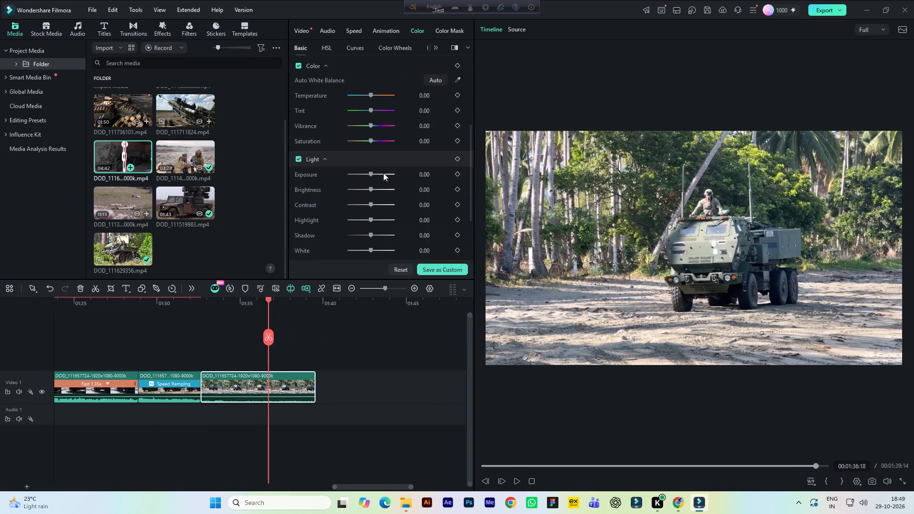
{"action": "scroll", "coordinate": [383, 173], "scroll_direction": "down", "scroll_amount": 1}
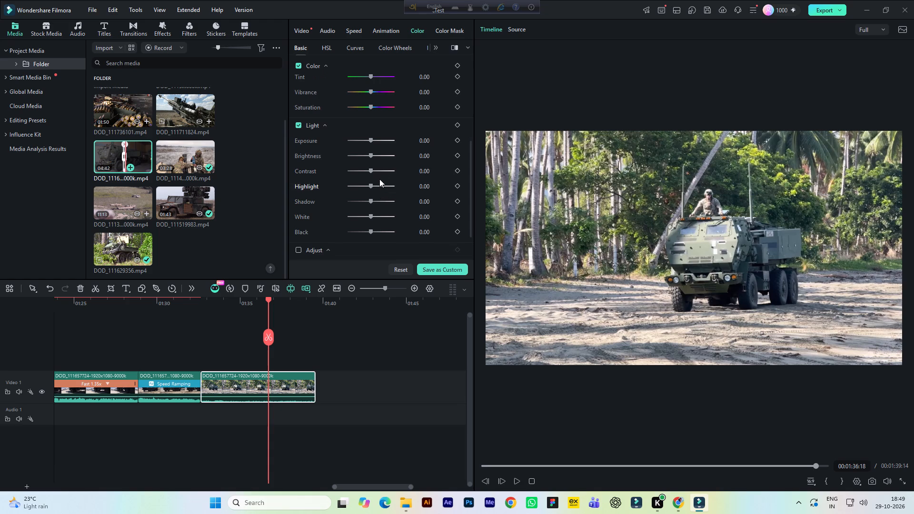
{"action": "left_click", "coordinate": [424, 170]}
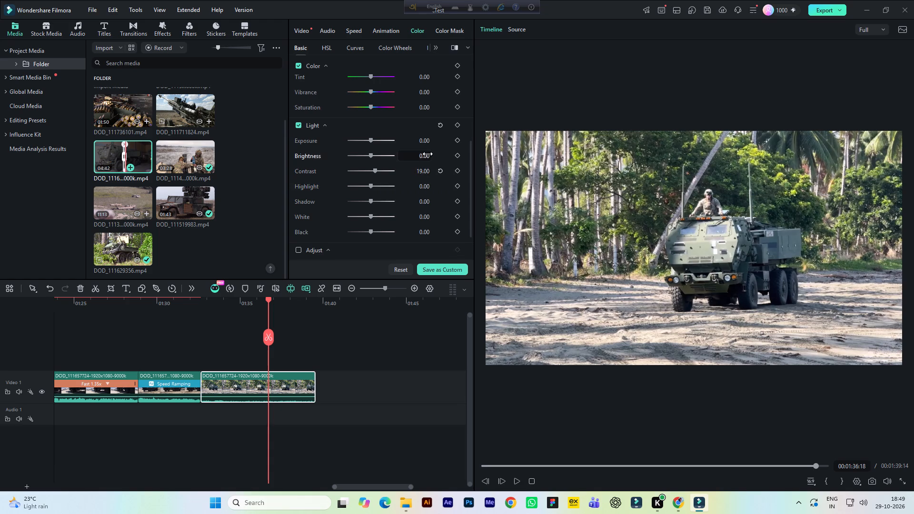
{"action": "left_click", "coordinate": [427, 154]}
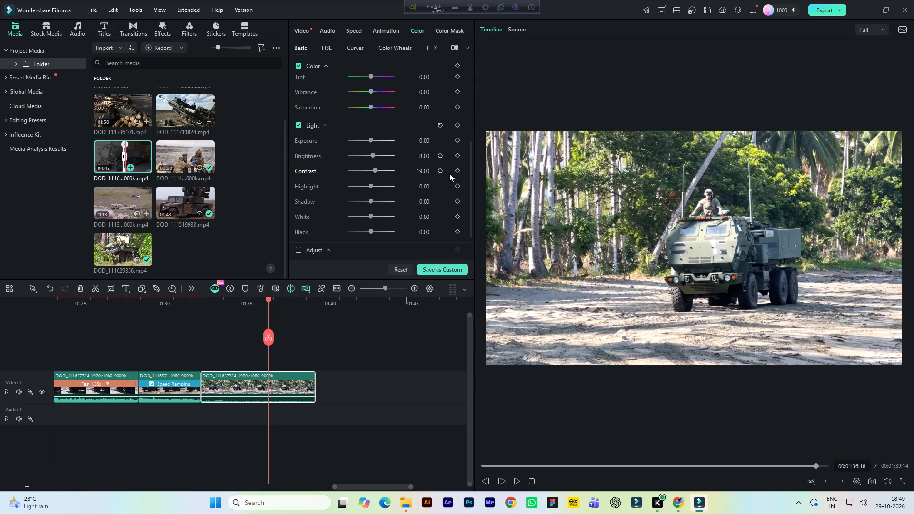
Set the palm-tree launcher-truck clip's saturation to 20, vibrance to 28 and temperature to 10.
{"action": "scroll", "coordinate": [424, 148], "scroll_direction": "up", "scroll_amount": 1}
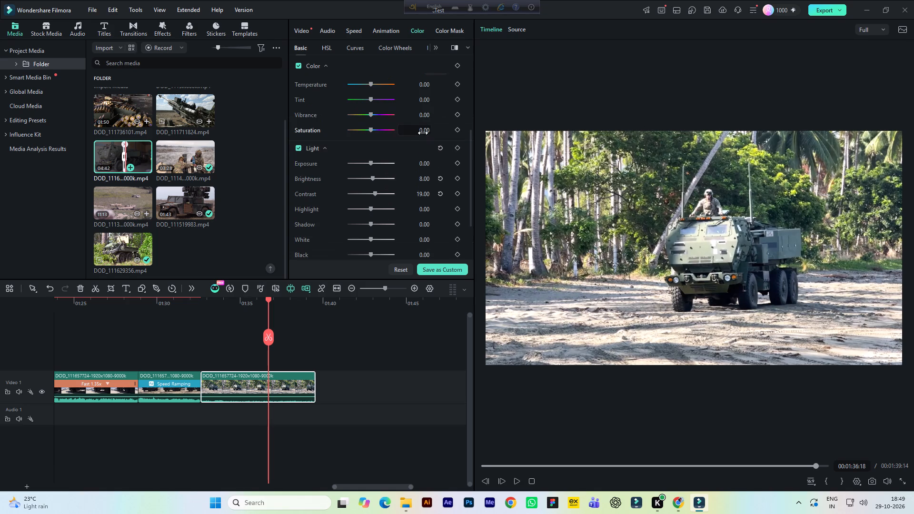
{"action": "left_click", "coordinate": [422, 132]}
{"action": "left_click", "coordinate": [419, 116]}
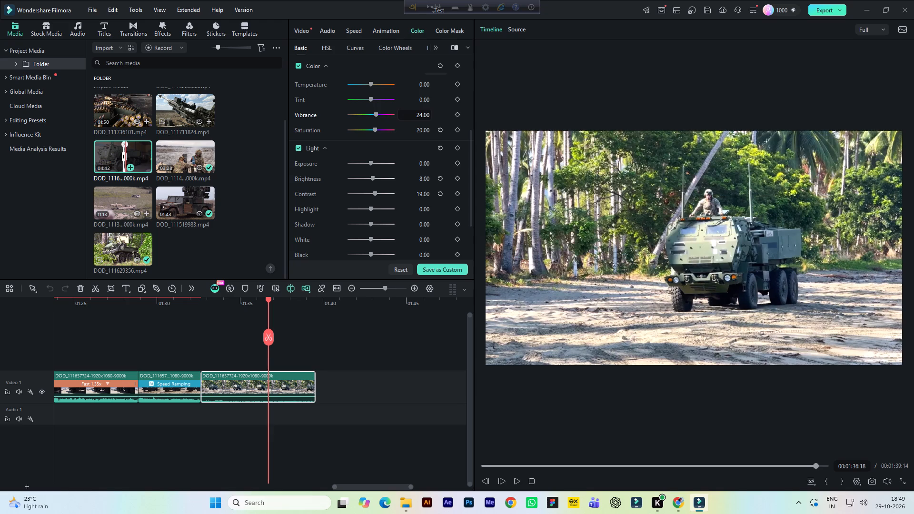
{"action": "scroll", "coordinate": [422, 115], "scroll_direction": "up", "scroll_amount": 1}
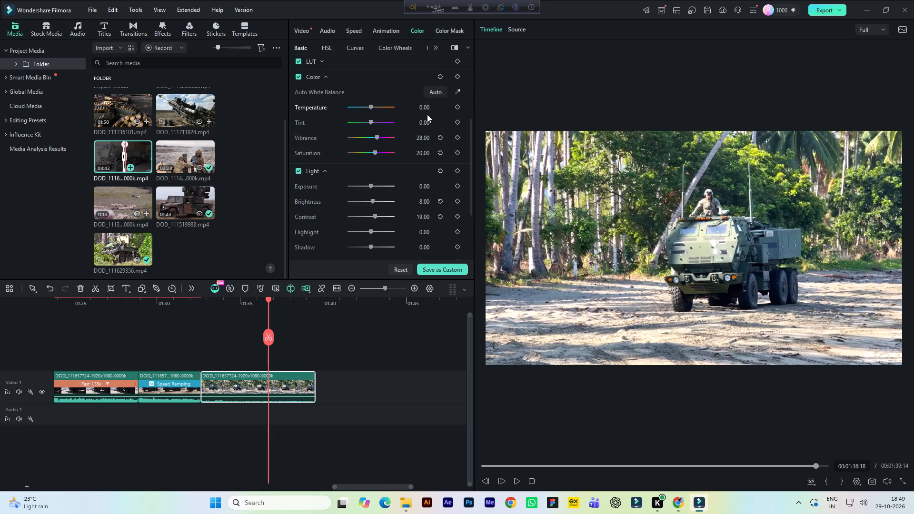
{"action": "left_click", "coordinate": [427, 109]}
Select the green range in the clip's HSL adjustments, try its hue at both extremes and set it to 14.
{"action": "scroll", "coordinate": [390, 165], "scroll_direction": "up", "scroll_amount": 3}
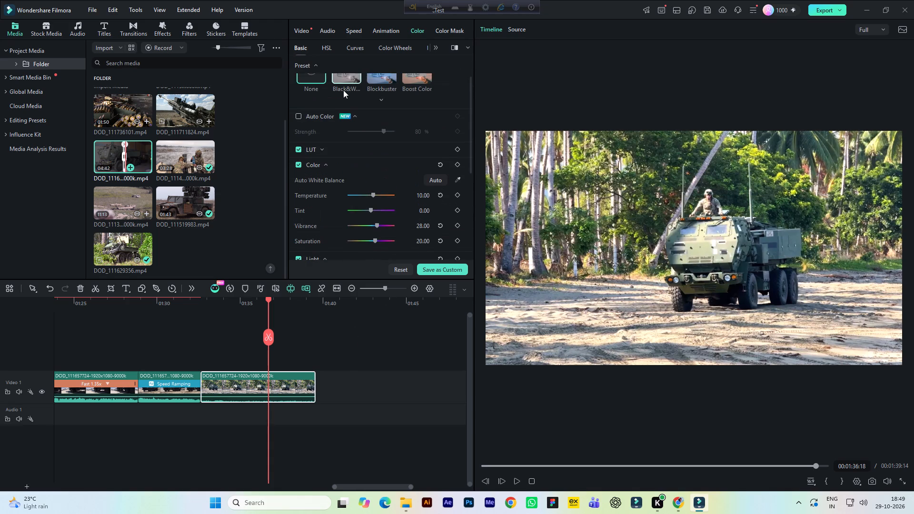
{"action": "scroll", "coordinate": [364, 122], "scroll_direction": "down", "scroll_amount": 3}
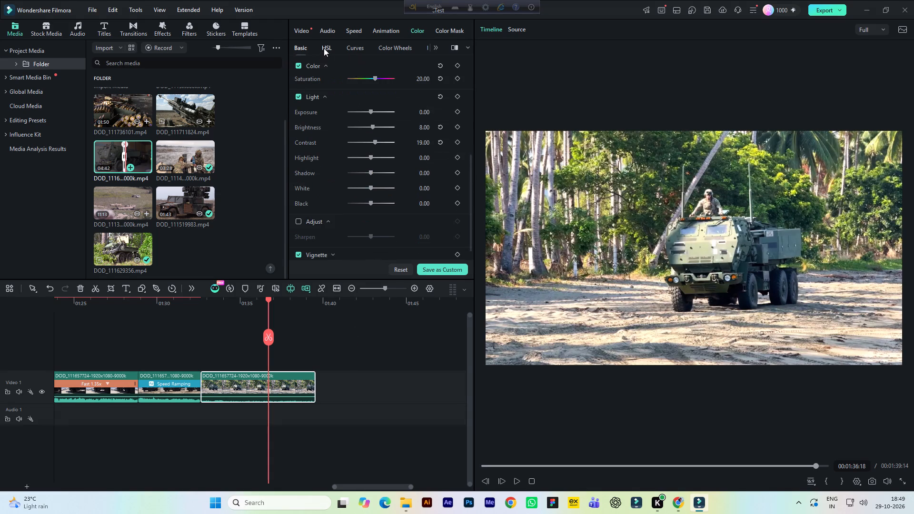
{"action": "left_click", "coordinate": [324, 48]}
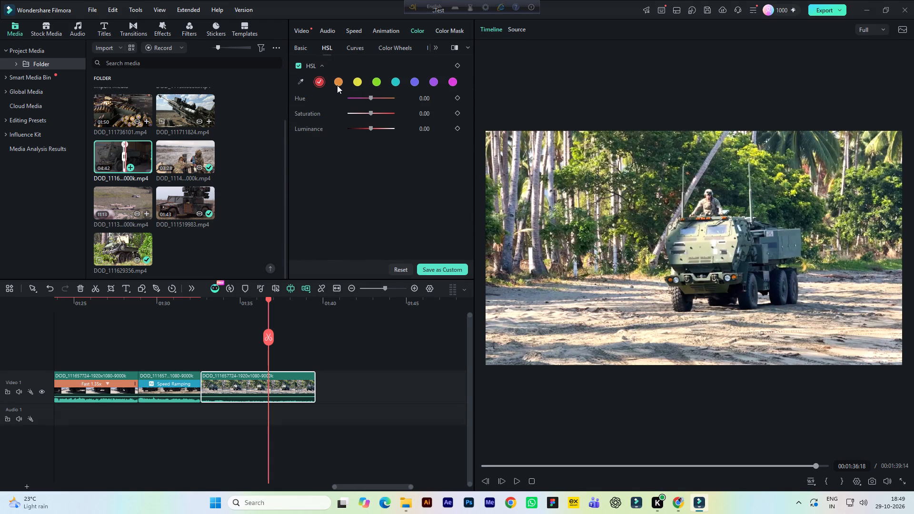
{"action": "left_click", "coordinate": [358, 80]}
{"action": "left_click", "coordinate": [381, 82]}
{"action": "left_click_drag", "start_coordinate": [370, 97], "coordinate": [345, 97]}
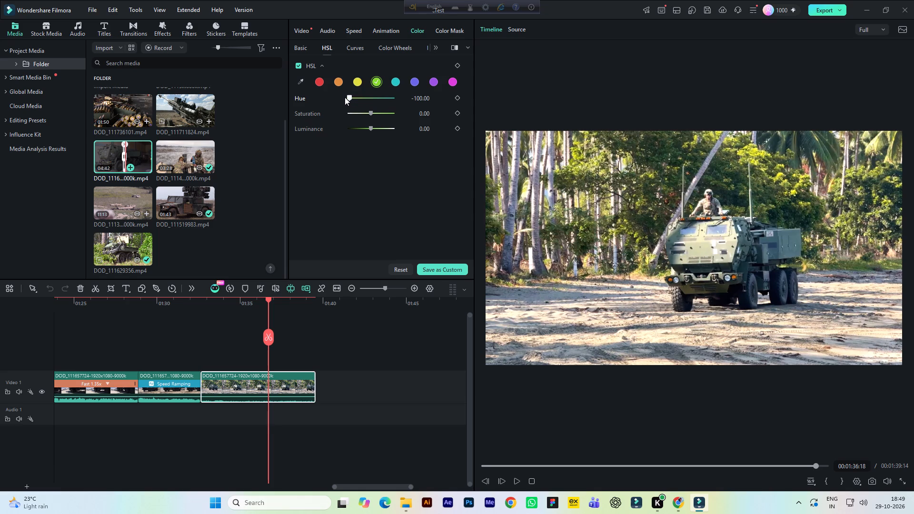
{"action": "left_click_drag", "start_coordinate": [345, 97], "coordinate": [394, 99]}
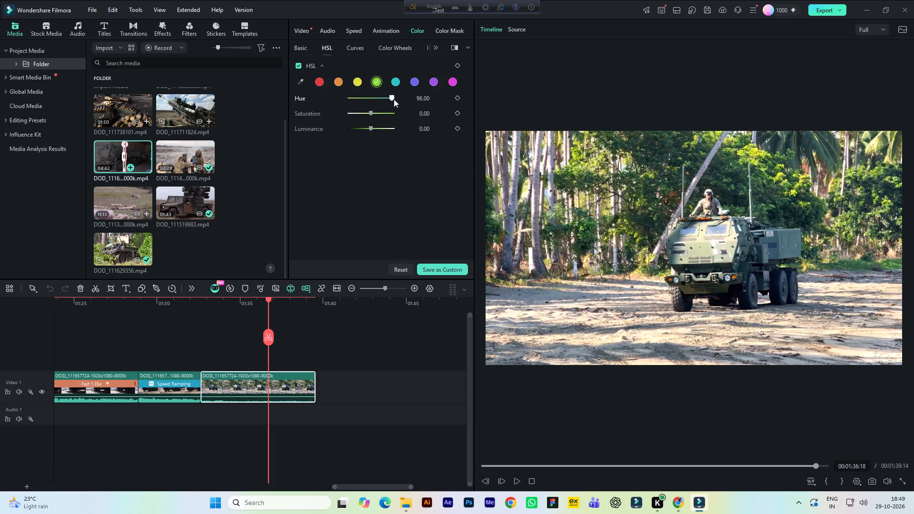
{"action": "left_click_drag", "start_coordinate": [394, 99], "coordinate": [419, 104]}
{"action": "left_click", "coordinate": [374, 97]}
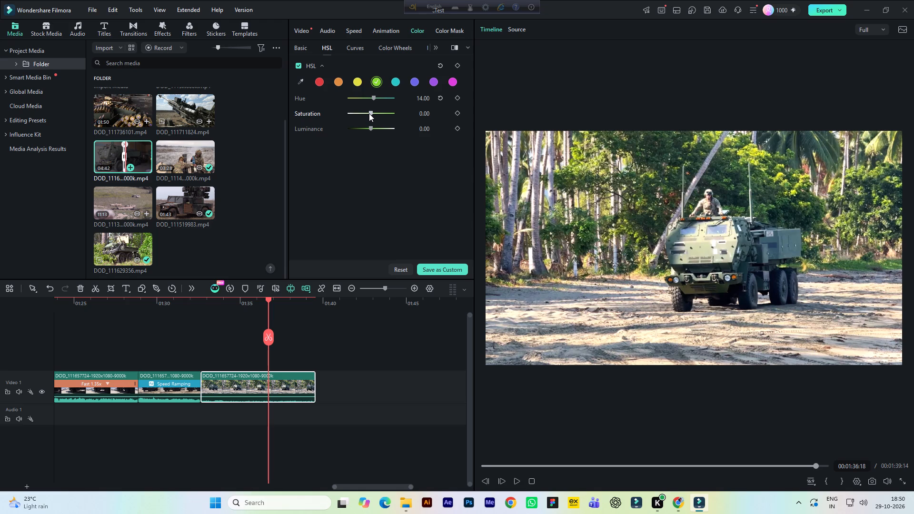
Set the green range's saturation to 100, luminance to -56 and hue to -14, comparing the extremes on the foliage.
{"action": "left_click_drag", "start_coordinate": [372, 113], "coordinate": [382, 113]}
{"action": "left_click_drag", "start_coordinate": [382, 113], "coordinate": [415, 116]}
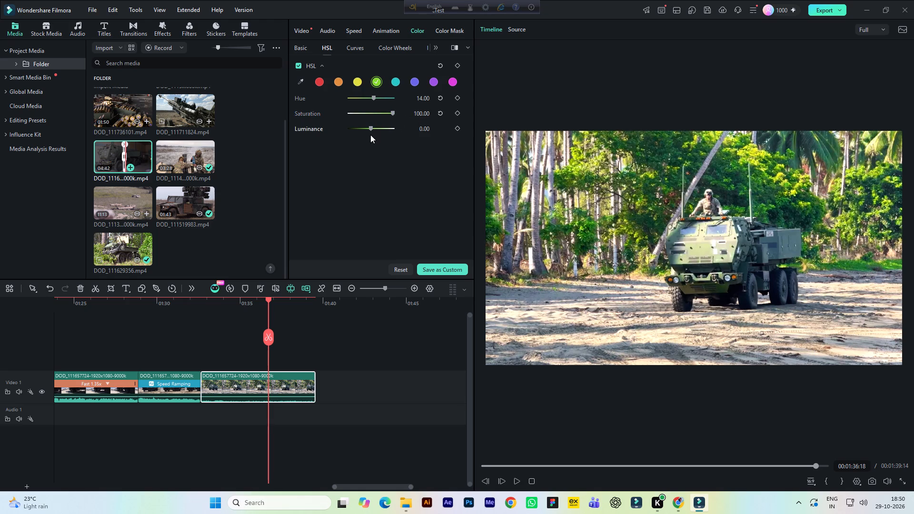
{"action": "left_click_drag", "start_coordinate": [370, 127], "coordinate": [343, 128]}
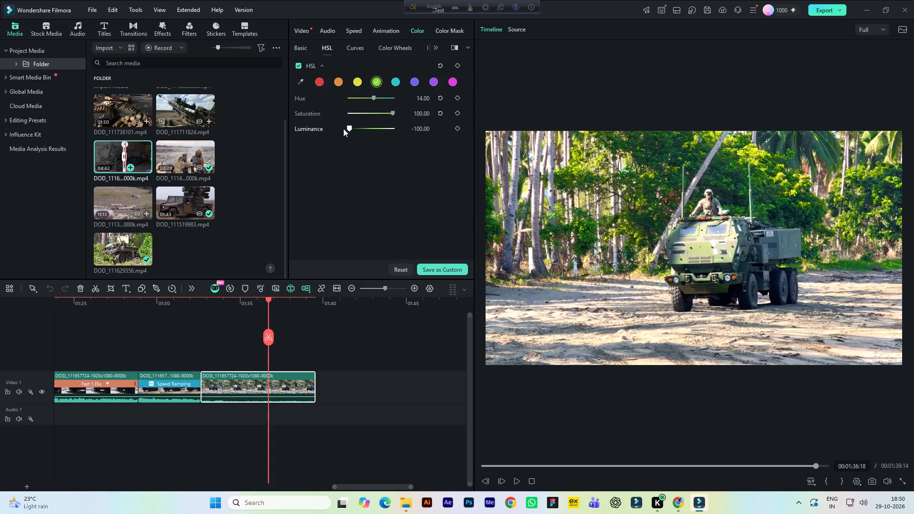
{"action": "left_click_drag", "start_coordinate": [343, 128], "coordinate": [349, 132]}
{"action": "left_click_drag", "start_coordinate": [349, 132], "coordinate": [421, 129]}
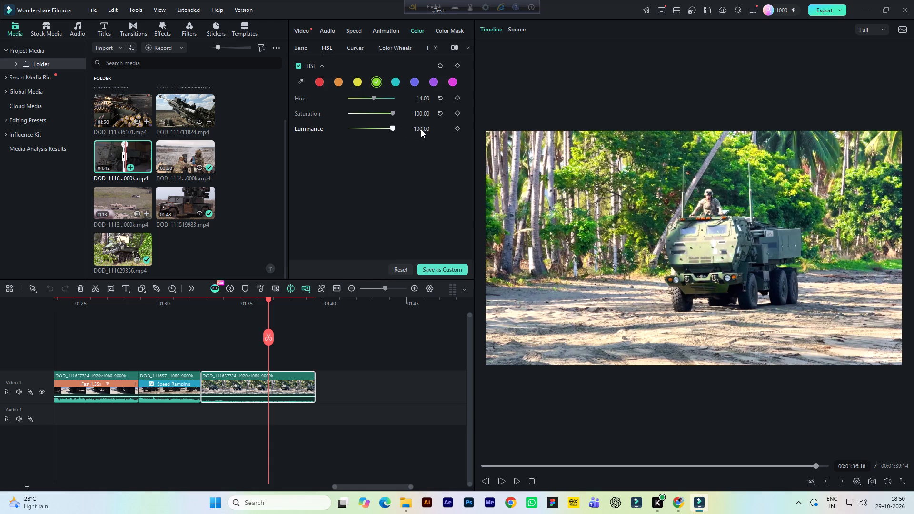
{"action": "left_click_drag", "start_coordinate": [421, 129], "coordinate": [359, 132]}
{"action": "left_click_drag", "start_coordinate": [391, 113], "coordinate": [342, 117]}
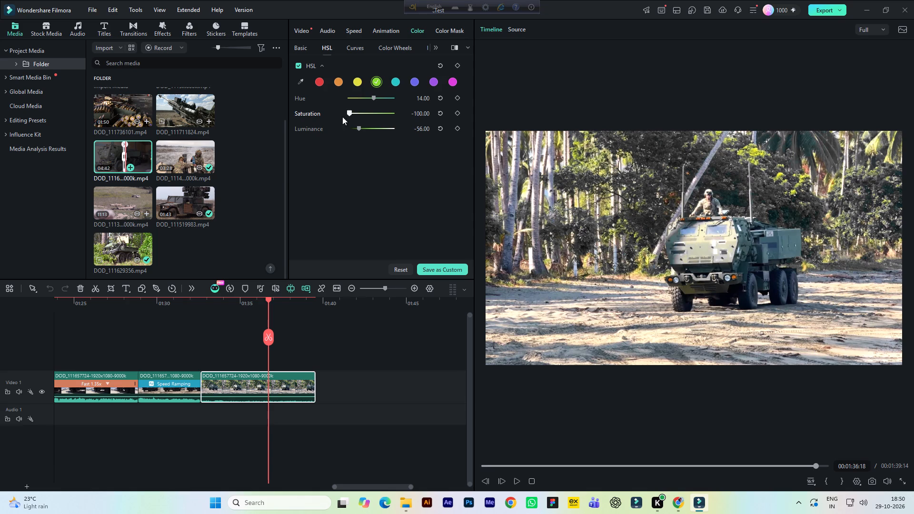
{"action": "left_click_drag", "start_coordinate": [342, 117], "coordinate": [406, 114]}
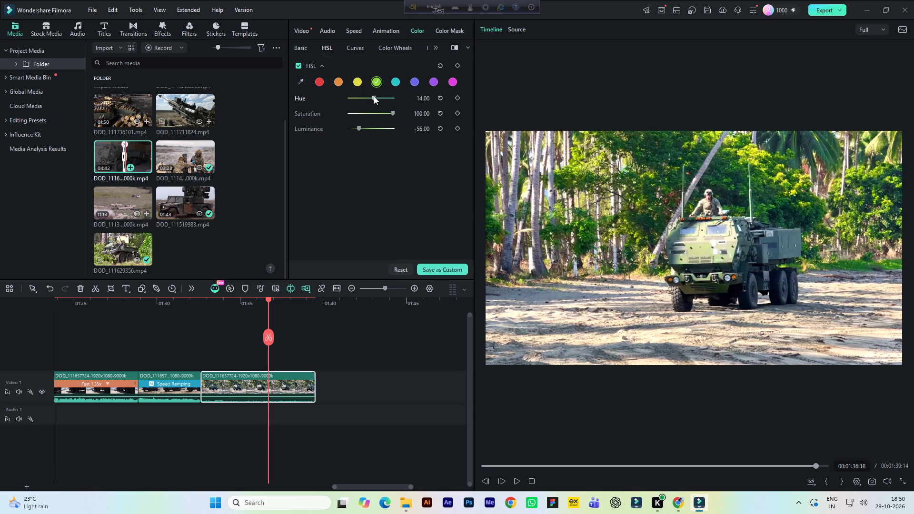
{"action": "left_click", "coordinate": [372, 97]}
Set the red range's hue to 100, saturation to 93 and luminance to -30 in the palm-tree launcher-truck clip's HSL adjustments.
{"action": "left_click", "coordinate": [318, 81]}
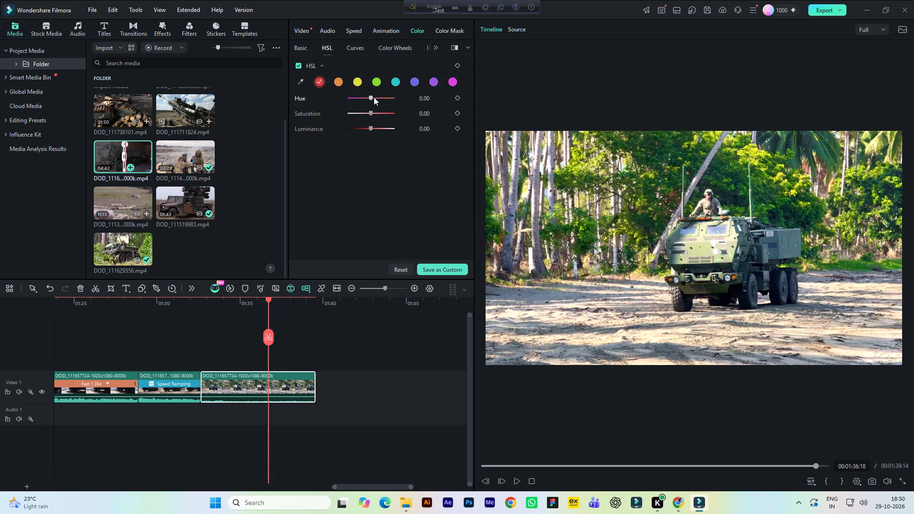
{"action": "left_click_drag", "start_coordinate": [371, 97], "coordinate": [399, 101]}
{"action": "left_click_drag", "start_coordinate": [399, 101], "coordinate": [418, 103]}
{"action": "left_click_drag", "start_coordinate": [372, 113], "coordinate": [390, 112]}
{"action": "left_click_drag", "start_coordinate": [390, 112], "coordinate": [391, 114]}
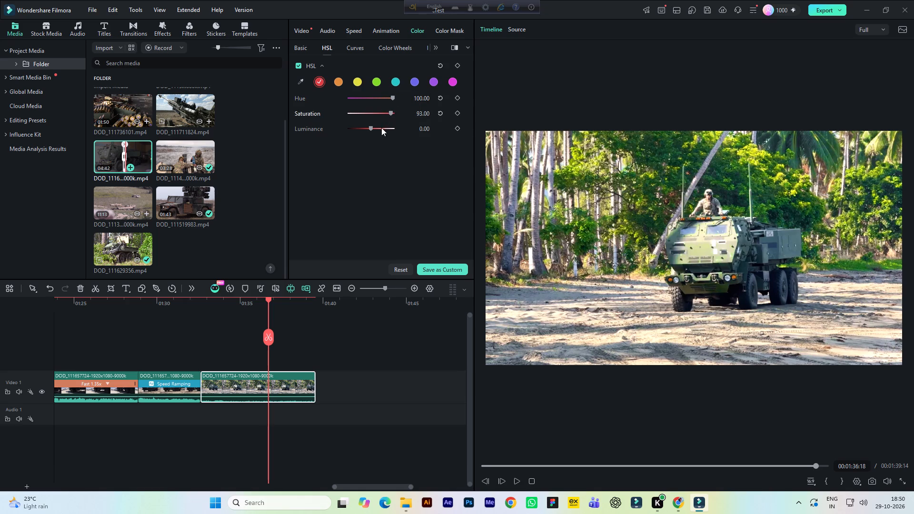
{"action": "left_click_drag", "start_coordinate": [370, 127], "coordinate": [353, 126]}
{"action": "left_click_drag", "start_coordinate": [353, 126], "coordinate": [365, 125]}
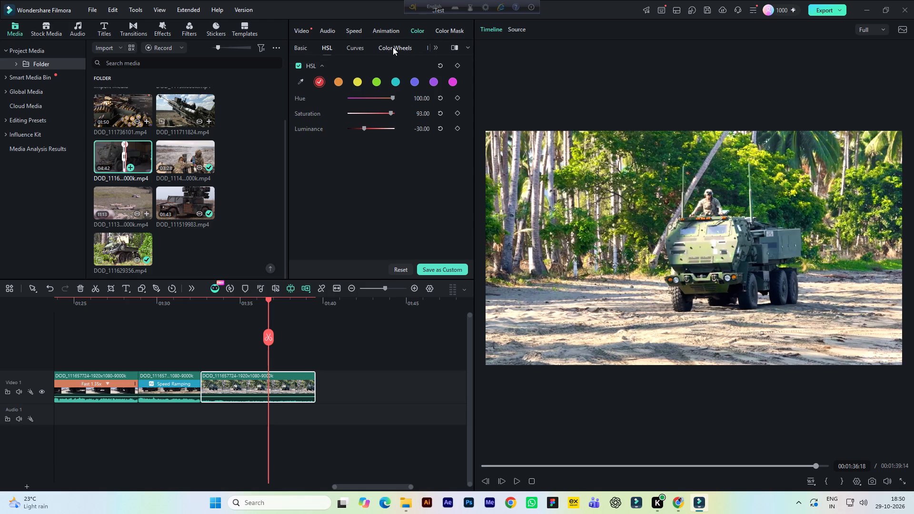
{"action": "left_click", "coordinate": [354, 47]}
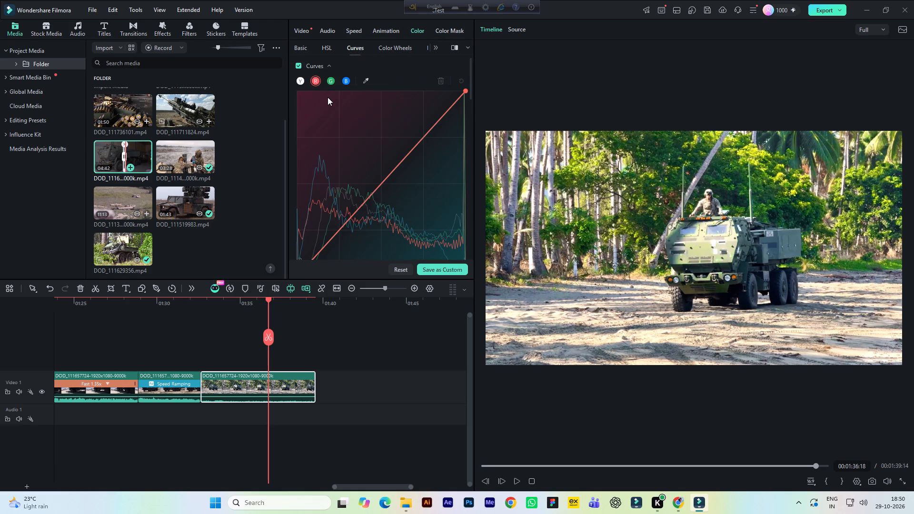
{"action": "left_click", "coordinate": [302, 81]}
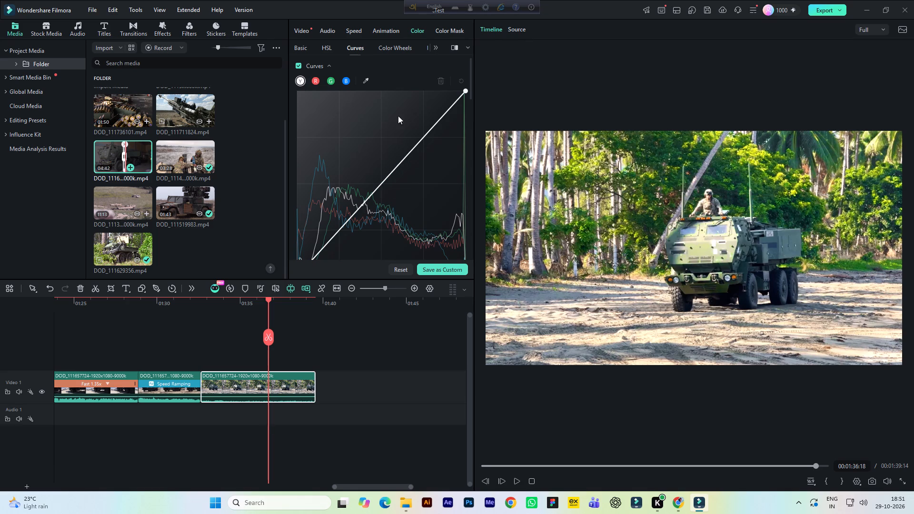
Using the clip's color wheels, tint shadows to red 0.02, green 0.10, blue -0.12; try greener midtones, settling on 0.04, 0.00, -0.04.
{"action": "left_click", "coordinate": [401, 46]}
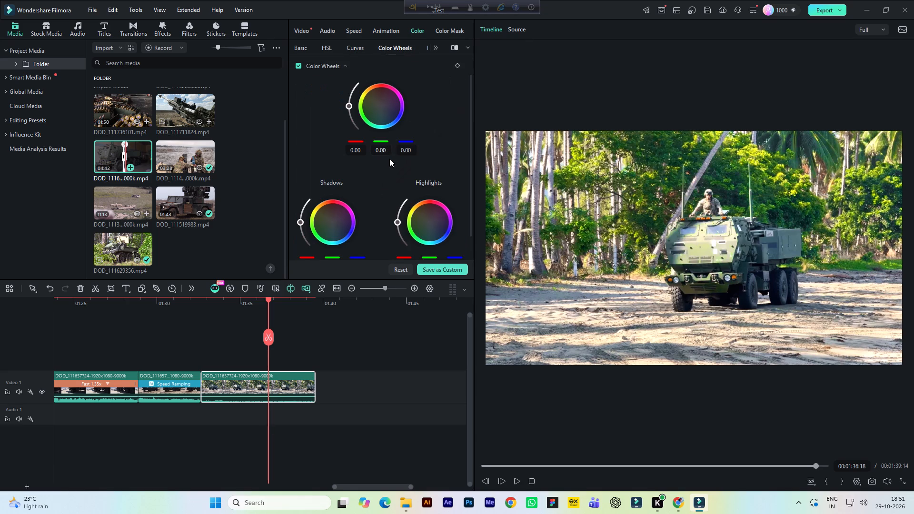
{"action": "left_click", "coordinate": [380, 105]}
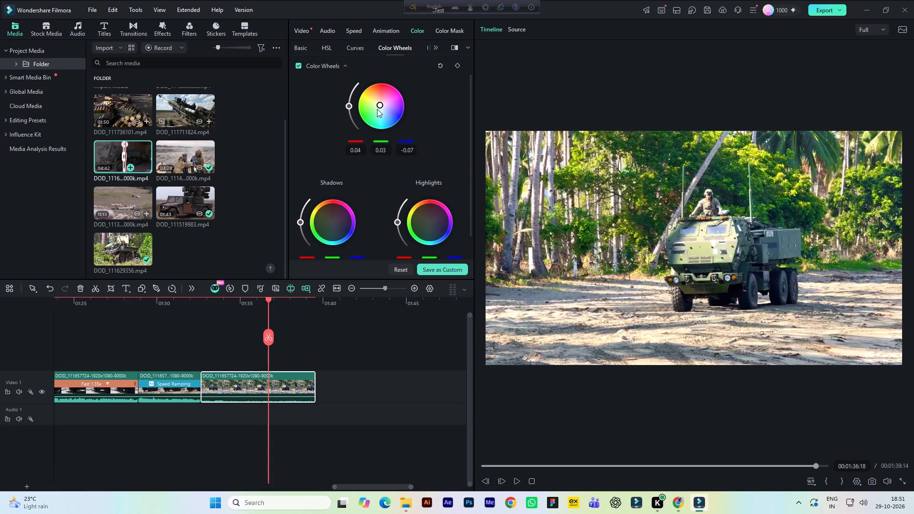
{"action": "left_click", "coordinate": [377, 109]}
{"action": "left_click", "coordinate": [330, 222]}
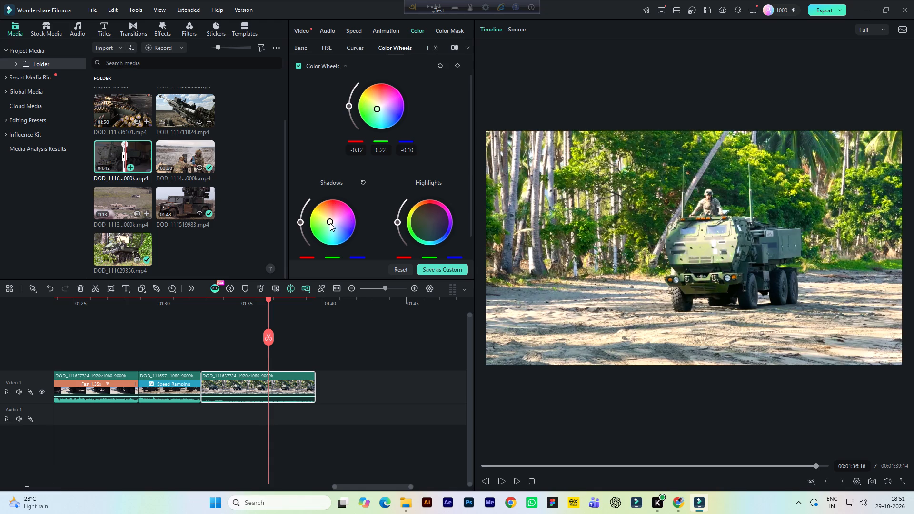
{"action": "scroll", "coordinate": [352, 213], "scroll_direction": "down", "scroll_amount": 2}
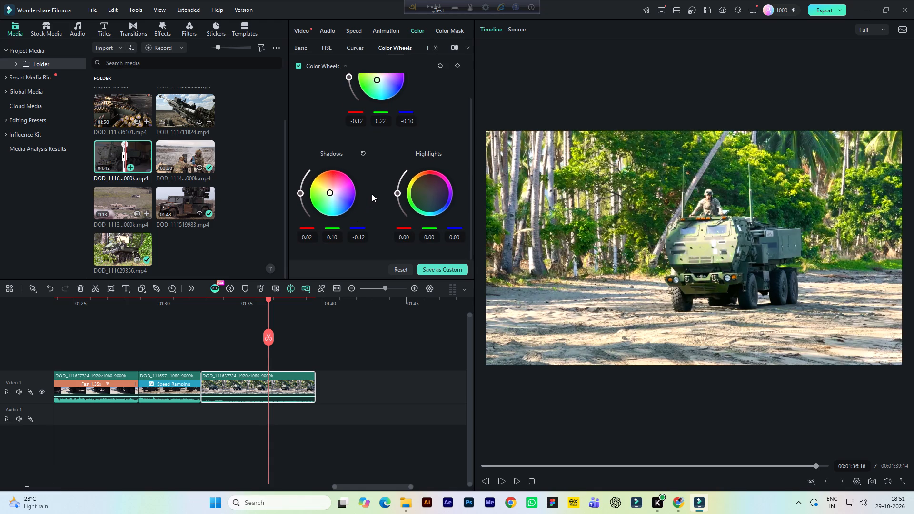
{"action": "scroll", "coordinate": [373, 193], "scroll_direction": "up", "scroll_amount": 1}
{"action": "scroll", "coordinate": [368, 145], "scroll_direction": "up", "scroll_amount": 1}
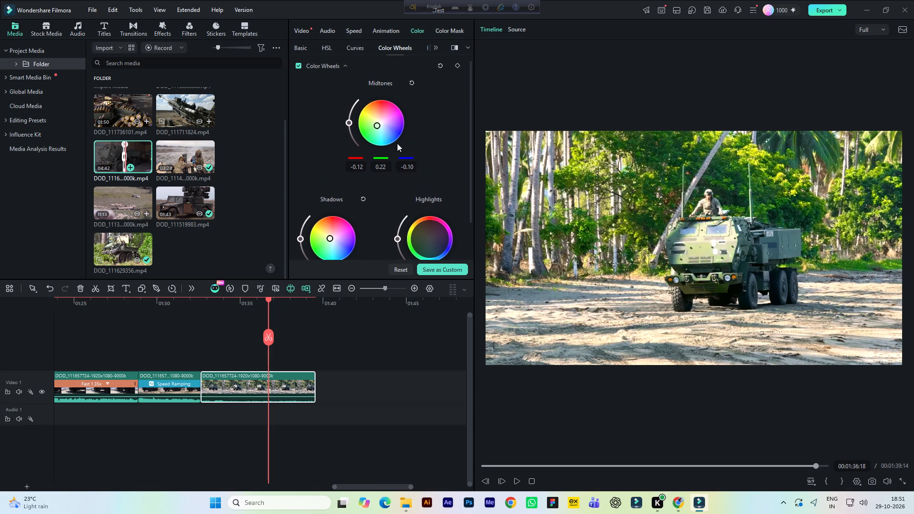
{"action": "scroll", "coordinate": [410, 134], "scroll_direction": "down", "scroll_amount": 1}
{"action": "scroll", "coordinate": [405, 99], "scroll_direction": "up", "scroll_amount": 2}
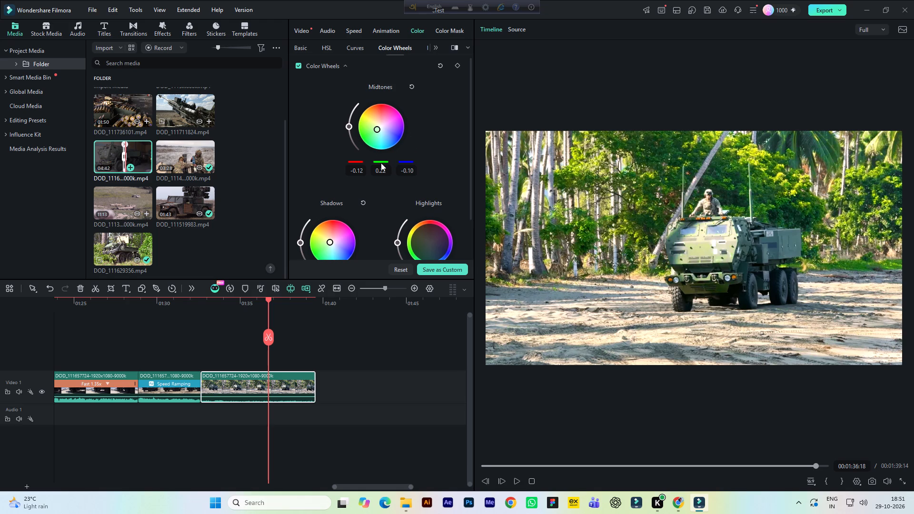
{"action": "left_click", "coordinate": [381, 126]}
Tint the clip's highlights toward yellow-green on the color wheel, with red -0.06, green 0.23 and blue -0.17.
{"action": "scroll", "coordinate": [415, 193], "scroll_direction": "down", "scroll_amount": 1}
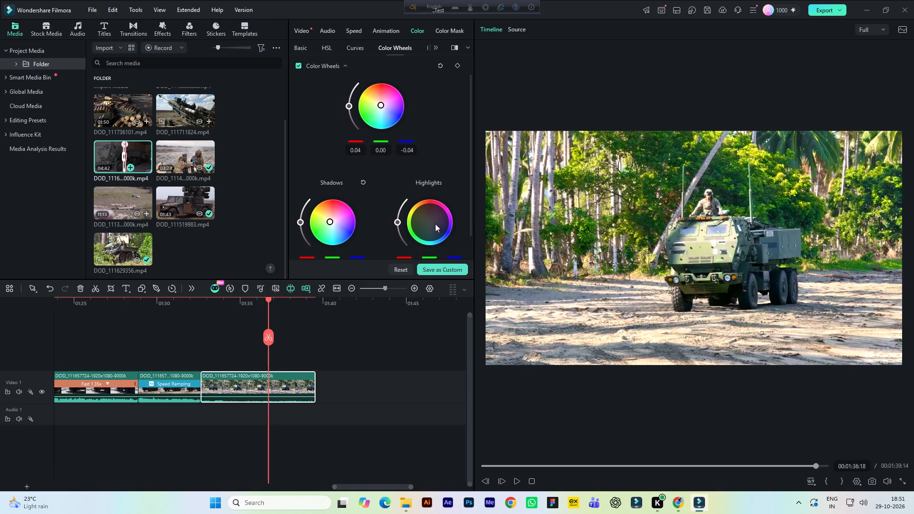
{"action": "left_click", "coordinate": [429, 222]}
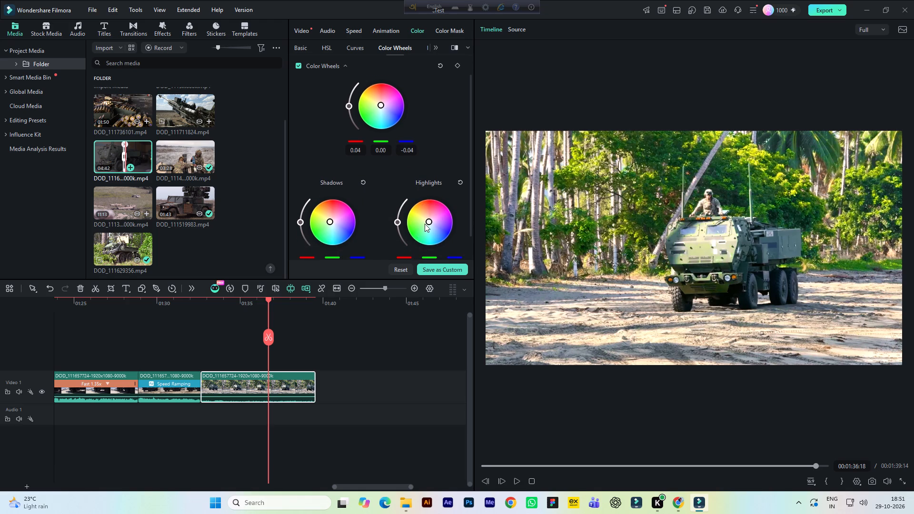
{"action": "left_click", "coordinate": [425, 224]}
{"action": "scroll", "coordinate": [425, 225], "scroll_direction": "down", "scroll_amount": 2}
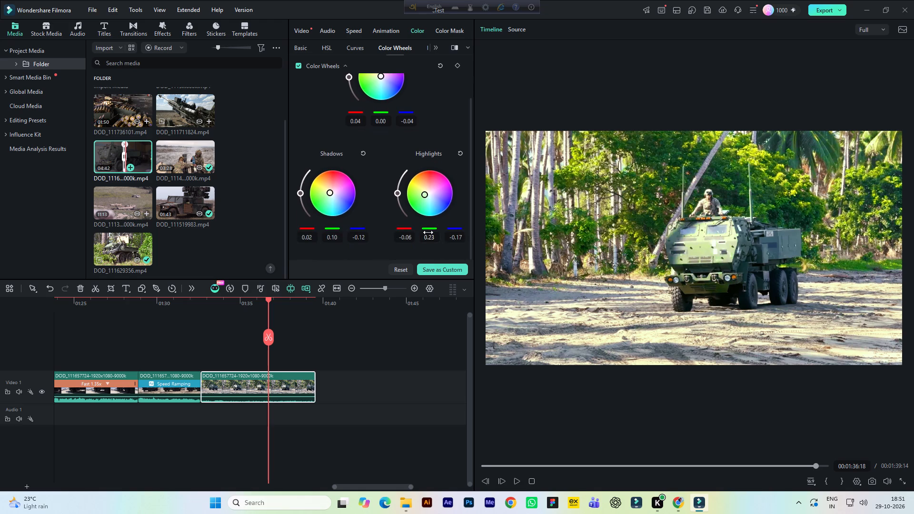
{"action": "scroll", "coordinate": [428, 232], "scroll_direction": "up", "scroll_amount": 4}
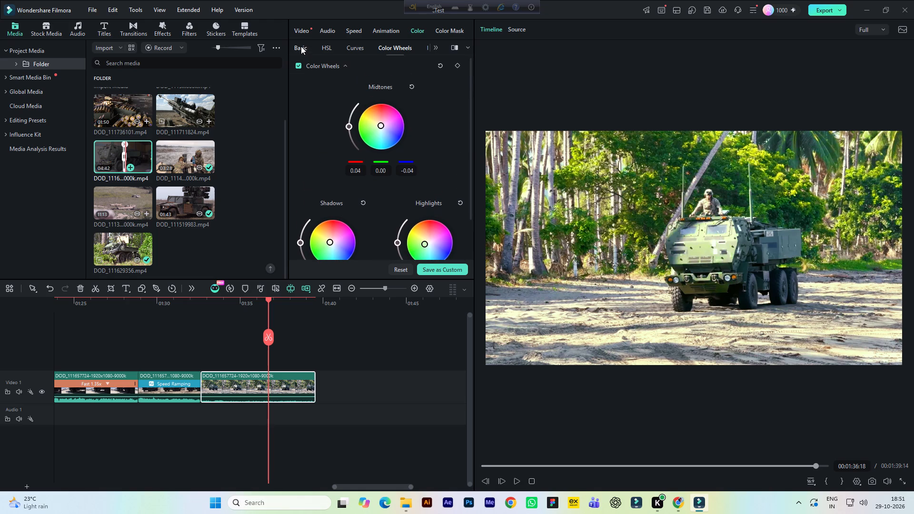
Return to the clip's basic video settings and save the project.
{"action": "left_click", "coordinate": [301, 46]}
{"action": "left_click", "coordinate": [305, 31]}
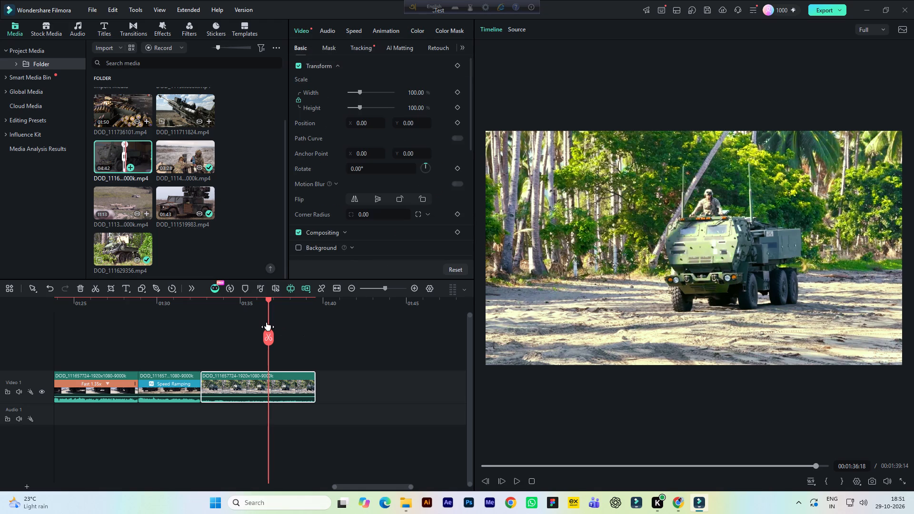
{"action": "key", "text": "ctrl+s"}
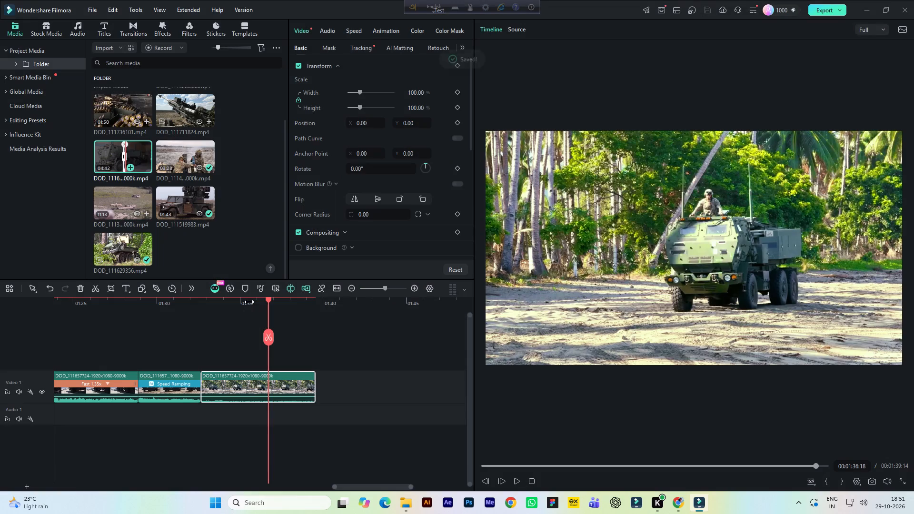
Play back several stretches of the graded palm-tree launcher-truck clip to review its color in motion.
{"action": "left_click", "coordinate": [248, 301]}
{"action": "key", "text": "space"}
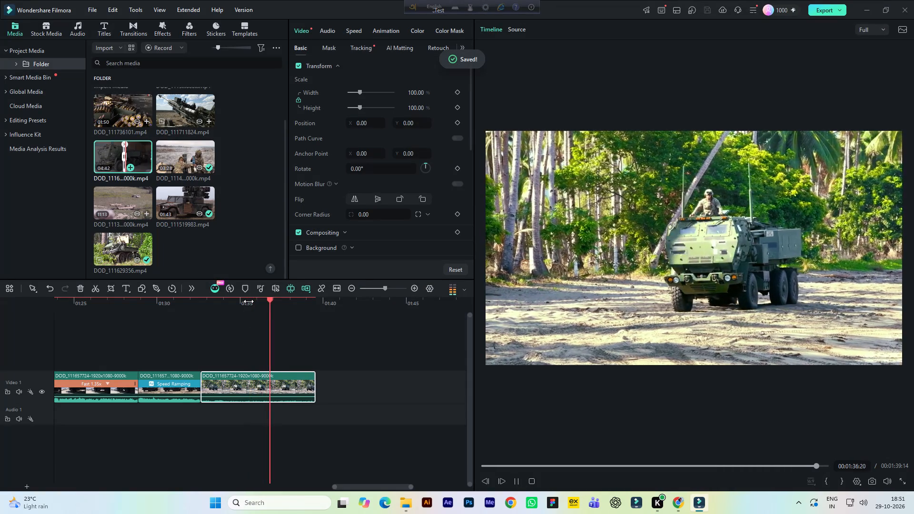
{"action": "key", "text": "space"}
{"action": "left_click", "coordinate": [248, 301]}
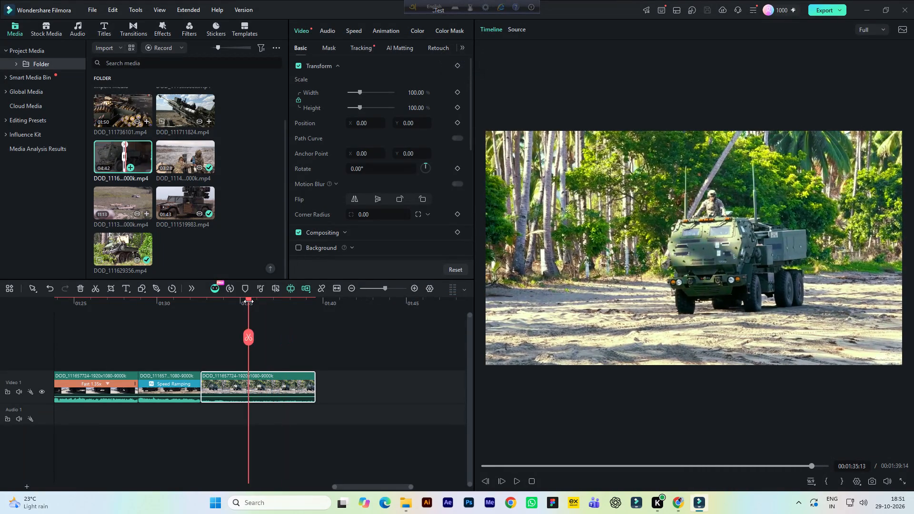
{"action": "key", "text": "space"}
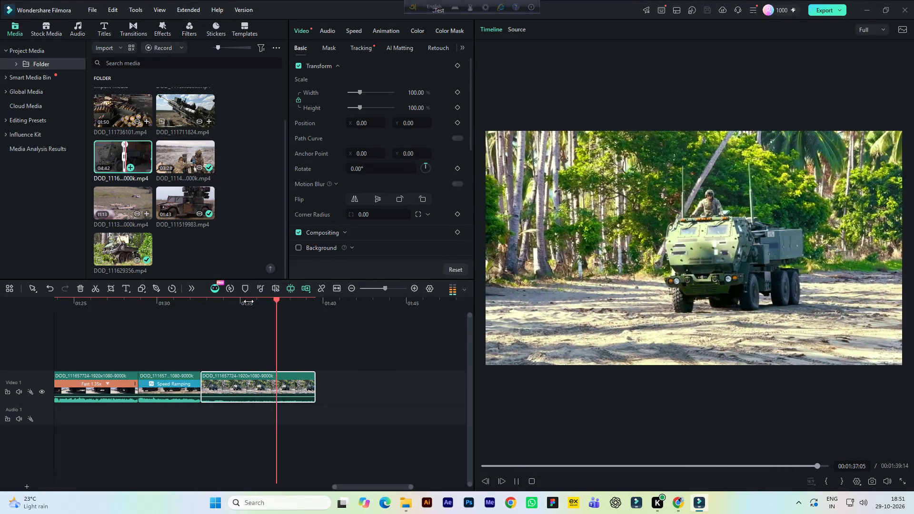
{"action": "key", "text": "space"}
{"action": "left_click", "coordinate": [228, 301]}
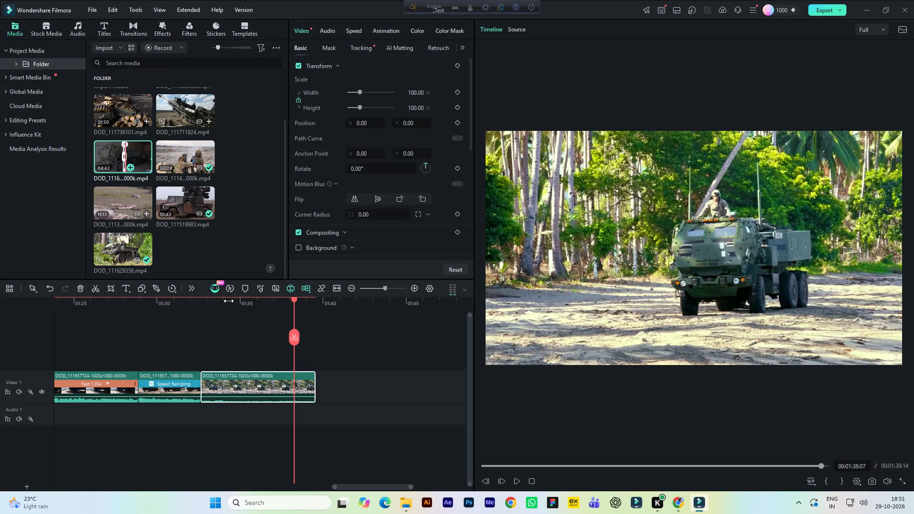
{"action": "key", "text": "space"}
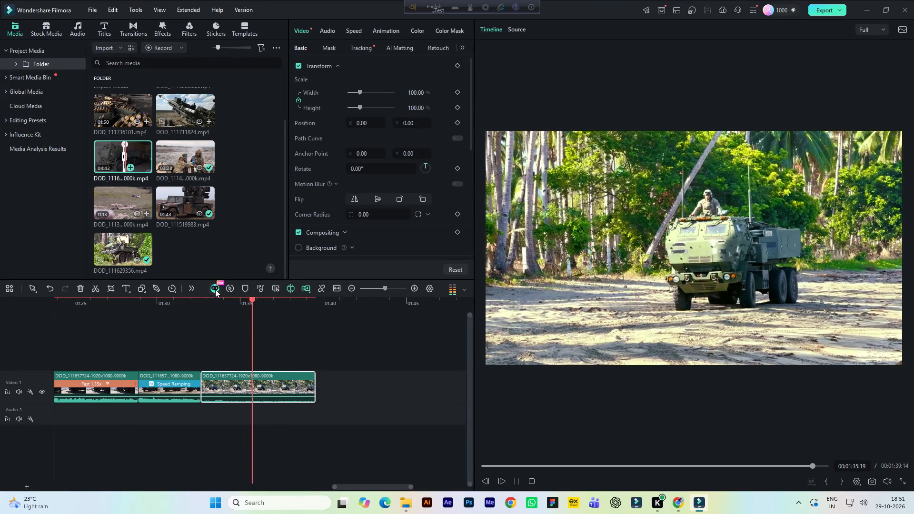
{"action": "key", "text": "space"}
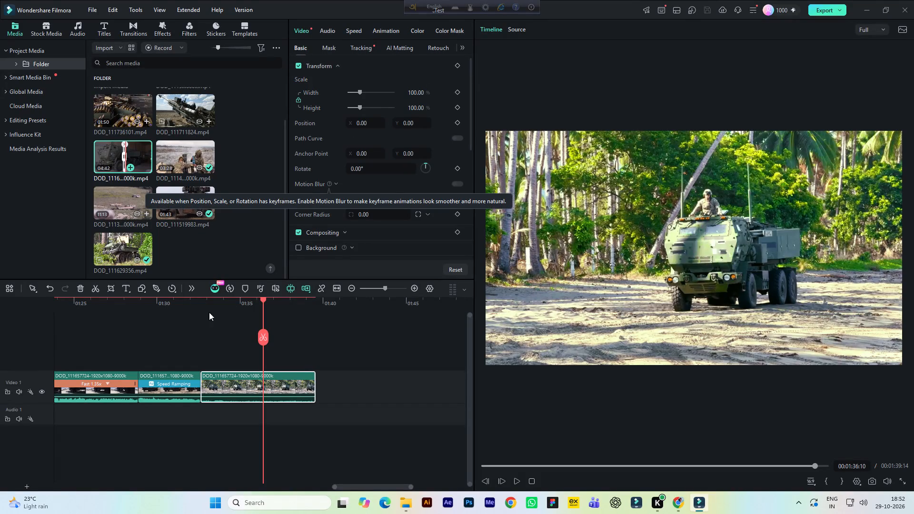
{"action": "left_click", "coordinate": [233, 302]}
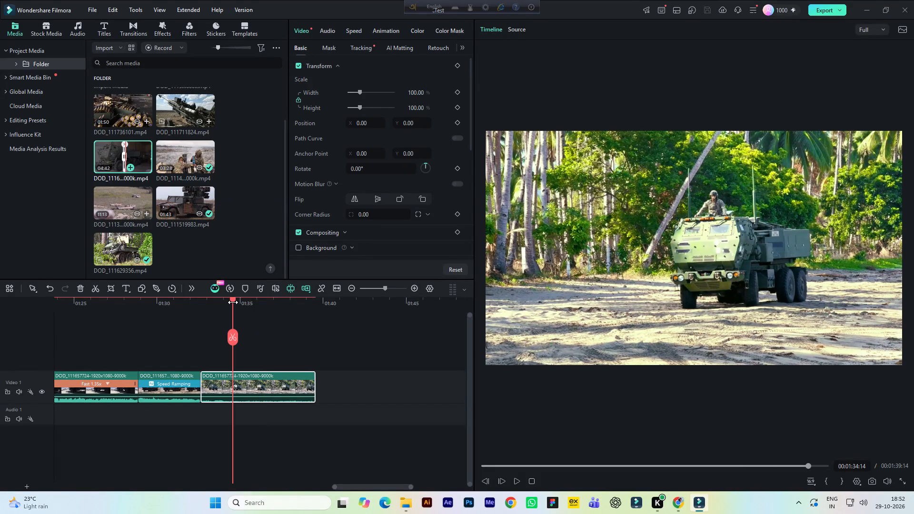
{"action": "key", "text": "space"}
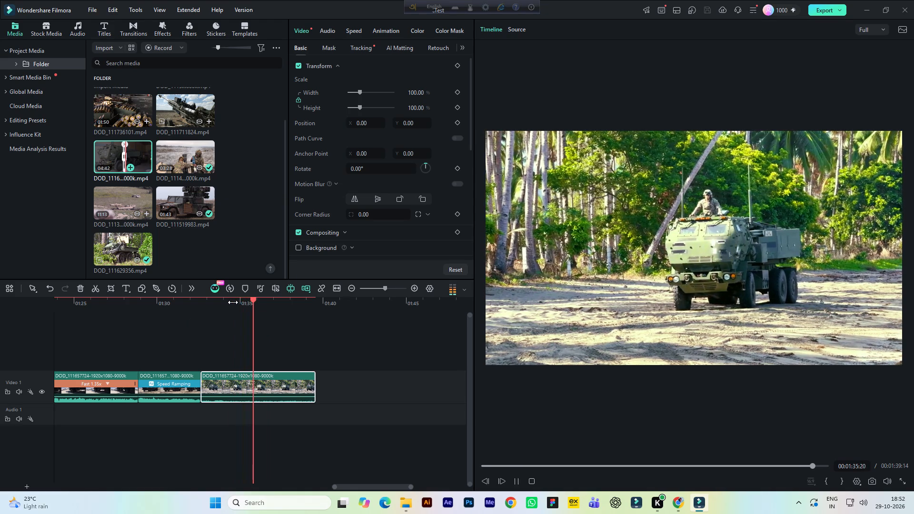
{"action": "key", "text": "space"}
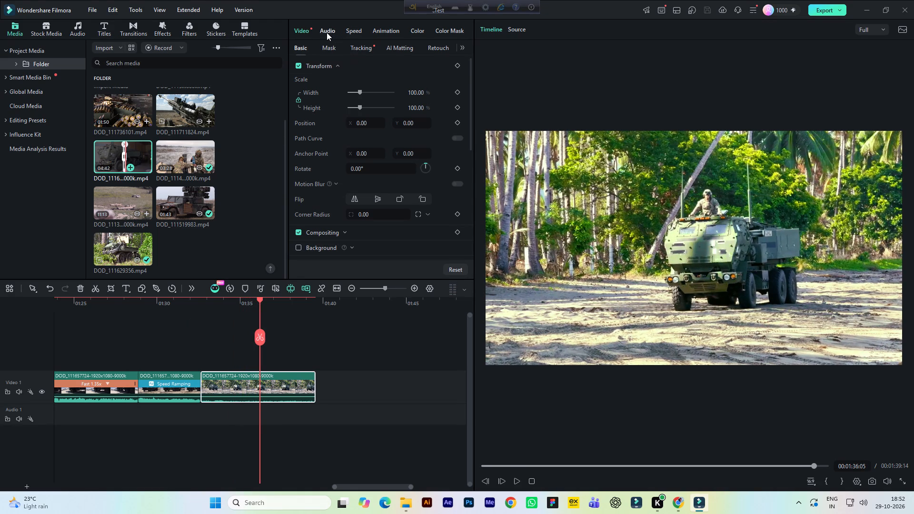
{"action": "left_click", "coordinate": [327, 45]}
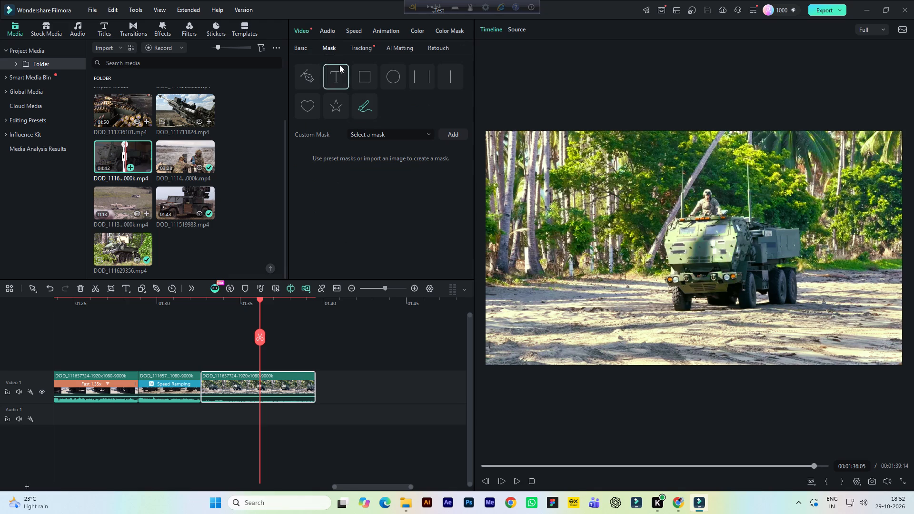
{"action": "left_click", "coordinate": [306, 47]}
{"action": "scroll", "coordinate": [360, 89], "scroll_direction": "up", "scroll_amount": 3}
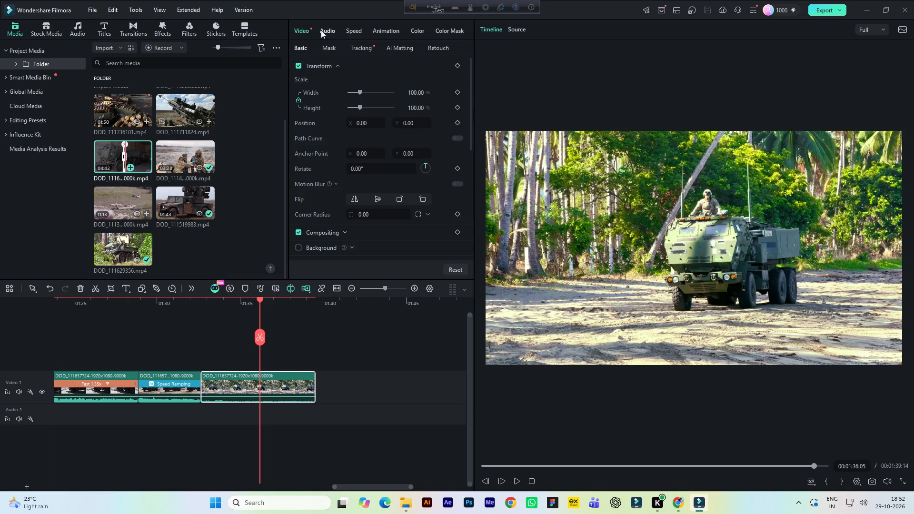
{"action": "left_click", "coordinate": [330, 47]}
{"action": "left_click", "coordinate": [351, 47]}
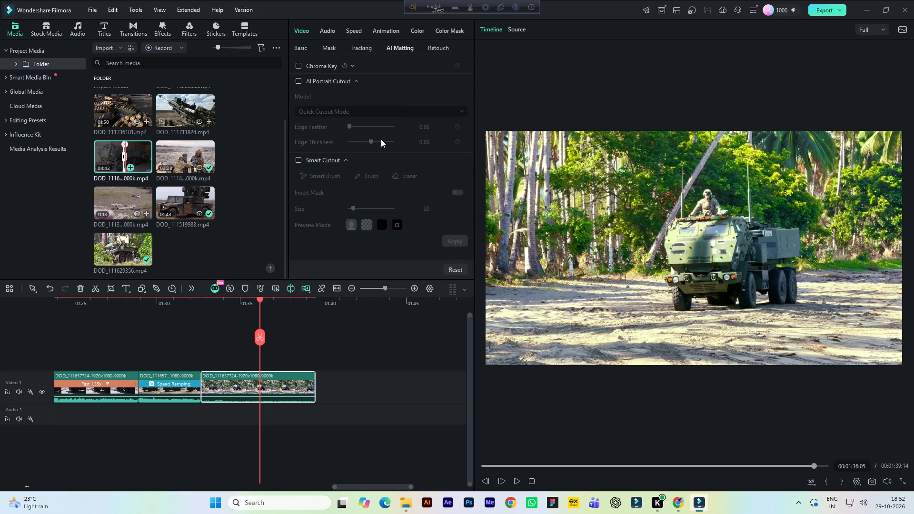
{"action": "left_click", "coordinate": [365, 49]}
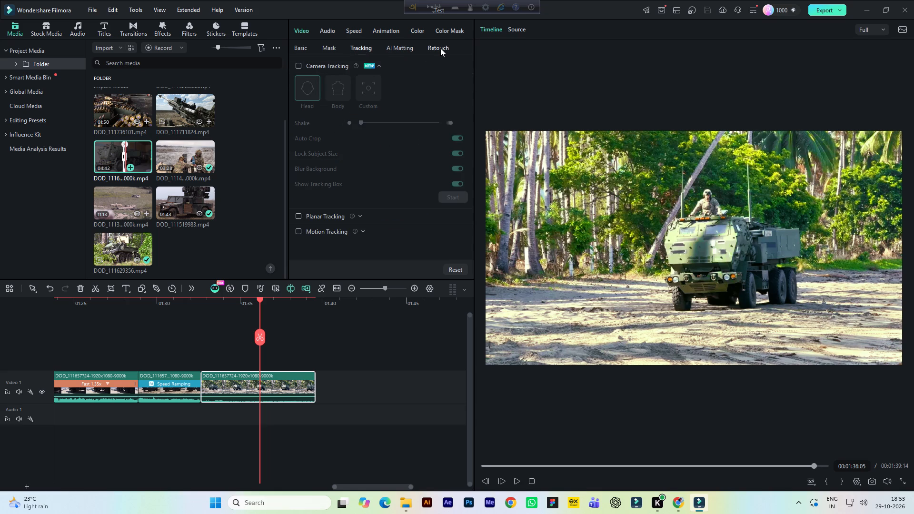
{"action": "left_click", "coordinate": [440, 48]}
{"action": "left_click", "coordinate": [402, 46]}
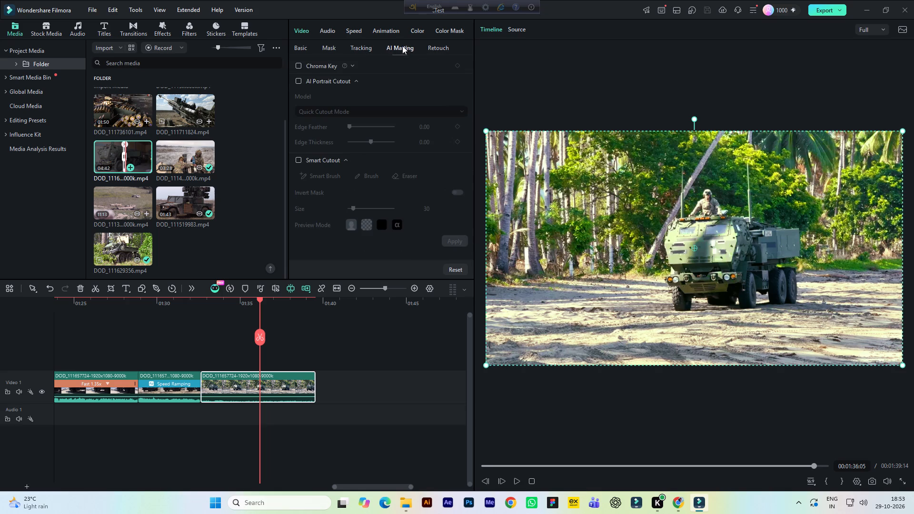
{"action": "left_click", "coordinate": [449, 46]}
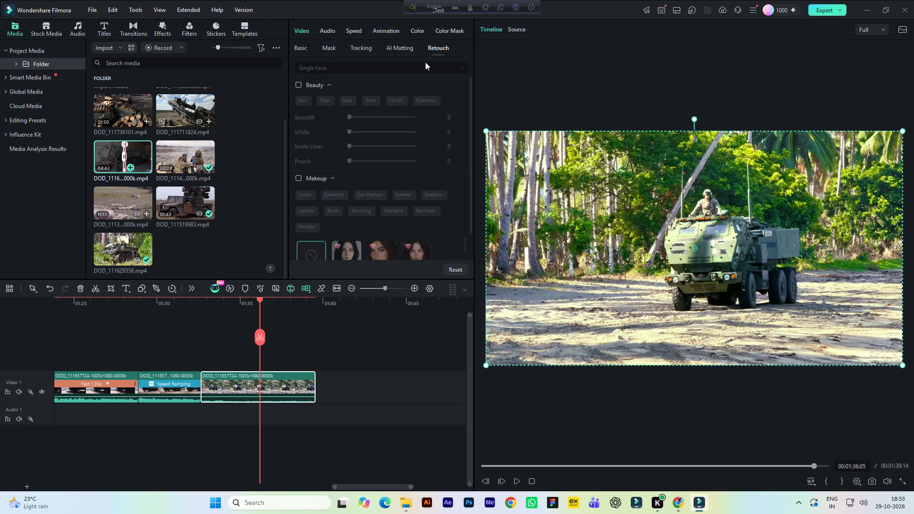
{"action": "left_click", "coordinate": [298, 45]}
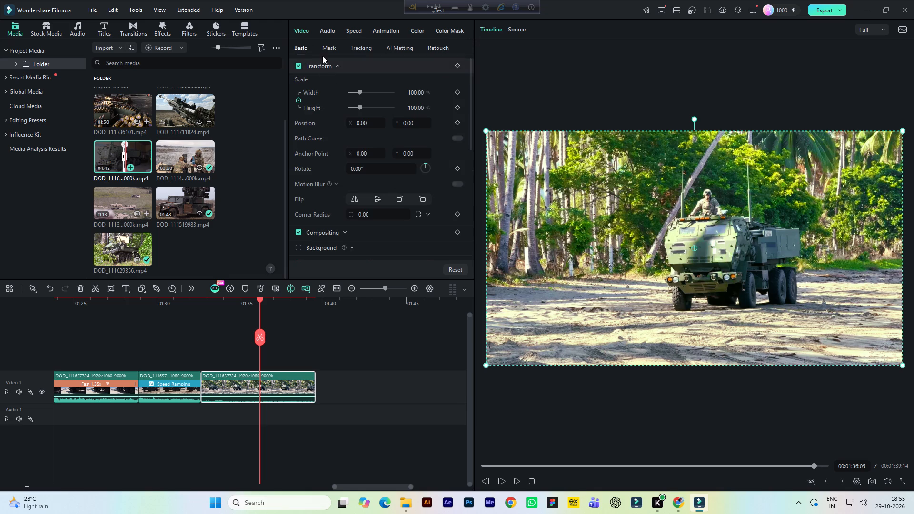
{"action": "left_click", "coordinate": [324, 47]}
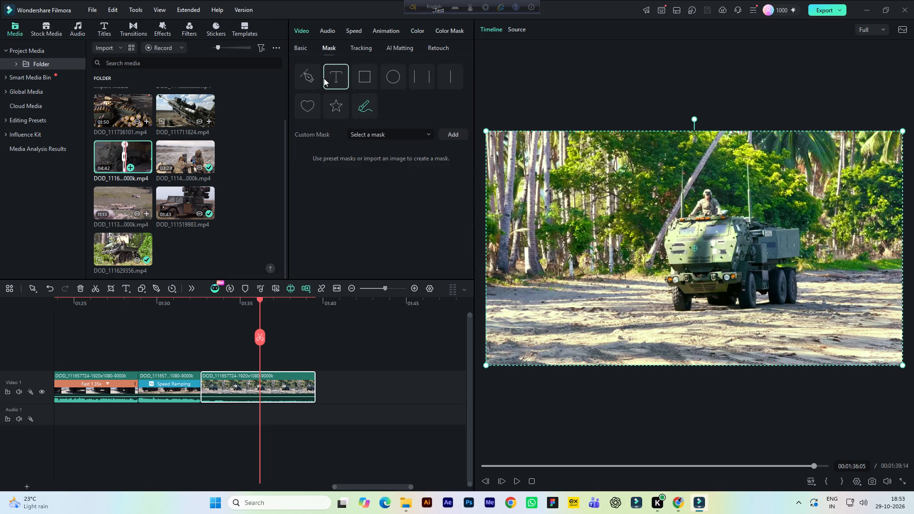
{"action": "left_click", "coordinate": [327, 31]}
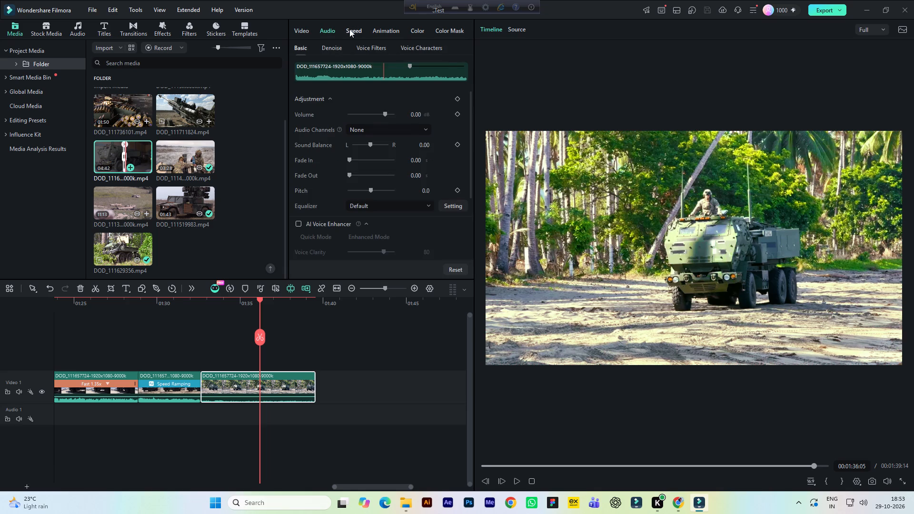
Apply the Montage speed ramp to the palm-tree launcher-truck clip, play it back twice, and return to its basic video settings.
{"action": "left_click", "coordinate": [349, 29]}
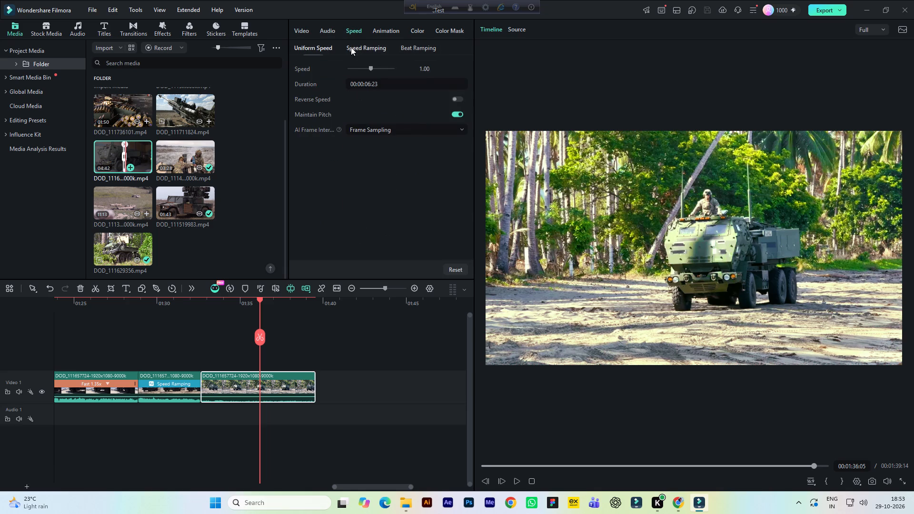
{"action": "left_click", "coordinate": [351, 47]}
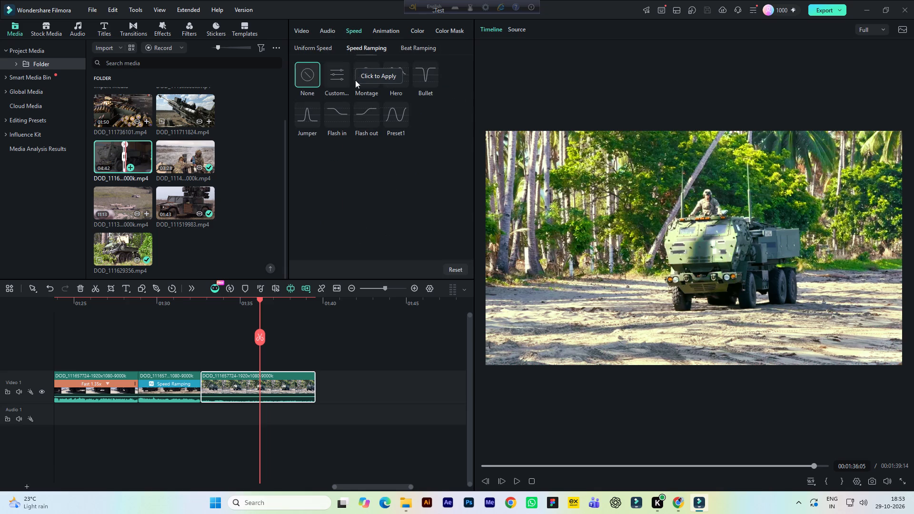
{"action": "left_click", "coordinate": [368, 76]}
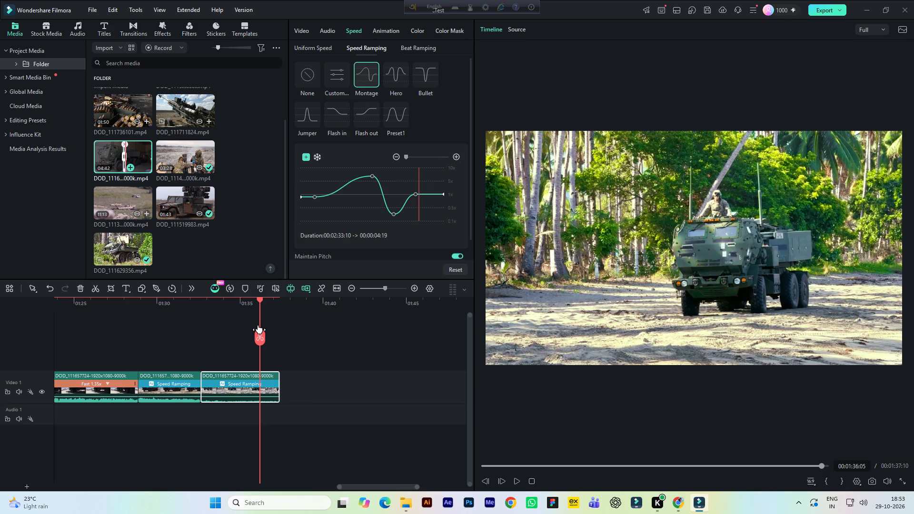
{"action": "left_click", "coordinate": [192, 302]}
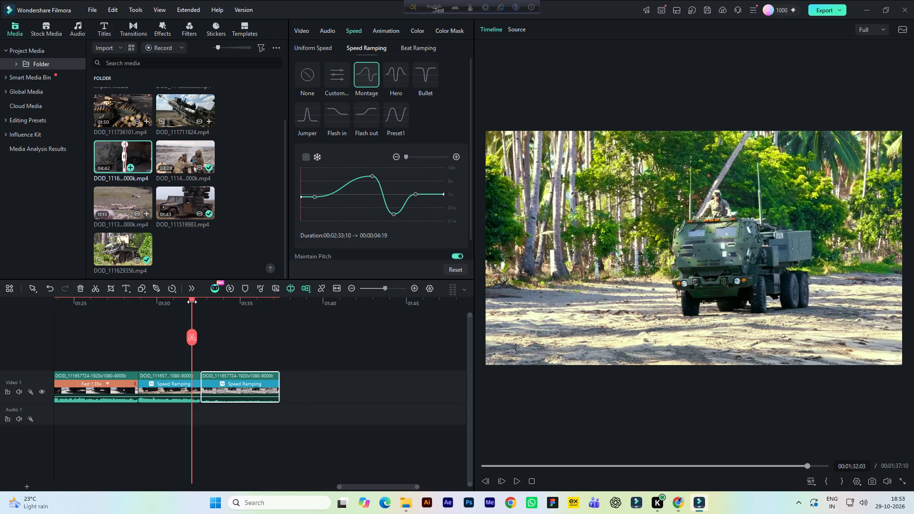
{"action": "key", "text": "space"}
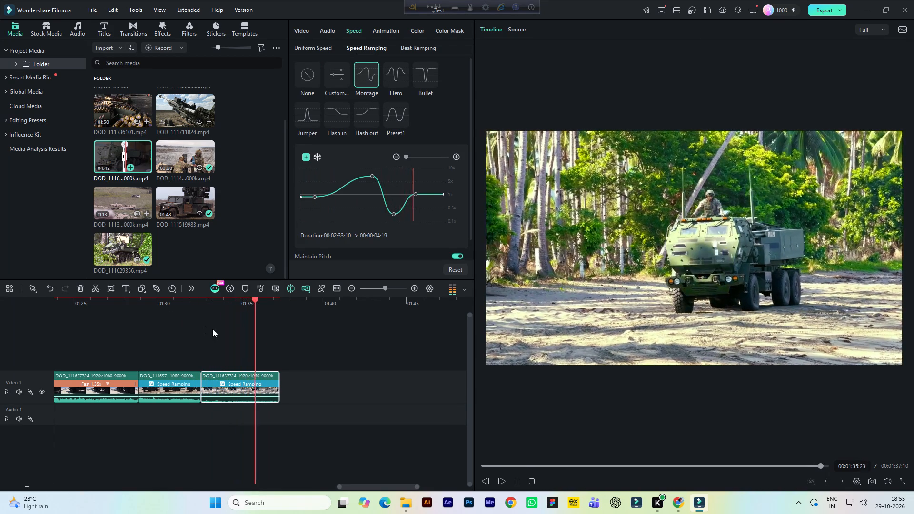
{"action": "key", "text": "space"}
{"action": "left_click", "coordinate": [195, 300]}
{"action": "key", "text": "space"}
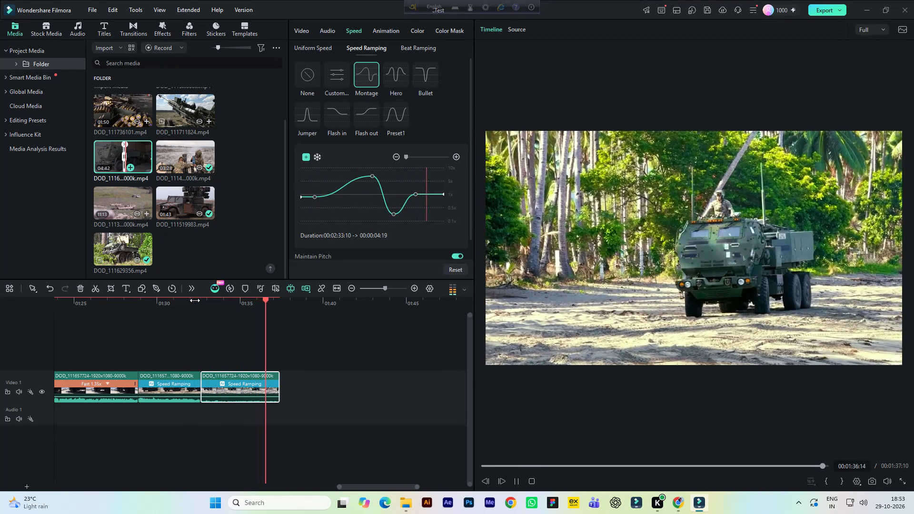
{"action": "key", "text": "space"}
{"action": "left_click", "coordinate": [301, 27]}
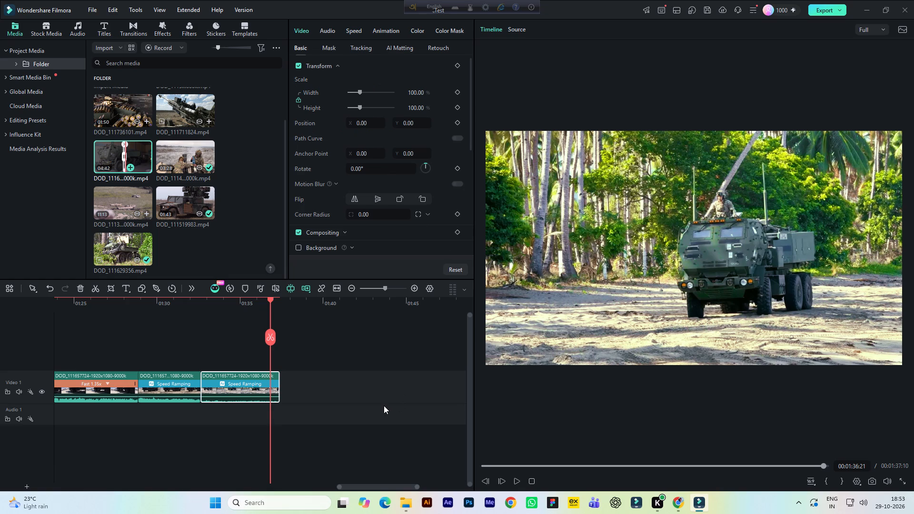
Review the source footage after the truck shot and set the in point at 00:02:41:06, on the rocket-pod close-up.
{"action": "left_click", "coordinate": [510, 31]}
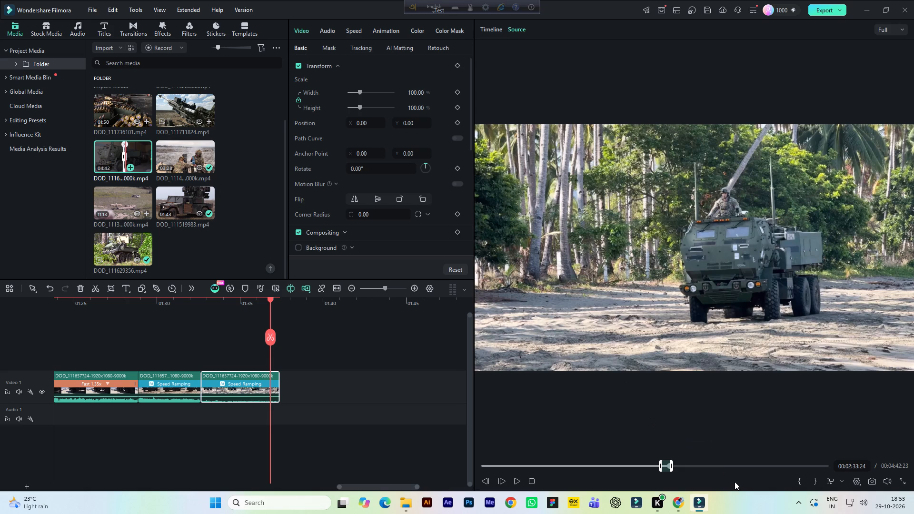
{"action": "key", "text": "space"}
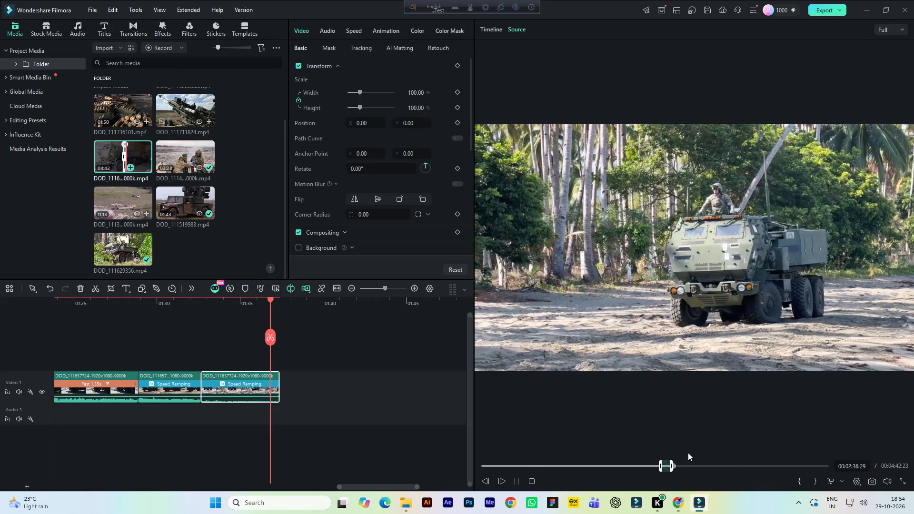
{"action": "key", "text": "space"}
{"action": "key", "text": "space"}
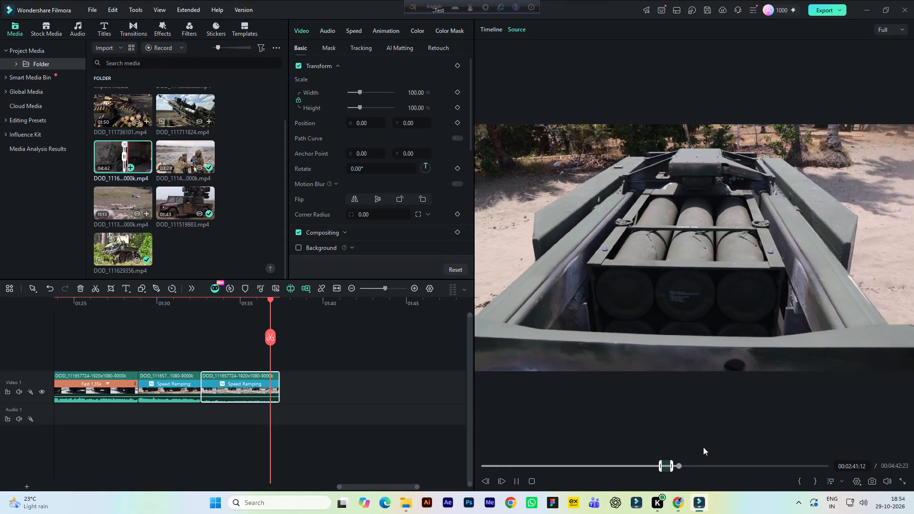
{"action": "key", "text": "space"}
{"action": "left_click", "coordinate": [679, 465]}
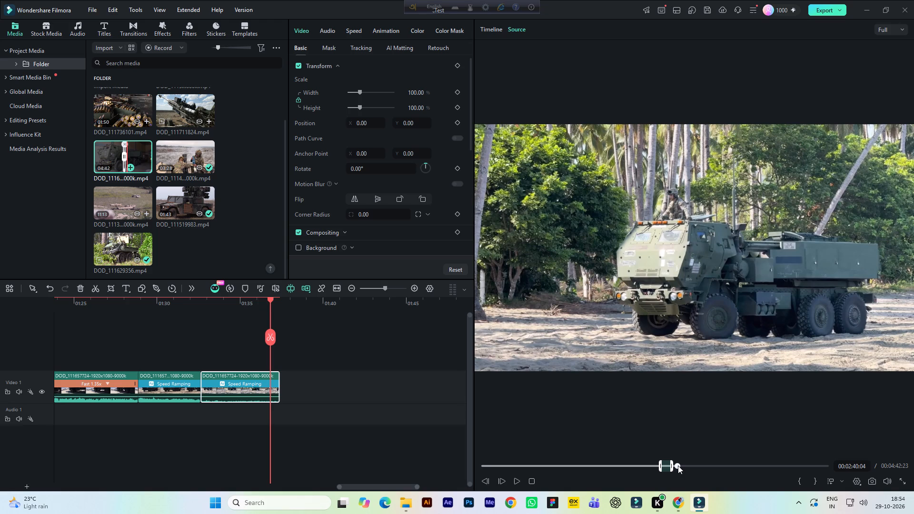
{"action": "left_click", "coordinate": [678, 465]}
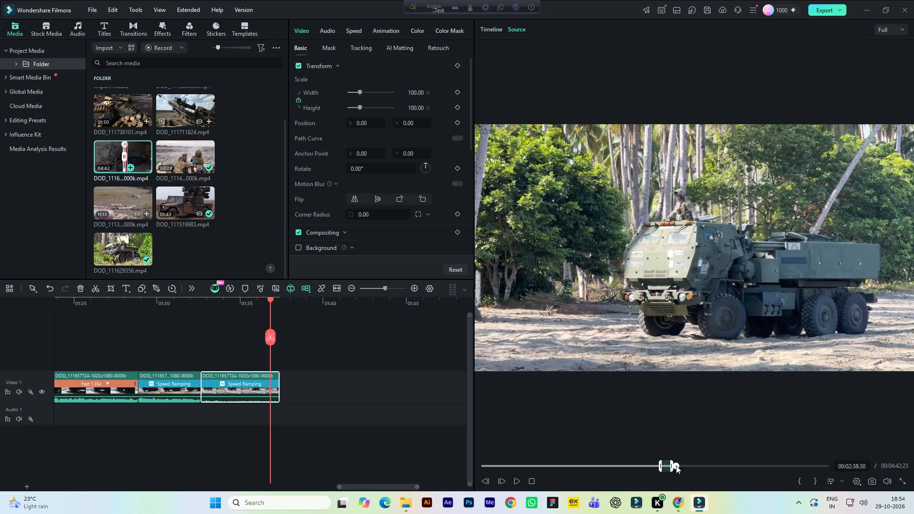
{"action": "left_click", "coordinate": [675, 465]}
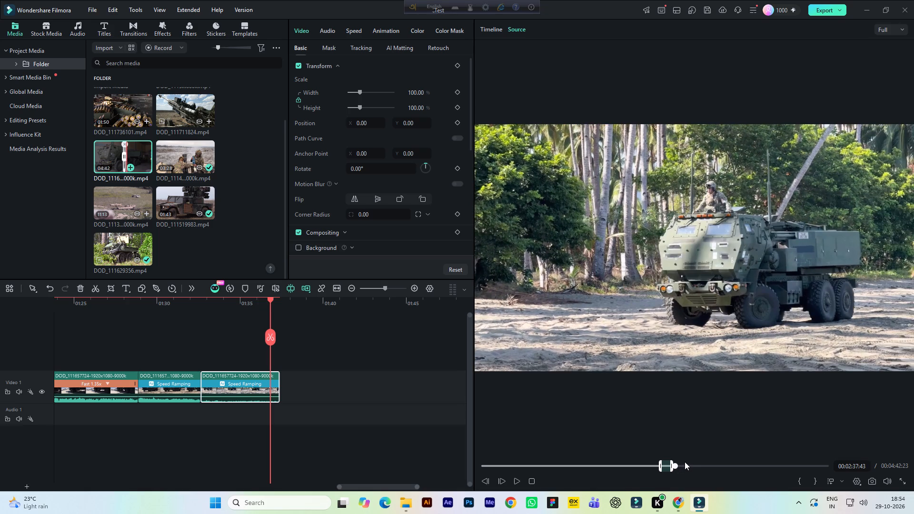
{"action": "key", "text": "space"}
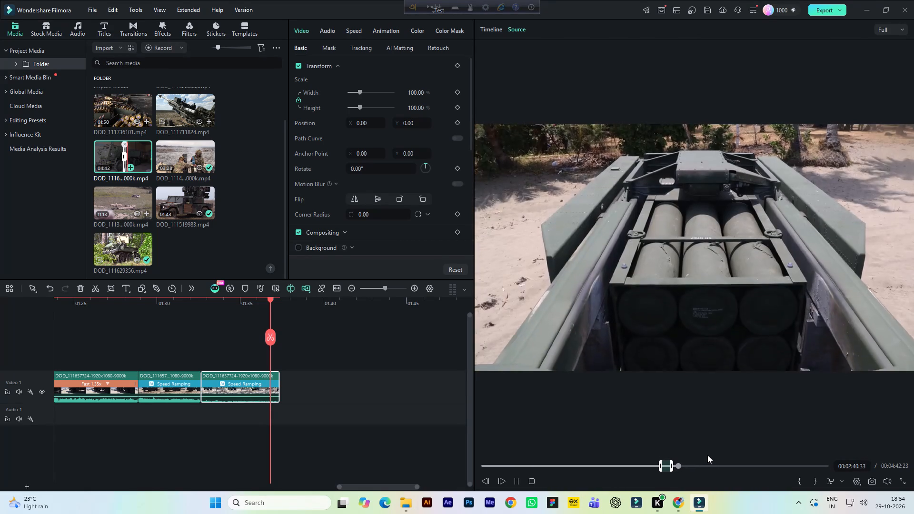
{"action": "key", "text": "space"}
{"action": "left_click", "coordinate": [801, 479]}
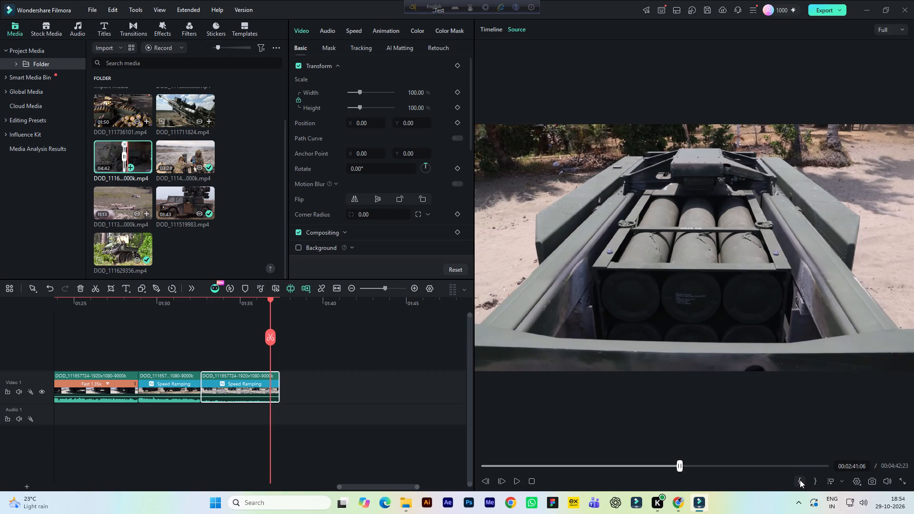
Set the source out point at 00:02:49:11, on the raised launcher just before the beach truck shot.
{"action": "key", "text": "space"}
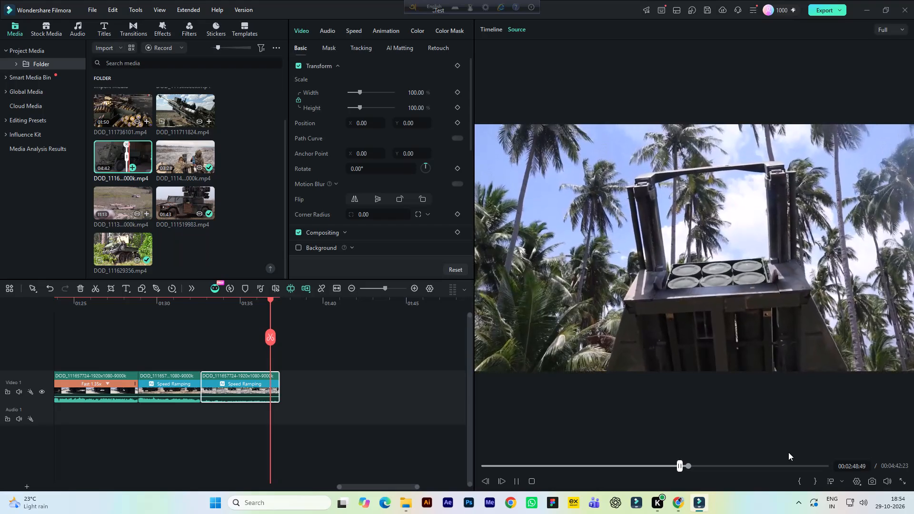
{"action": "key", "text": "space"}
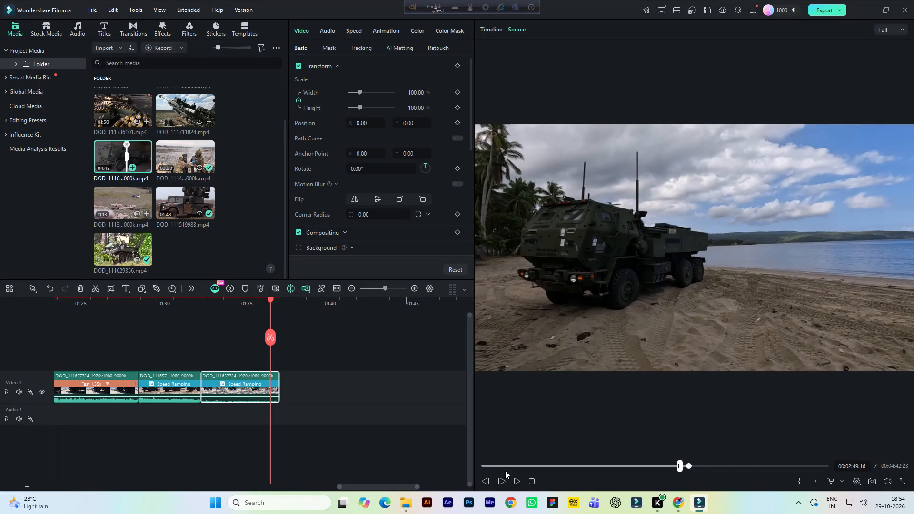
{"action": "triple_click", "coordinate": [483, 480]}
{"action": "left_click", "coordinate": [483, 480]}
{"action": "left_click", "coordinate": [483, 480]}
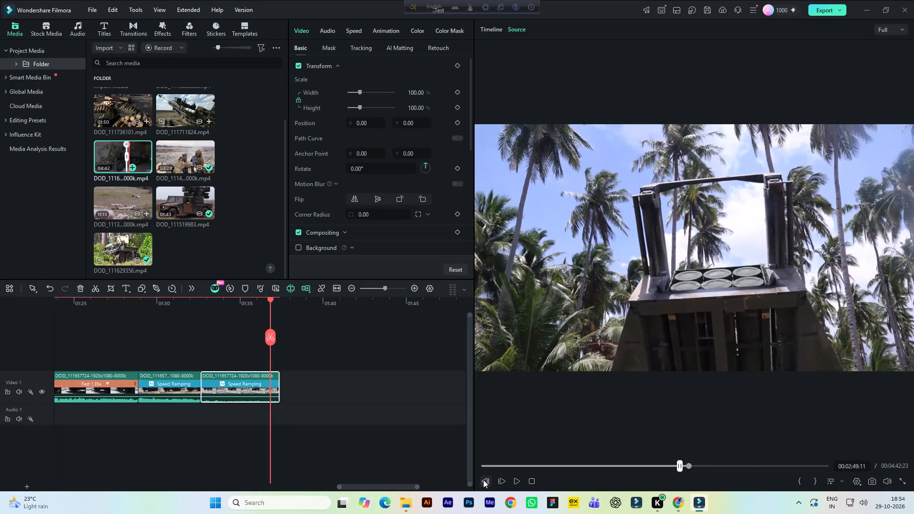
{"action": "left_click", "coordinate": [811, 480]}
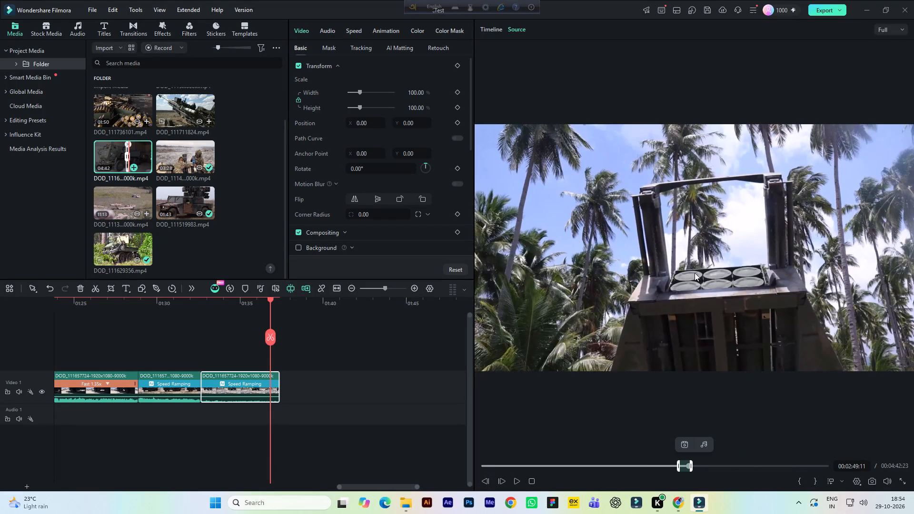
Append the marked rocket-pod shot to the end of Video 1, keeping the 1920x1080 25fps settings, preview it and save the project.
{"action": "left_click_drag", "start_coordinate": [690, 266], "coordinate": [366, 375]}
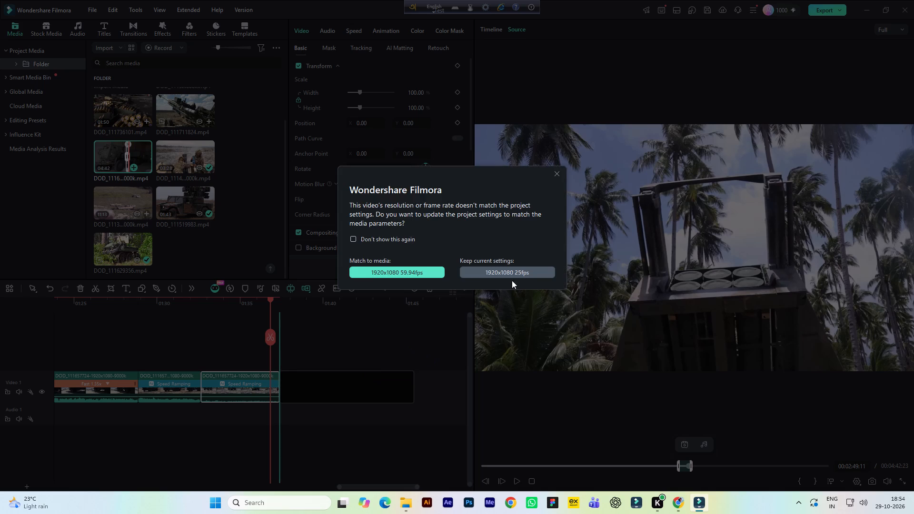
{"action": "left_click", "coordinate": [514, 274]}
{"action": "key", "text": "space"}
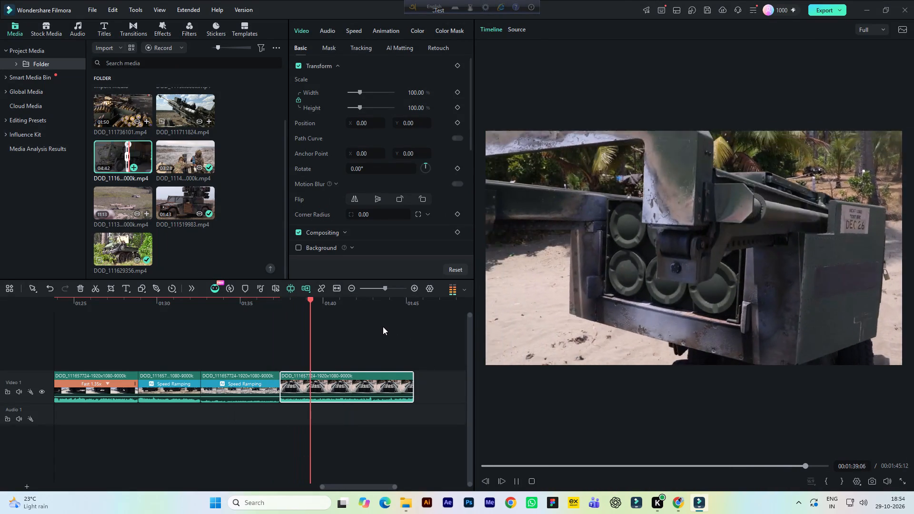
{"action": "key", "text": "space"}
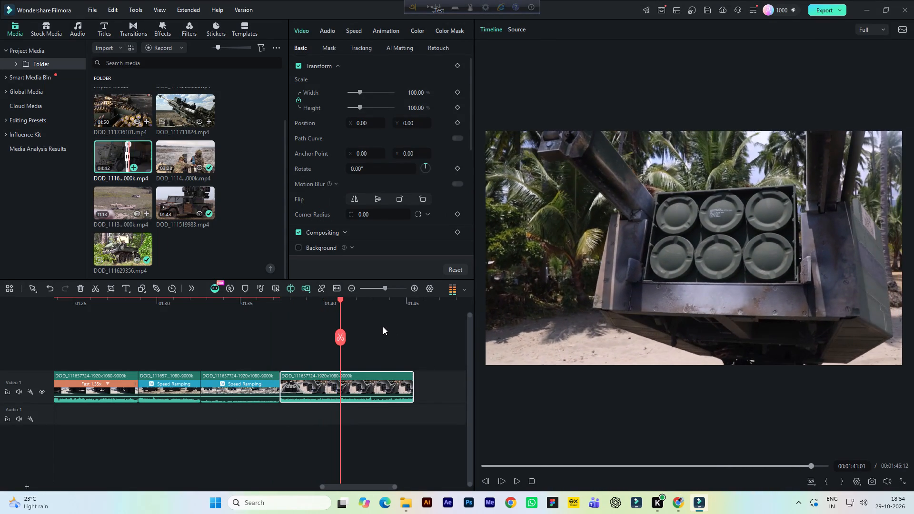
{"action": "key", "text": "ctrl+s"}
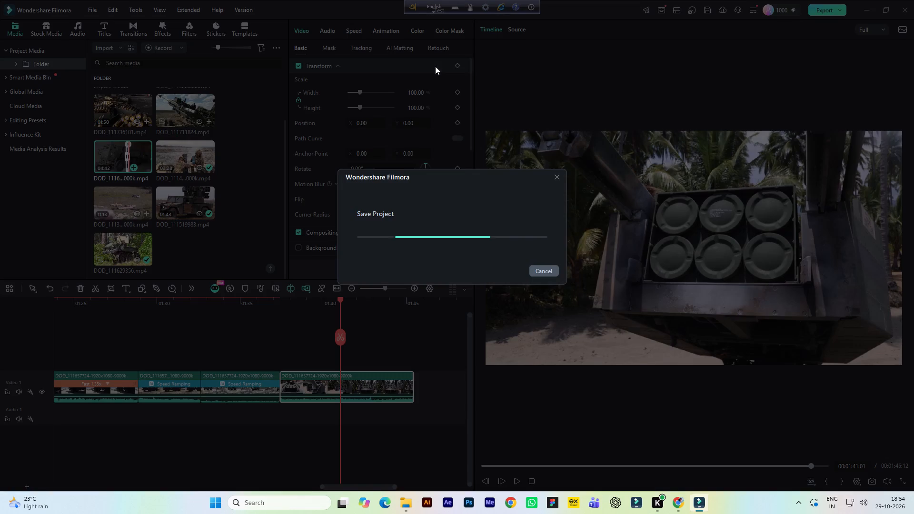
Set the rocket-pod clip's light values to Brightness 28, Contrast 24, Highlight 16 and Shadow 13.
{"action": "left_click", "coordinate": [417, 31]}
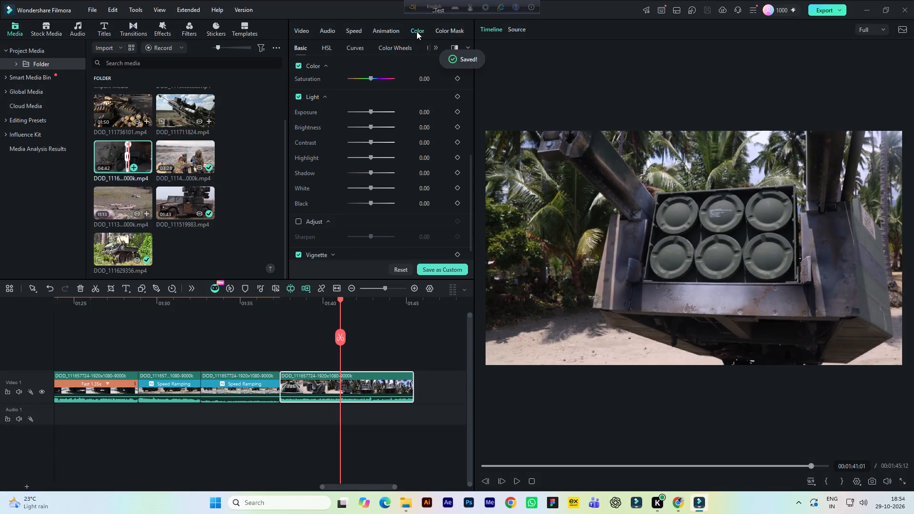
{"action": "scroll", "coordinate": [419, 151], "scroll_direction": "up", "scroll_amount": 1}
{"action": "left_click", "coordinate": [424, 150]}
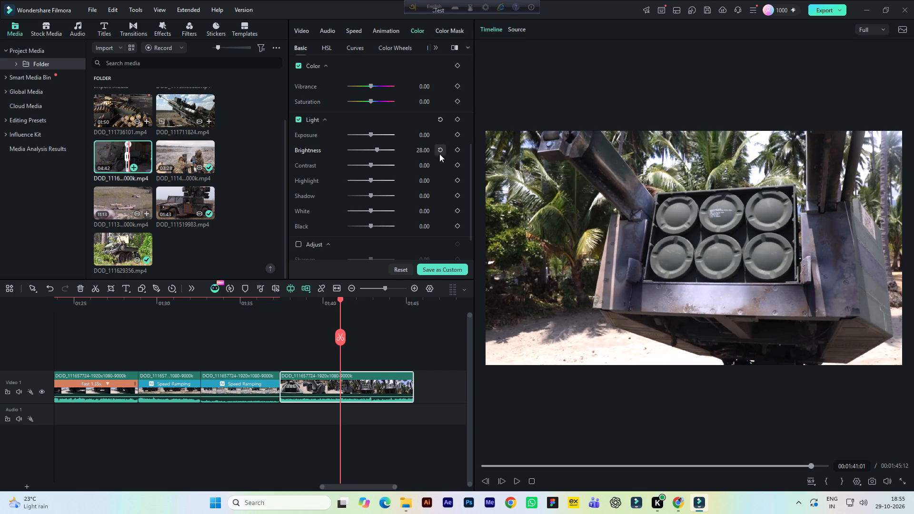
{"action": "left_click", "coordinate": [421, 163]}
{"action": "left_click", "coordinate": [420, 178]}
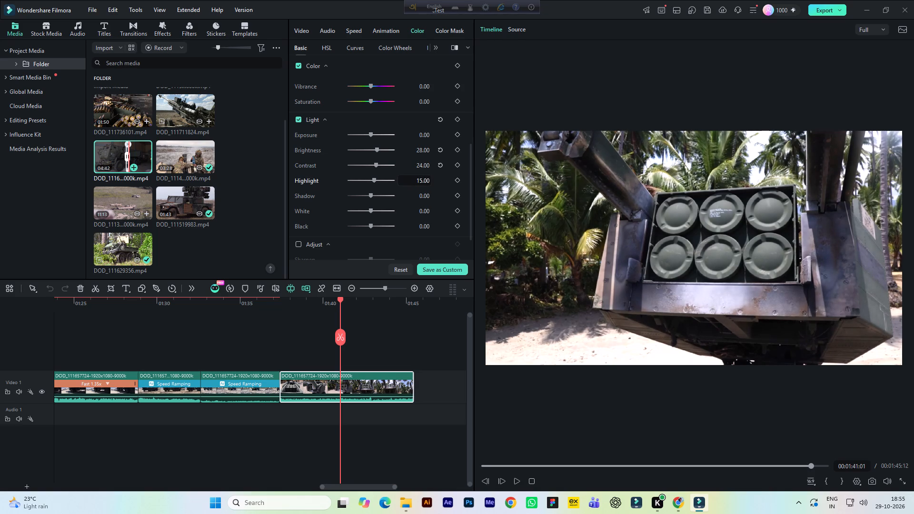
{"action": "left_click", "coordinate": [419, 198]}
Raise the rocket-pod clip's basic color Saturation to 25 and Vibrance to about 22.
{"action": "scroll", "coordinate": [420, 198], "scroll_direction": "down", "scroll_amount": 1}
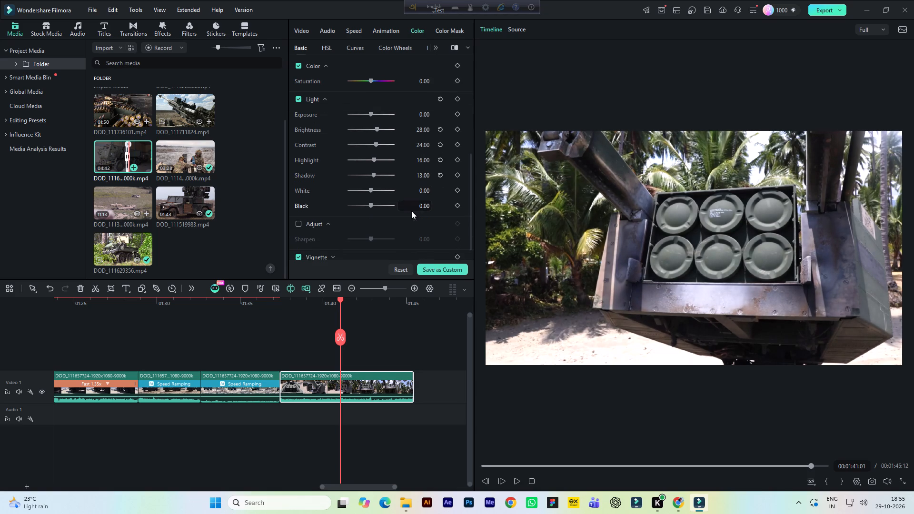
{"action": "scroll", "coordinate": [483, 216], "scroll_direction": "up", "scroll_amount": 2}
{"action": "scroll", "coordinate": [412, 198], "scroll_direction": "up", "scroll_amount": 5}
{"action": "scroll", "coordinate": [419, 193], "scroll_direction": "down", "scroll_amount": 3}
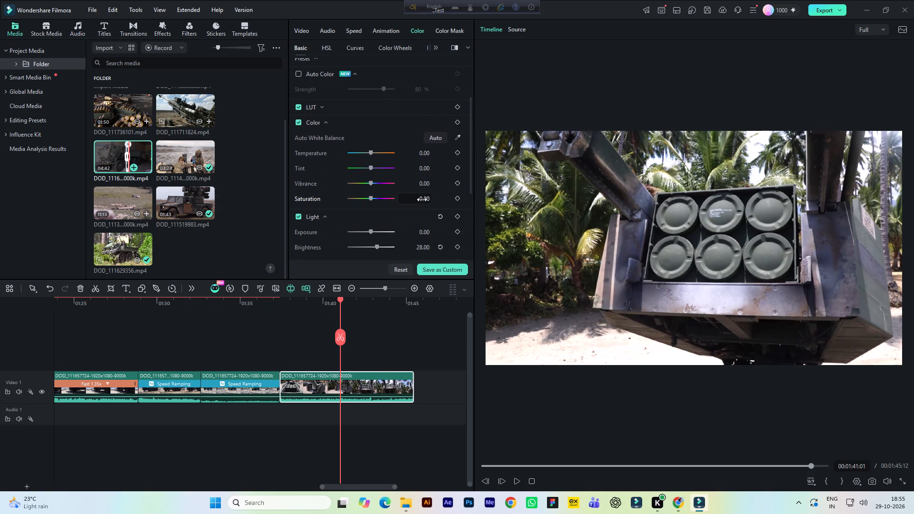
{"action": "left_click", "coordinate": [422, 199]}
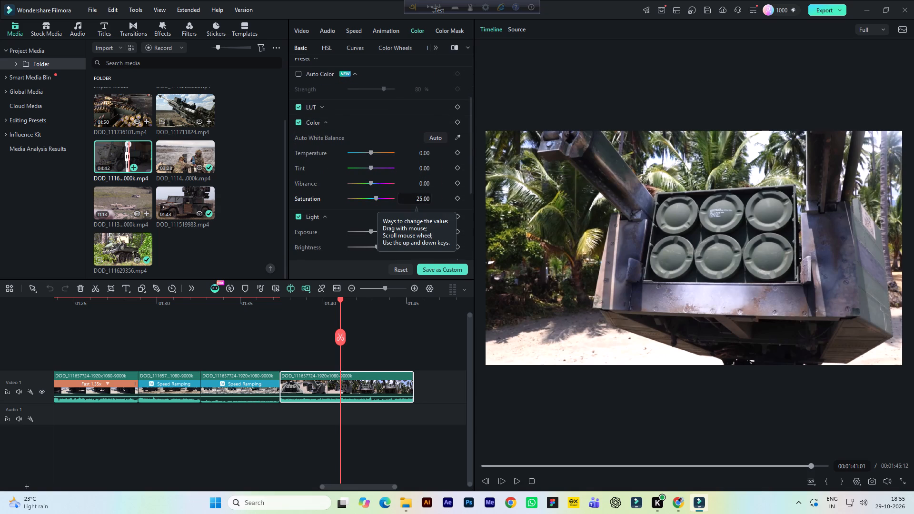
{"action": "left_click", "coordinate": [421, 183]}
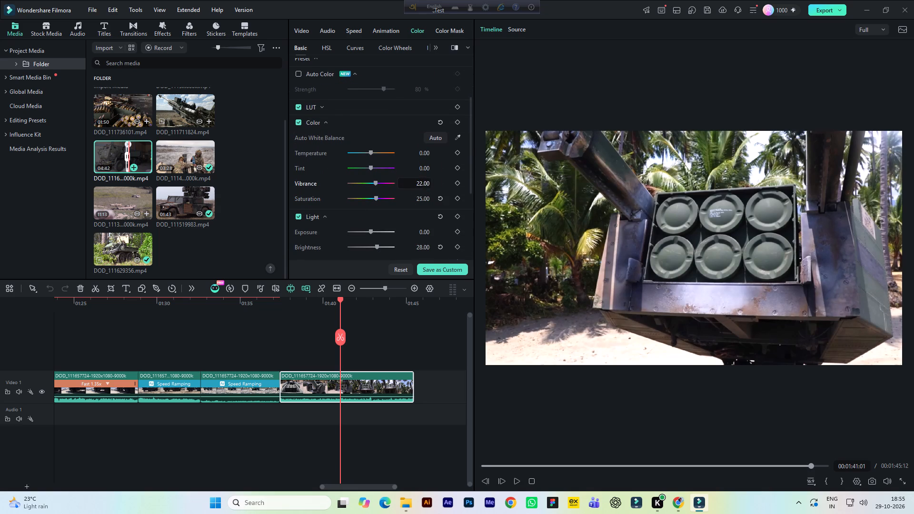
Adjust the green range in the rocket-pod clip's HSL to Hue 100, Saturation 100 and Luminance -32.
{"action": "left_click", "coordinate": [328, 50]}
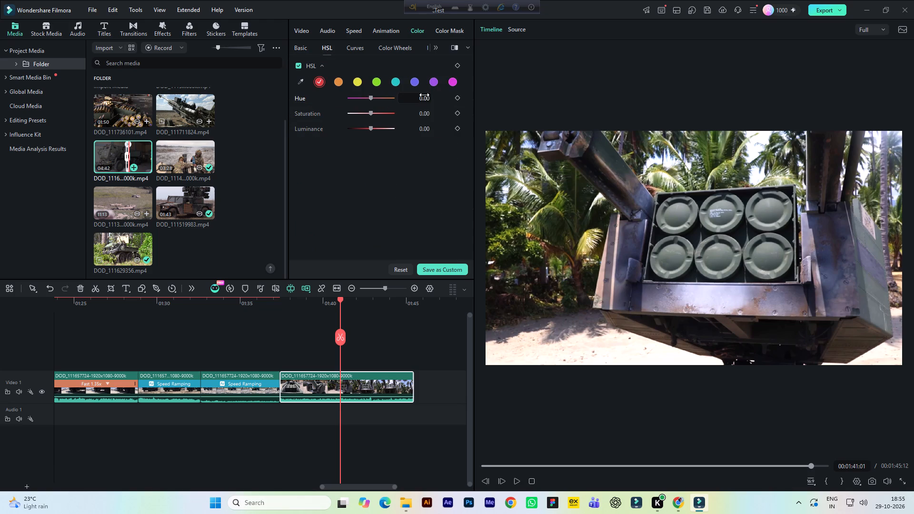
{"action": "left_click", "coordinate": [378, 82]}
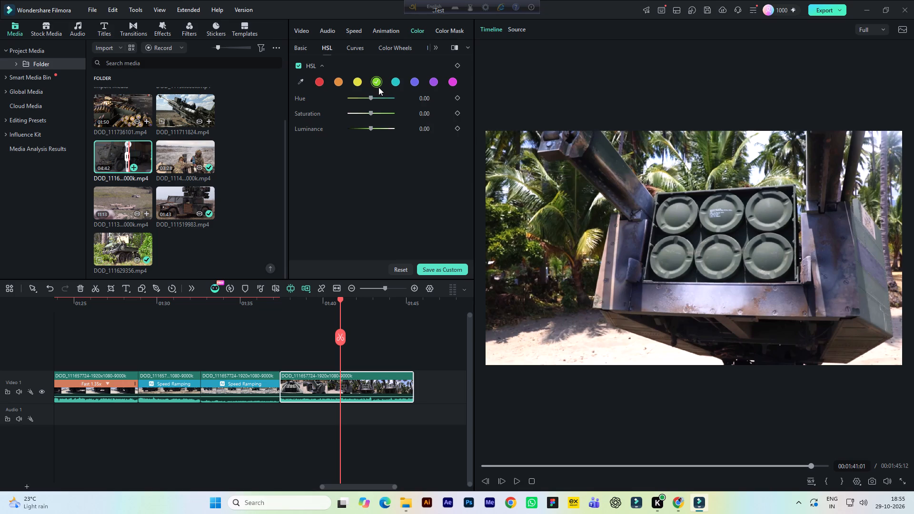
{"action": "left_click_drag", "start_coordinate": [372, 96], "coordinate": [407, 97]}
{"action": "left_click_drag", "start_coordinate": [407, 97], "coordinate": [427, 98]}
{"action": "left_click", "coordinate": [391, 99]}
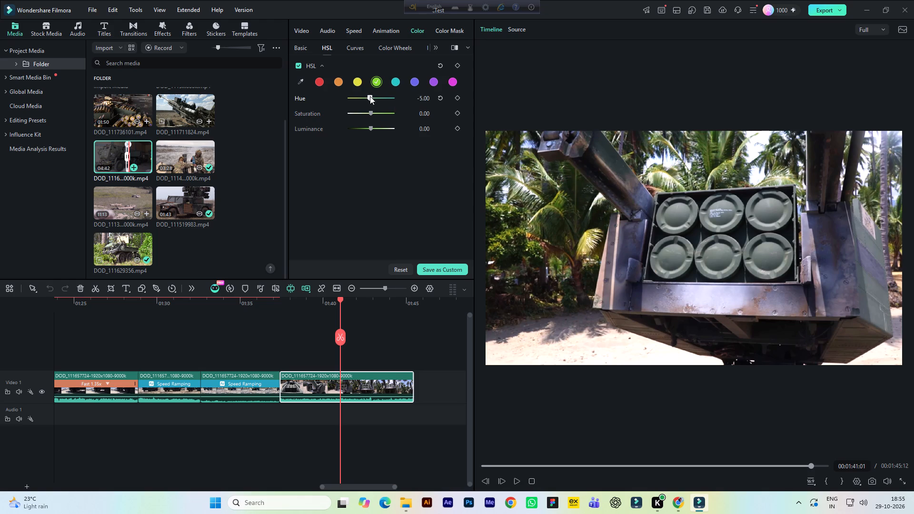
{"action": "left_click_drag", "start_coordinate": [374, 111], "coordinate": [379, 110]}
{"action": "left_click_drag", "start_coordinate": [379, 110], "coordinate": [411, 113]}
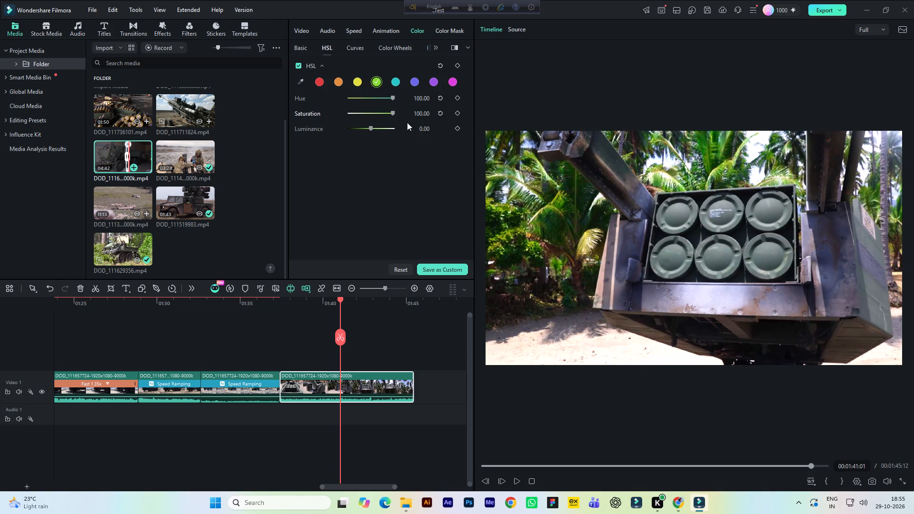
{"action": "left_click_drag", "start_coordinate": [371, 128], "coordinate": [357, 127]}
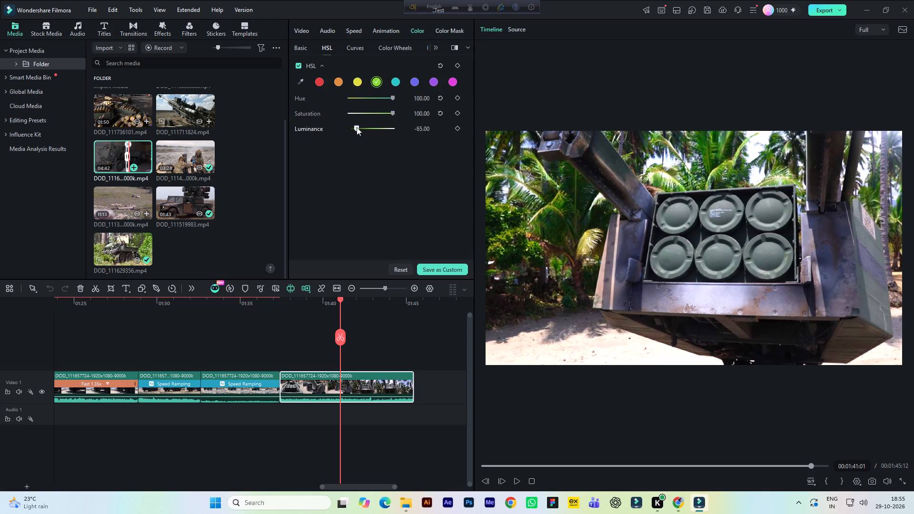
{"action": "left_click_drag", "start_coordinate": [357, 127], "coordinate": [395, 128]}
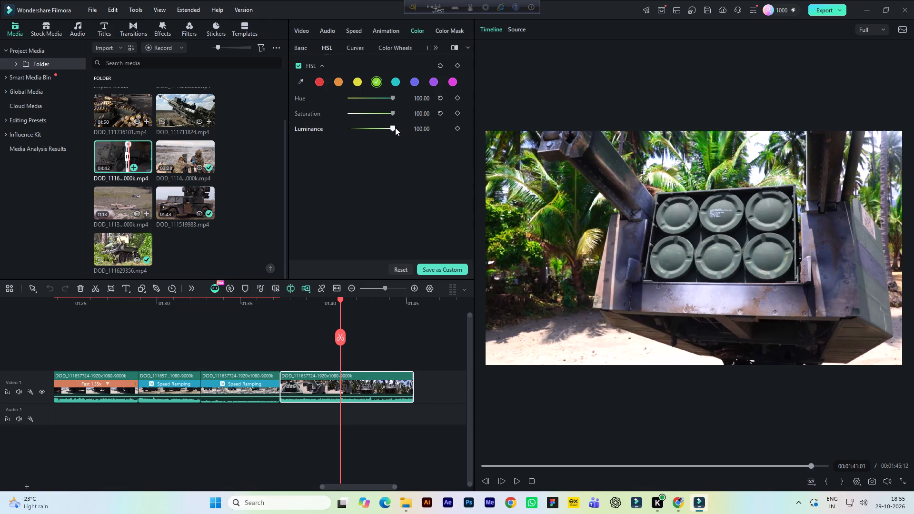
{"action": "left_click_drag", "start_coordinate": [395, 128], "coordinate": [368, 130]}
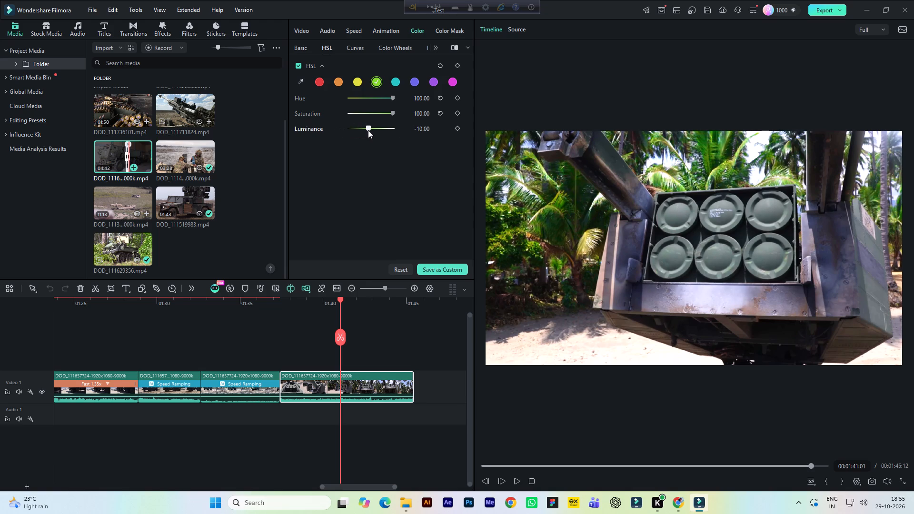
{"action": "left_click_drag", "start_coordinate": [368, 130], "coordinate": [343, 132]}
{"action": "left_click", "coordinate": [364, 128]}
Adjust the orange range in the rocket-pod clip's HSL to Hue -41, Saturation -38 and Luminance -23.
{"action": "left_click", "coordinate": [338, 79]}
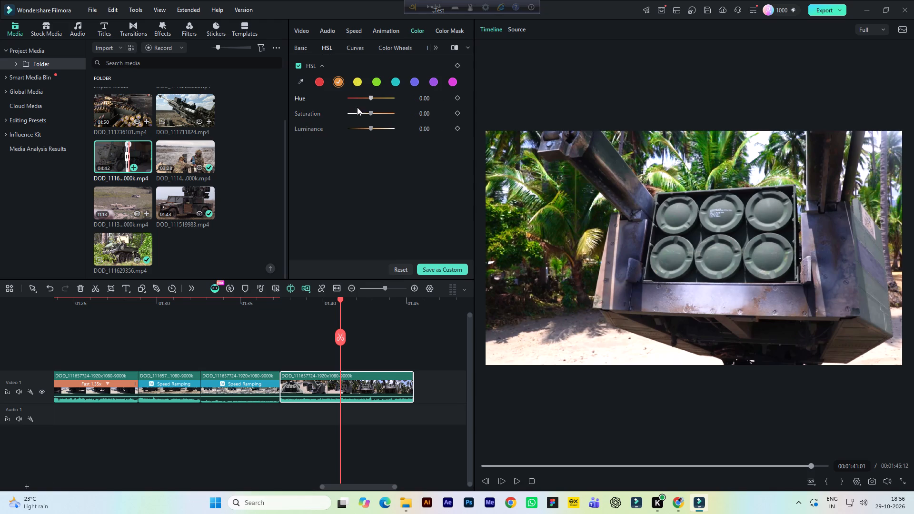
{"action": "left_click_drag", "start_coordinate": [372, 96], "coordinate": [346, 96]}
{"action": "left_click_drag", "start_coordinate": [346, 96], "coordinate": [413, 99]}
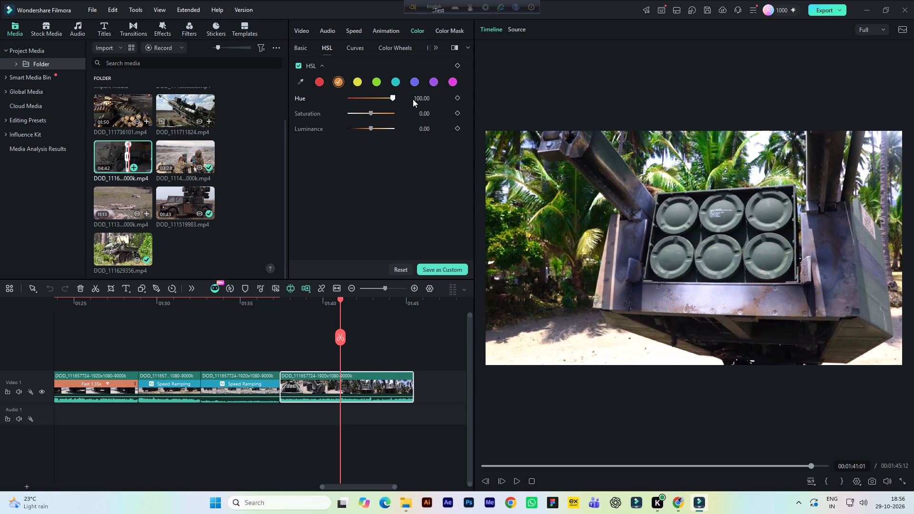
{"action": "left_click_drag", "start_coordinate": [413, 99], "coordinate": [362, 98]}
{"action": "left_click_drag", "start_coordinate": [370, 113], "coordinate": [379, 115]}
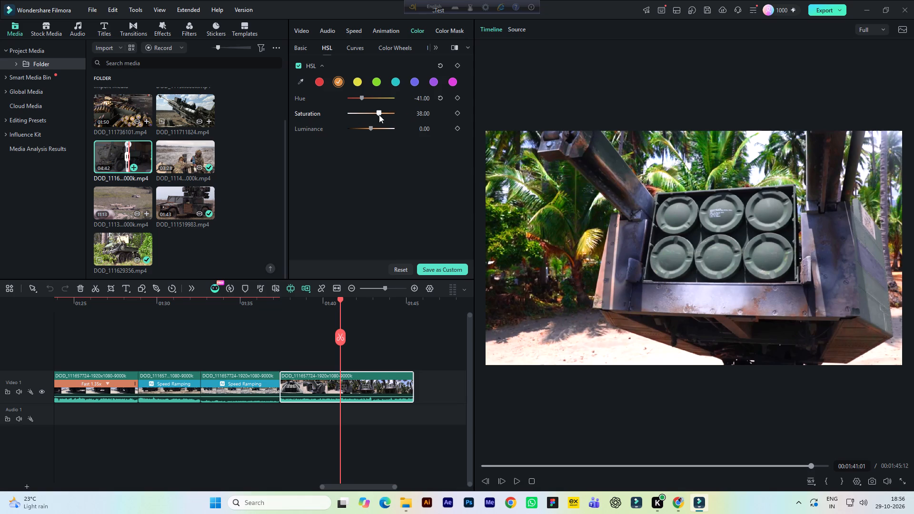
{"action": "left_click_drag", "start_coordinate": [379, 115], "coordinate": [400, 114]}
{"action": "left_click_drag", "start_coordinate": [400, 114], "coordinate": [355, 111]}
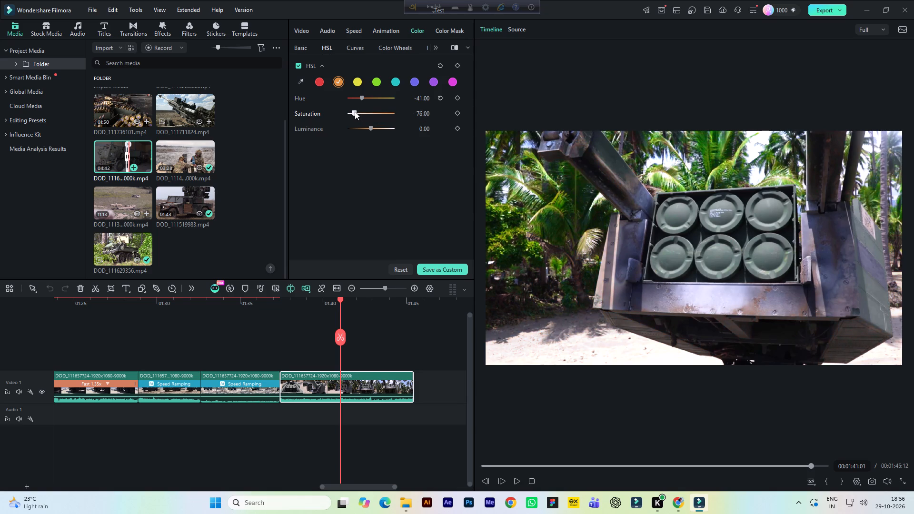
{"action": "left_click_drag", "start_coordinate": [355, 111], "coordinate": [363, 116]}
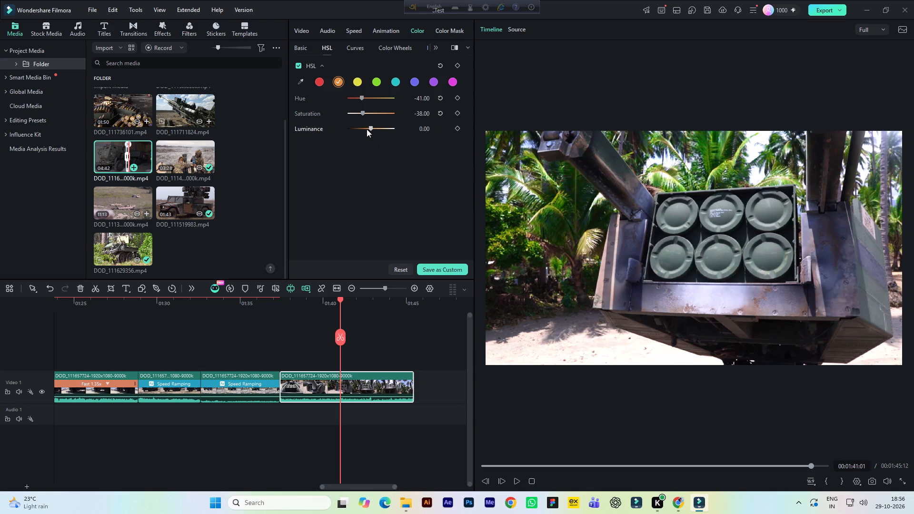
{"action": "left_click", "coordinate": [370, 128]}
{"action": "scroll", "coordinate": [381, 179], "scroll_direction": "up", "scroll_amount": 2}
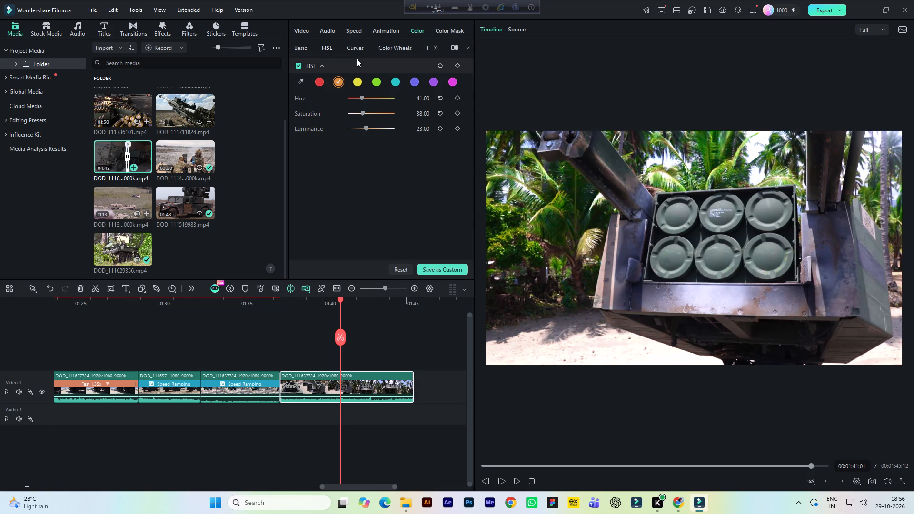
Add a midpoint to the rocket-pod clip's white curve from a sampled spot on the launcher and raise it slightly above the diagonal.
{"action": "left_click", "coordinate": [358, 50]}
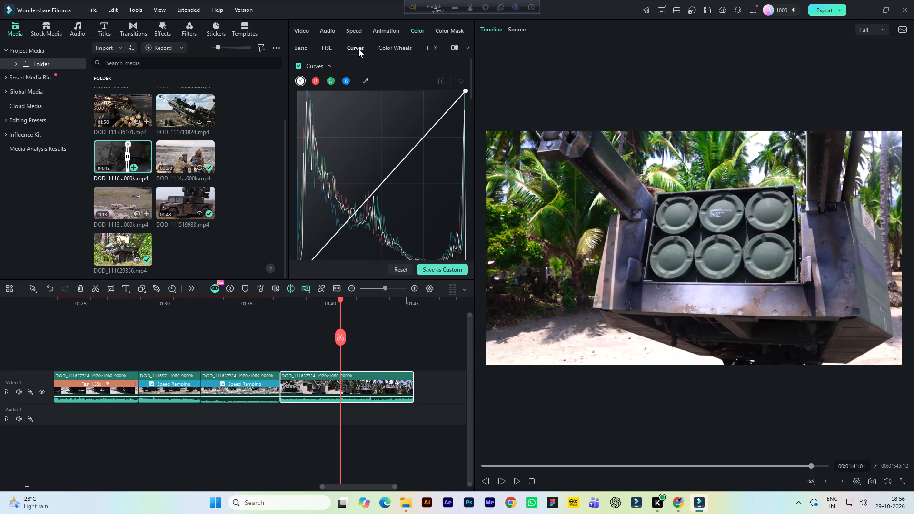
{"action": "left_click", "coordinate": [367, 79]}
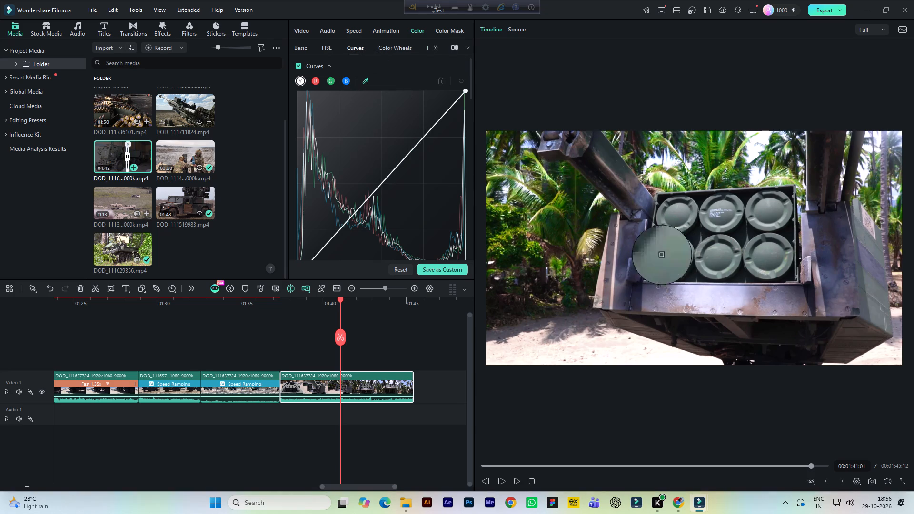
{"action": "left_click", "coordinate": [684, 262]}
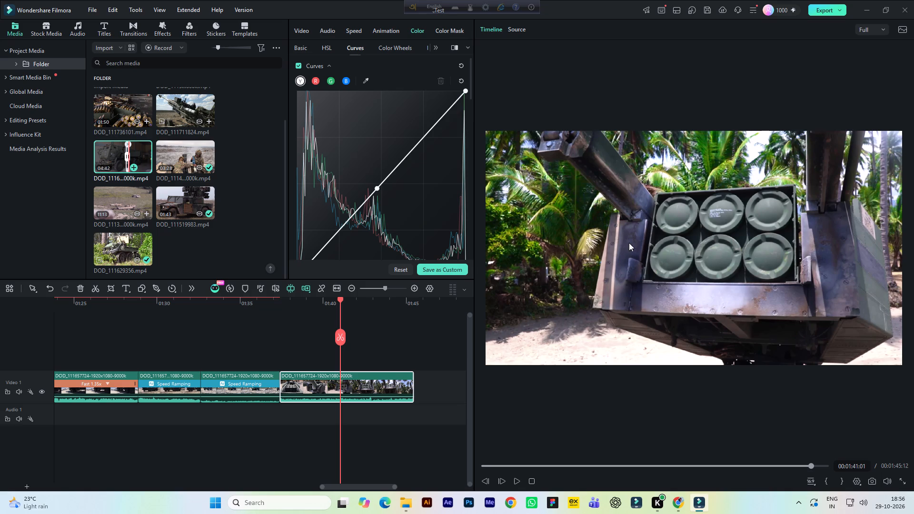
{"action": "left_click_drag", "start_coordinate": [374, 186], "coordinate": [370, 180]}
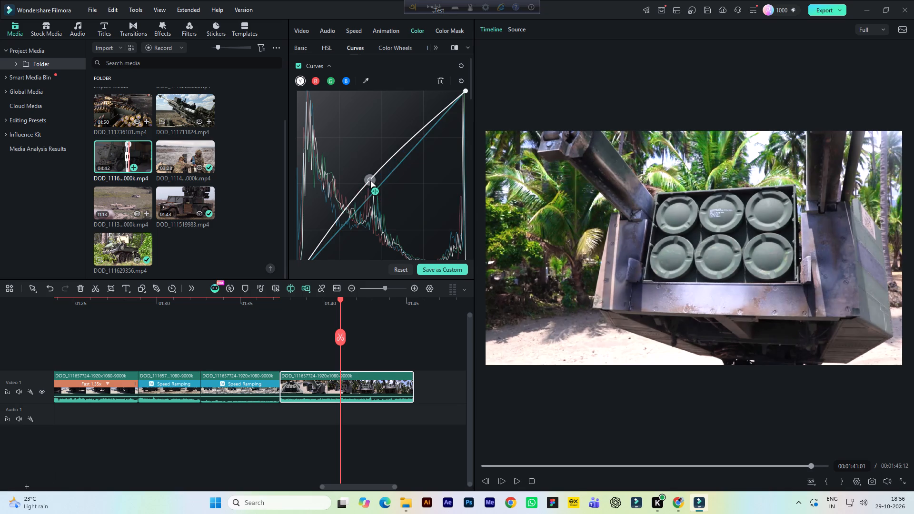
{"action": "left_click_drag", "start_coordinate": [370, 180], "coordinate": [372, 188]}
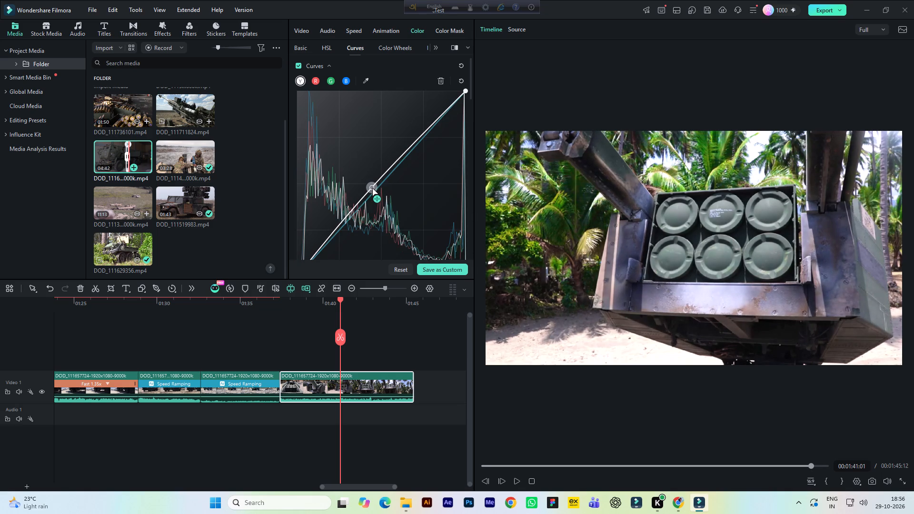
{"action": "left_click_drag", "start_coordinate": [372, 188], "coordinate": [371, 181]}
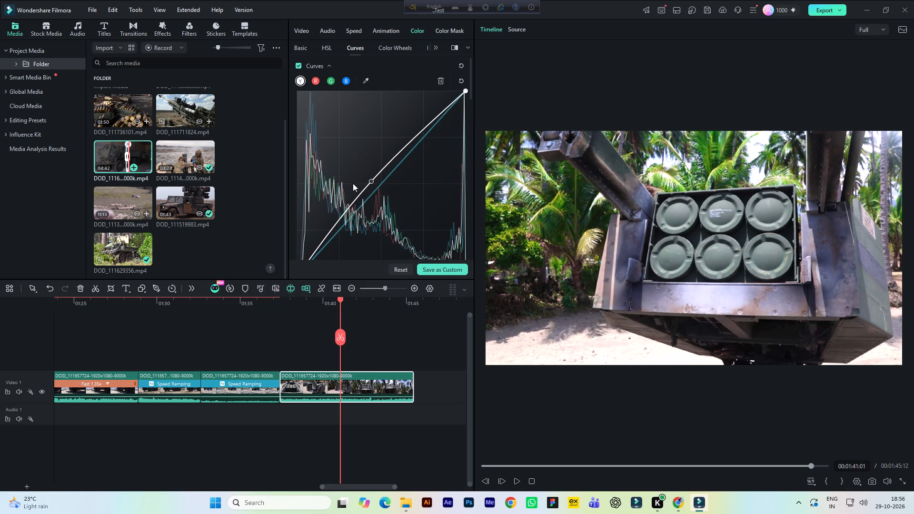
Add a point to the upper middle of the rocket-pod clip's green curve and lift it slightly above the diagonal.
{"action": "left_click", "coordinate": [329, 80]}
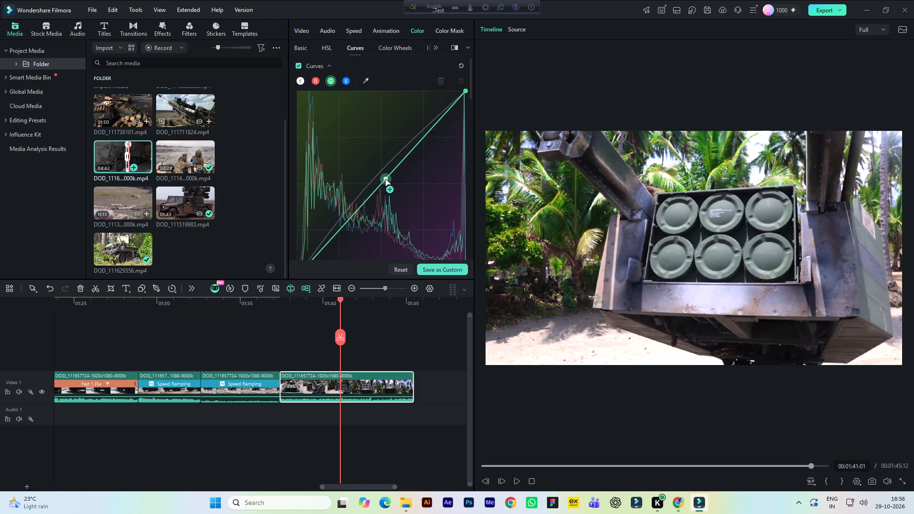
{"action": "left_click_drag", "start_coordinate": [385, 178], "coordinate": [382, 178]}
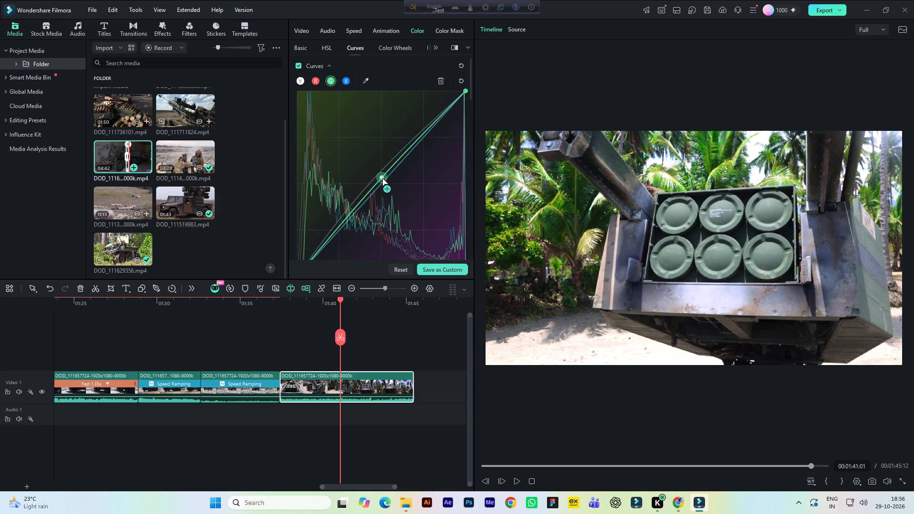
{"action": "left_click_drag", "start_coordinate": [382, 178], "coordinate": [405, 158]}
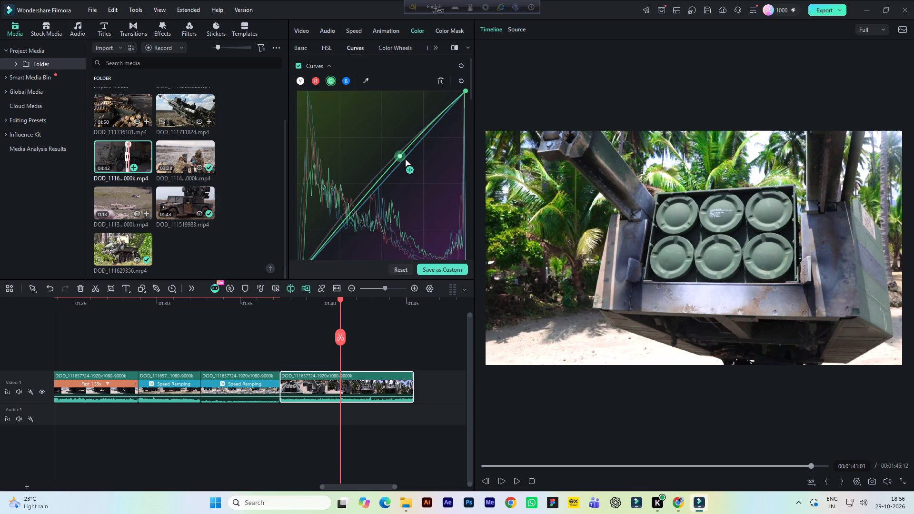
{"action": "left_click_drag", "start_coordinate": [405, 158], "coordinate": [404, 165]}
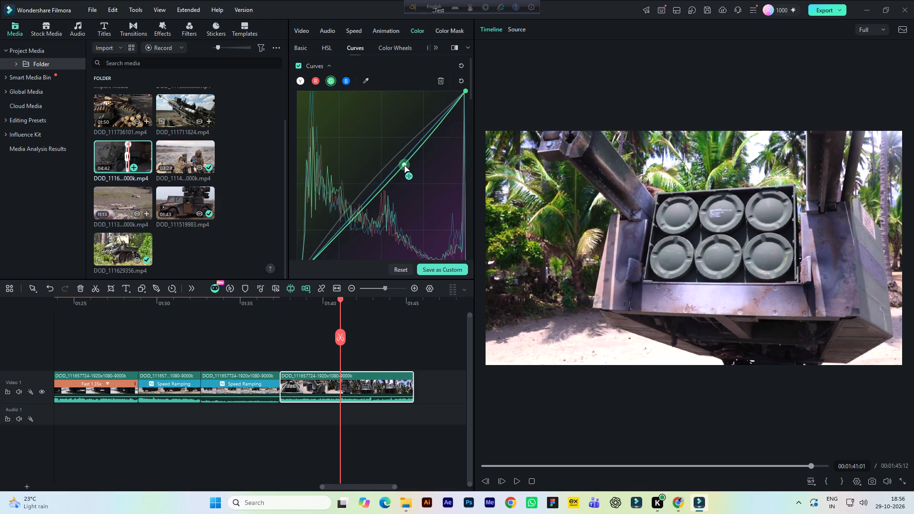
{"action": "left_click_drag", "start_coordinate": [404, 165], "coordinate": [398, 164]}
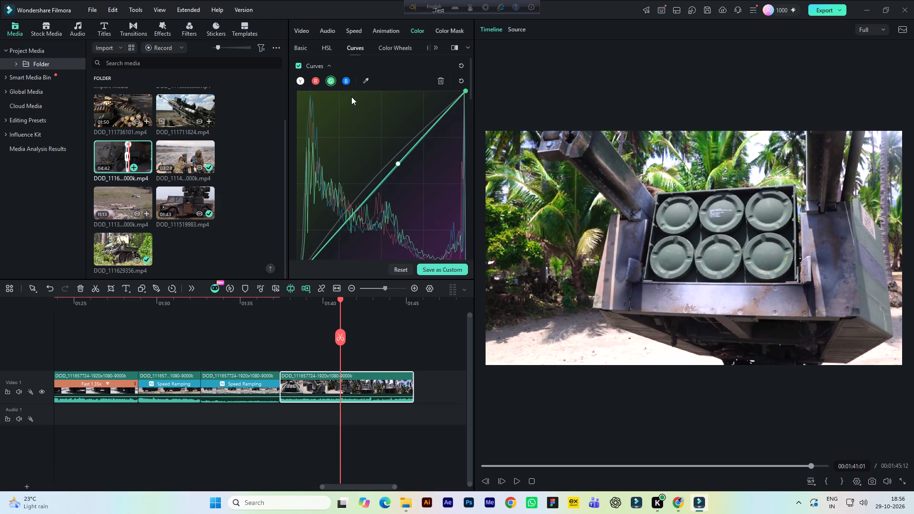
Apply the Montage speed ramping preset to the rocket-pod clip.
{"action": "left_click", "coordinate": [437, 30]}
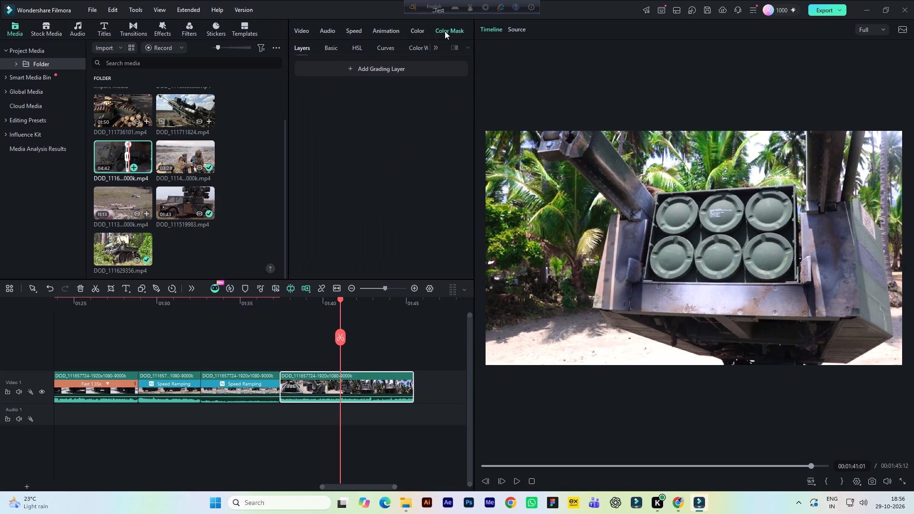
{"action": "left_click", "coordinate": [306, 32]}
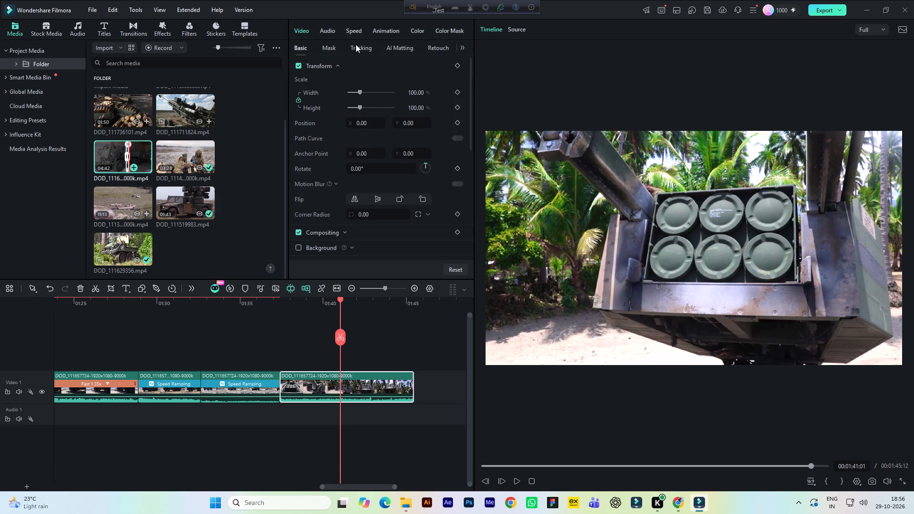
{"action": "left_click", "coordinate": [358, 32]}
{"action": "left_click", "coordinate": [367, 48]}
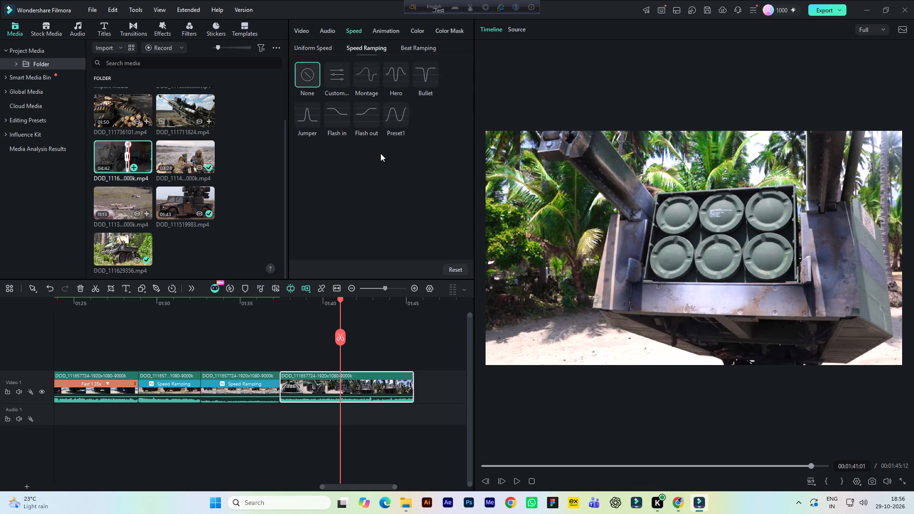
{"action": "left_click", "coordinate": [372, 82]}
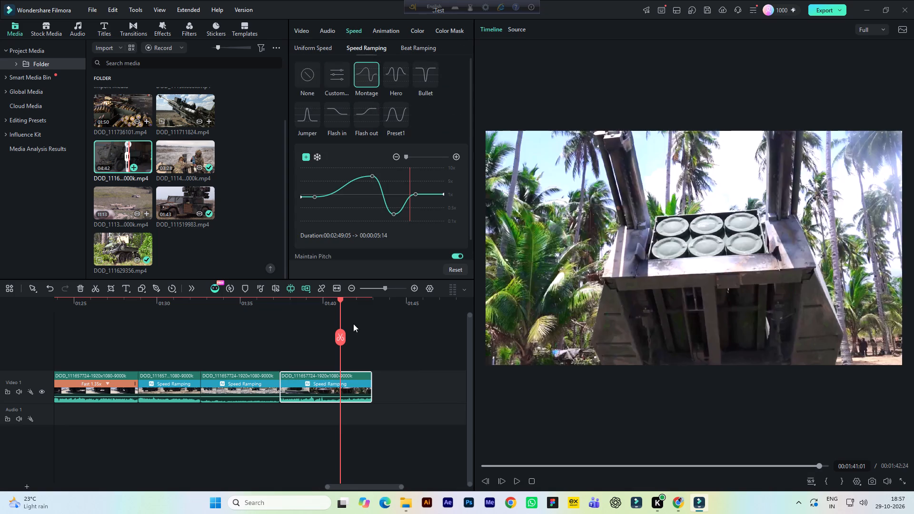
Save the project.
{"action": "left_click", "coordinate": [262, 301]}
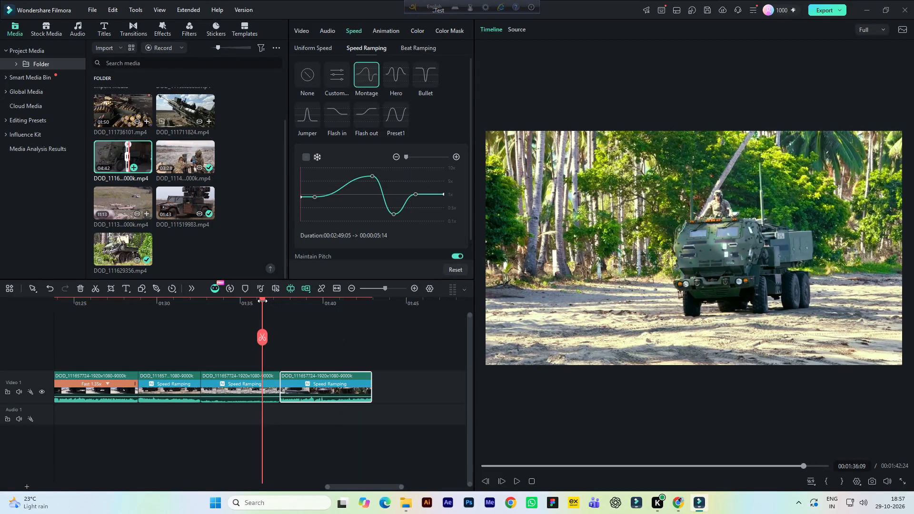
{"action": "key", "text": "ctrl+s"}
Play back the speed-ramped rocket-pod clip from the preceding shot and compare its graded picture with the source footage.
{"action": "key", "text": "space"}
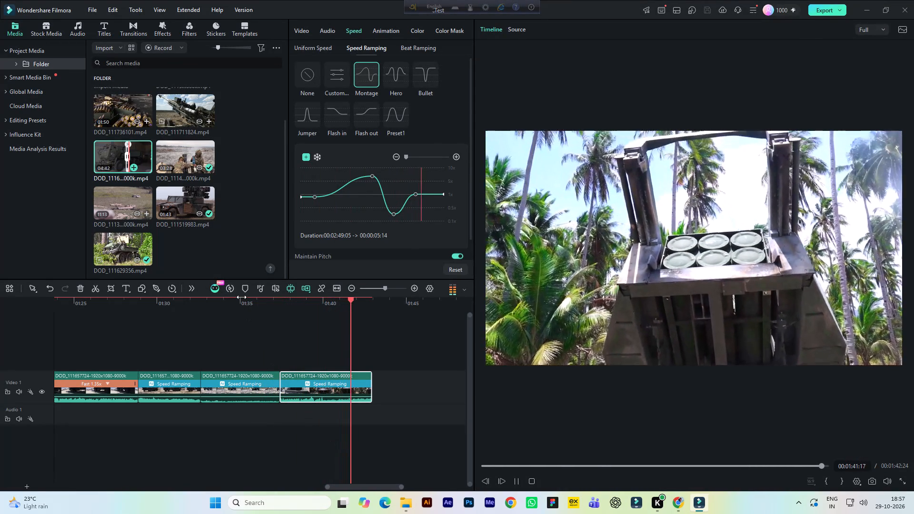
{"action": "left_click", "coordinate": [254, 306]}
{"action": "key", "text": "space"}
{"action": "key", "text": "space"}
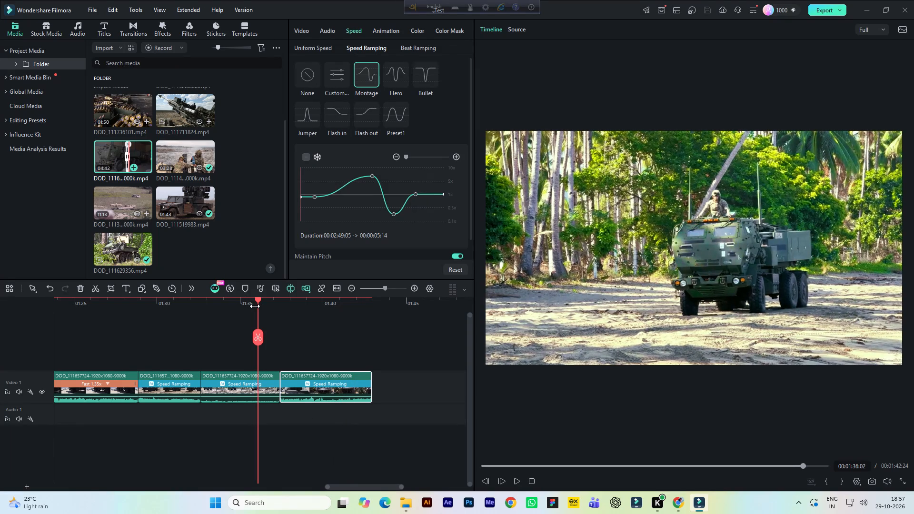
{"action": "key", "text": "space"}
{"action": "key", "text": "space"}
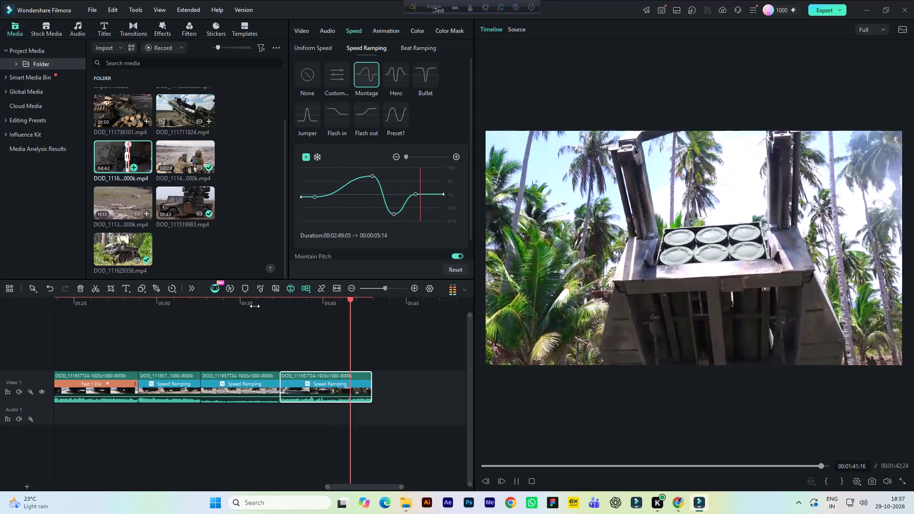
{"action": "key", "text": "space"}
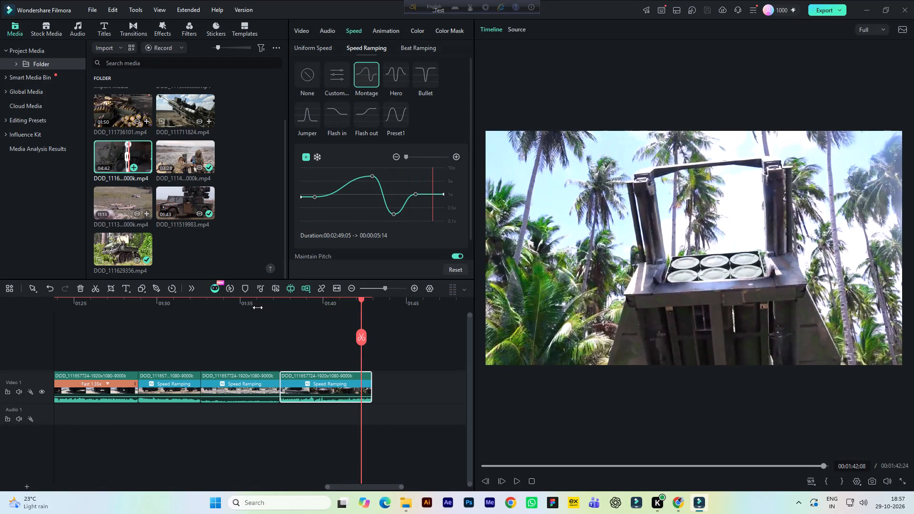
{"action": "left_click", "coordinate": [517, 24]}
{"action": "left_click", "coordinate": [516, 29]}
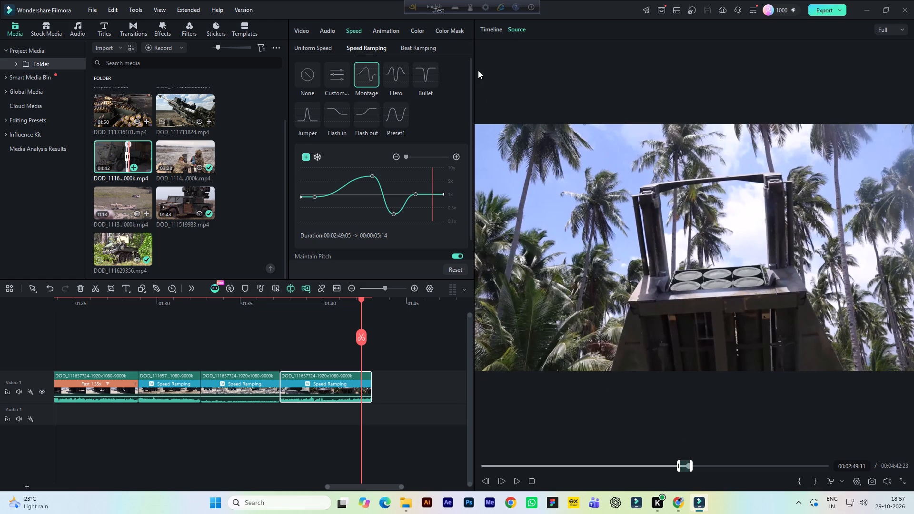
{"action": "left_click", "coordinate": [487, 30]}
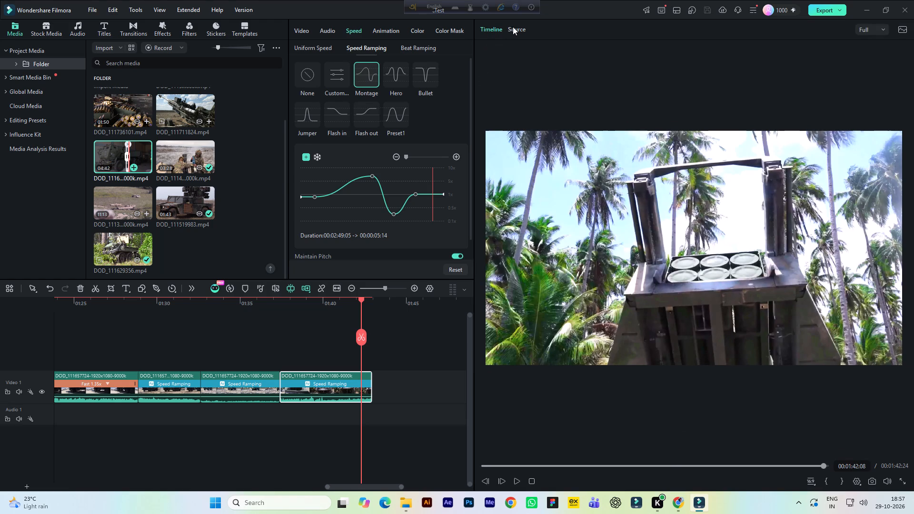
{"action": "left_click", "coordinate": [517, 29]}
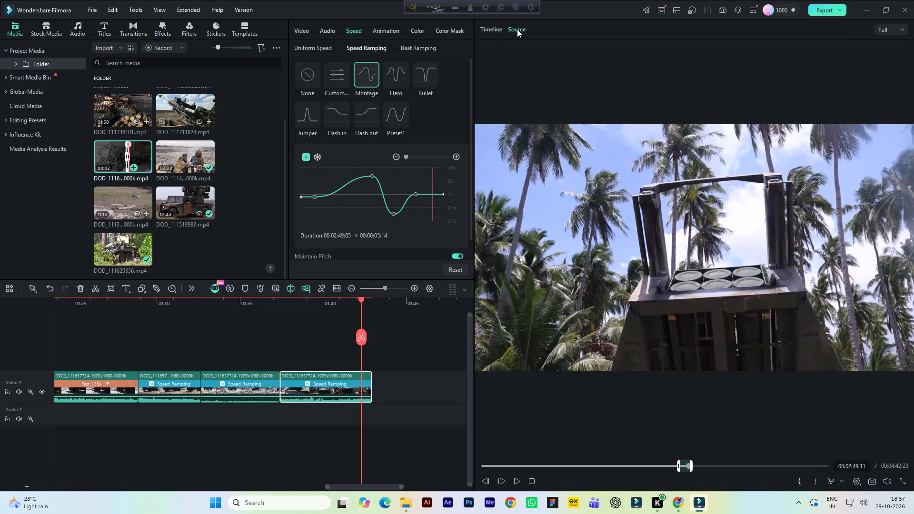
{"action": "left_click", "coordinate": [494, 31]}
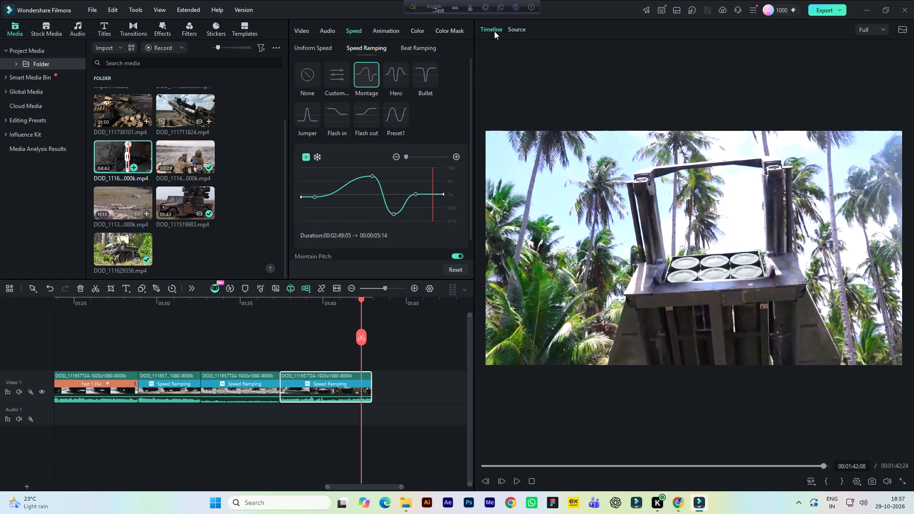
{"action": "left_click", "coordinate": [276, 299]}
{"action": "key", "text": "space"}
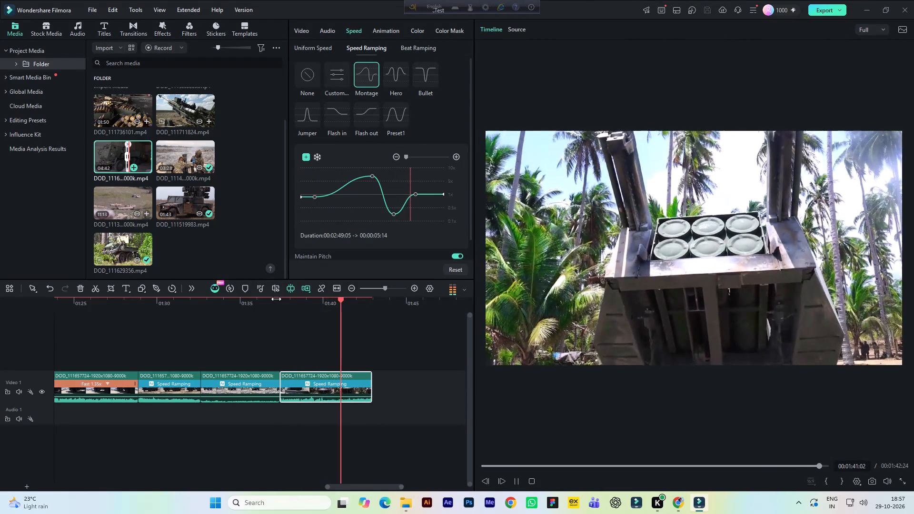
{"action": "key", "text": "space"}
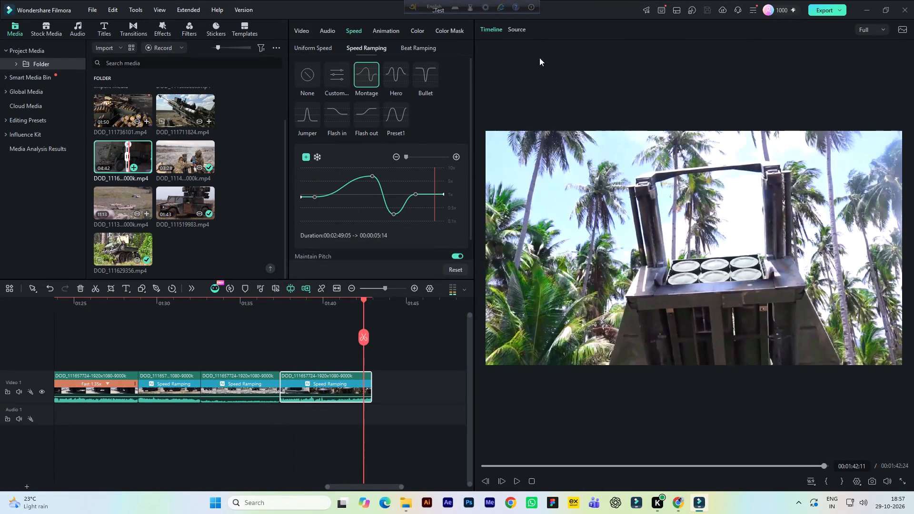
Mark the source shot of the launcher truck on the beach from 00:02:53:40 to 00:03:01:02.
{"action": "left_click", "coordinate": [515, 29]}
{"action": "key", "text": "space"}
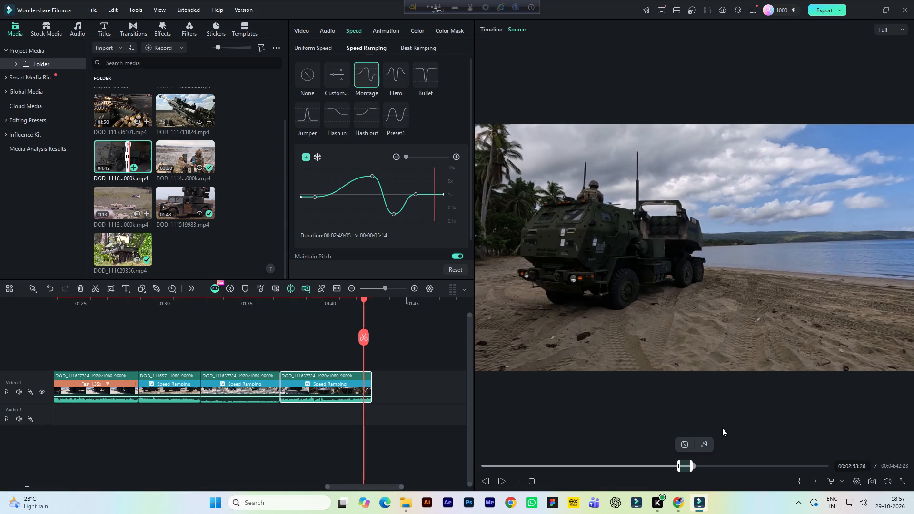
{"action": "key", "text": "space"}
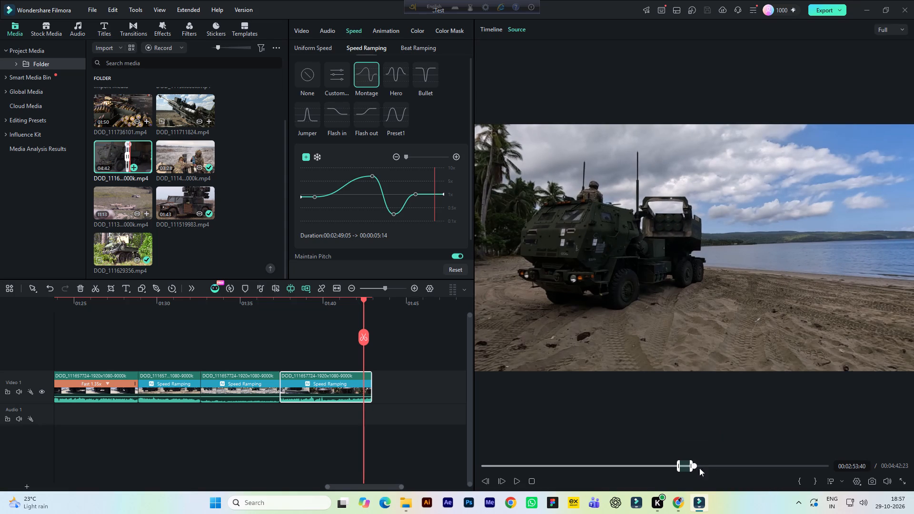
{"action": "left_click", "coordinate": [799, 478]}
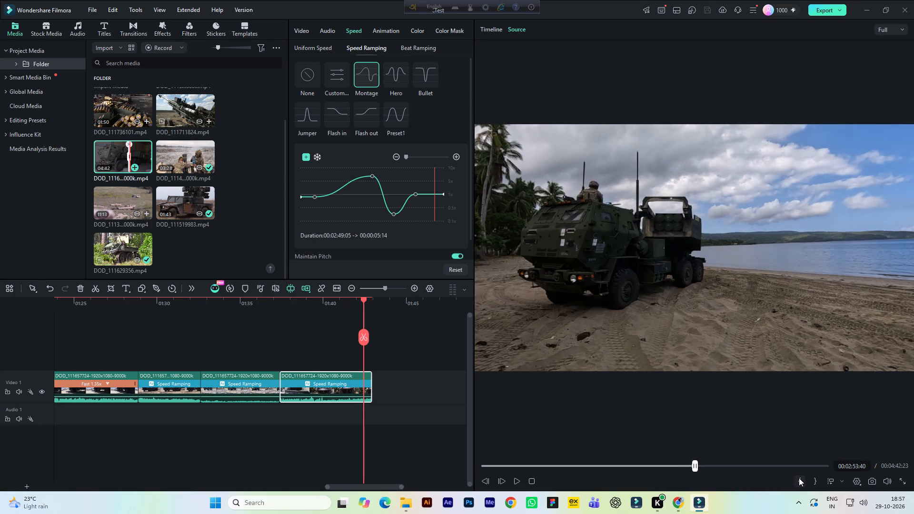
{"action": "key", "text": "space"}
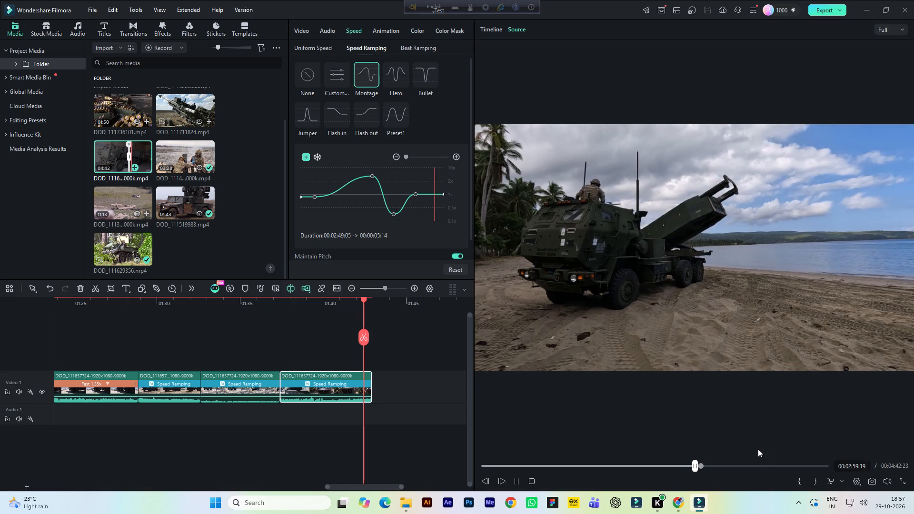
{"action": "key", "text": "space"}
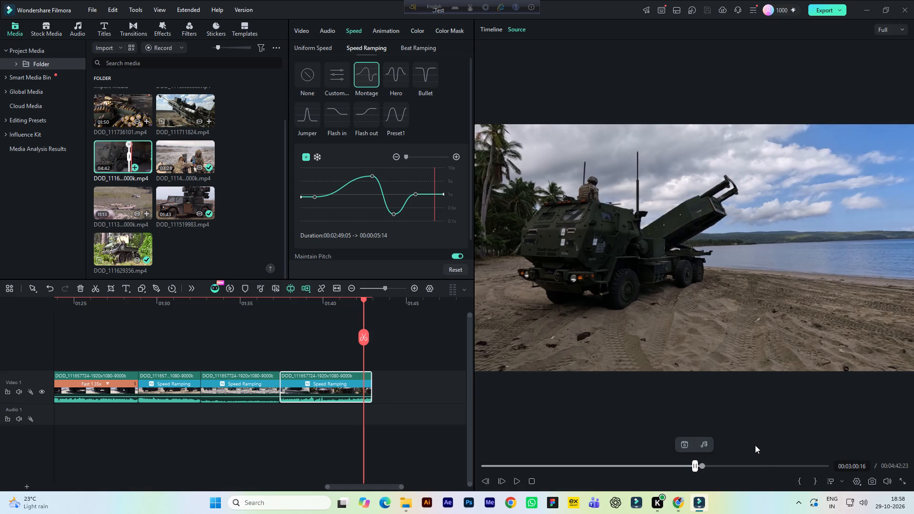
{"action": "key", "text": "space"}
{"action": "key", "text": "space"}
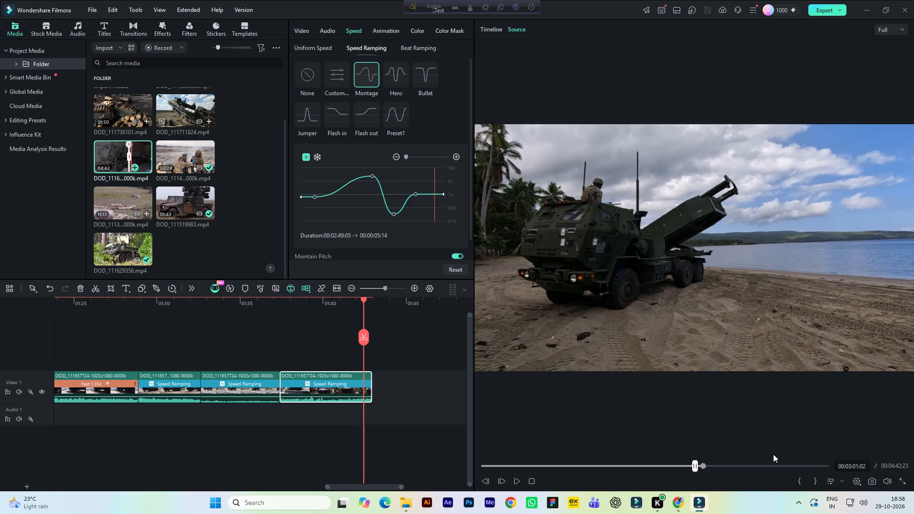
{"action": "left_click", "coordinate": [813, 483]}
Add the marked beach launcher shot after the last clip on Video 1, keeping the current 1920x1080 25fps project settings.
{"action": "left_click_drag", "start_coordinate": [676, 288], "coordinate": [525, 334]}
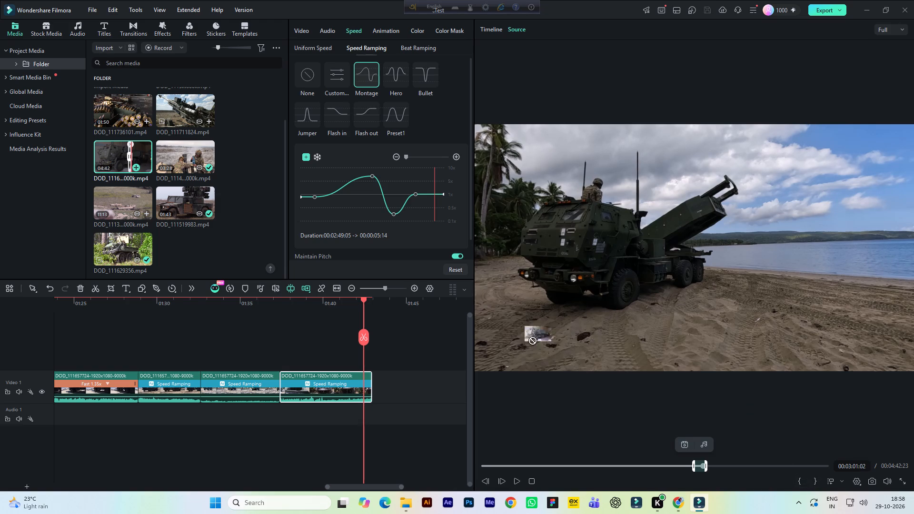
{"action": "left_click_drag", "start_coordinate": [525, 334], "coordinate": [424, 382]}
{"action": "left_click", "coordinate": [545, 273]}
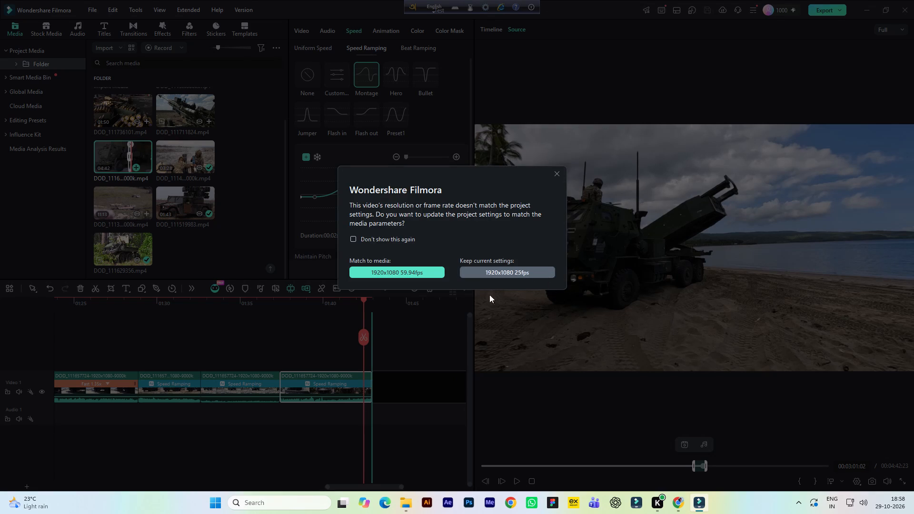
{"action": "left_click_drag", "start_coordinate": [335, 485], "coordinate": [358, 486]}
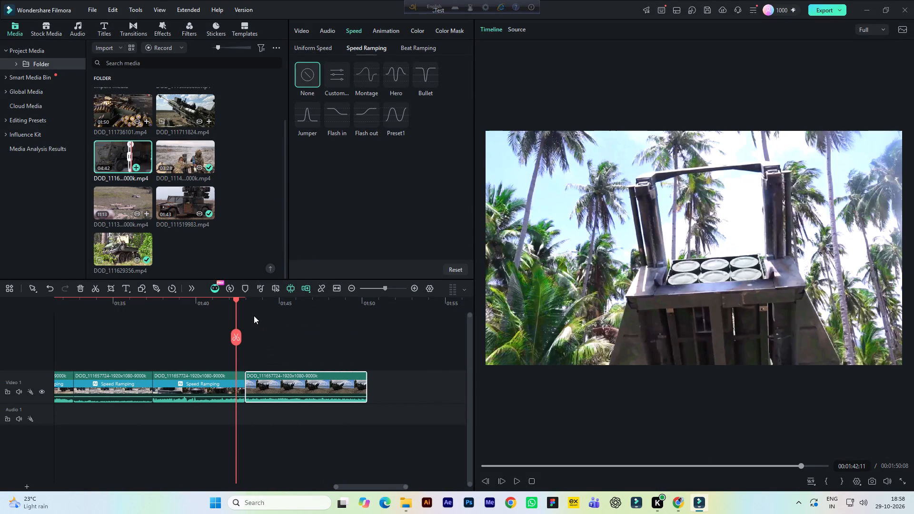
Play back the cut from the rocket-pod clip into the beach launcher clip and check how the newly added shot runs.
{"action": "key", "text": "space"}
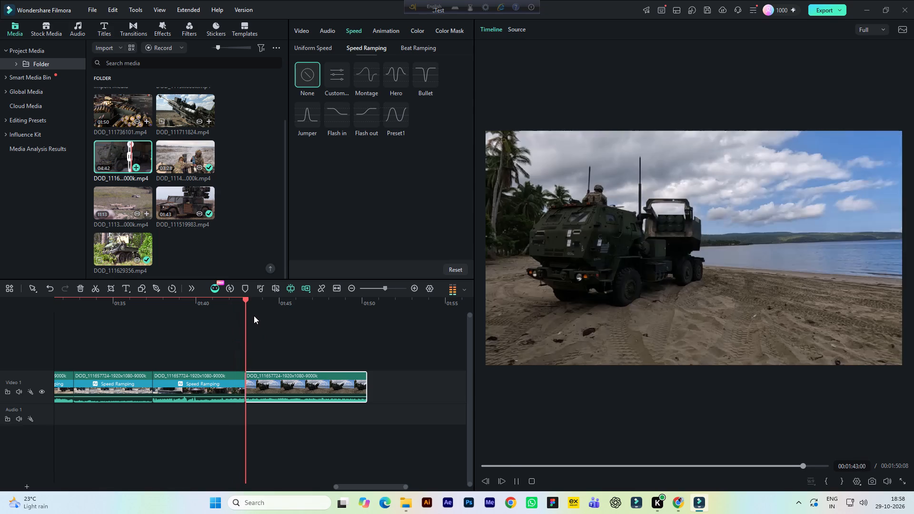
{"action": "key", "text": "space"}
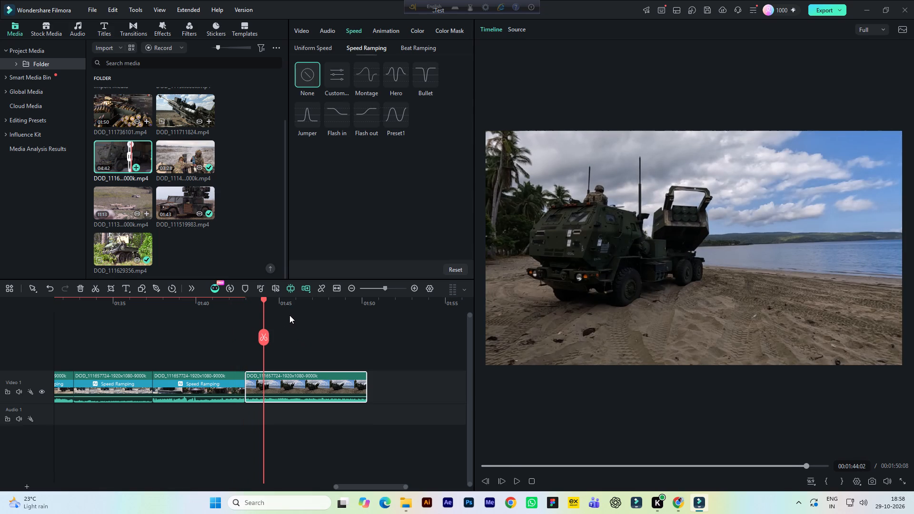
{"action": "left_click", "coordinate": [298, 303]}
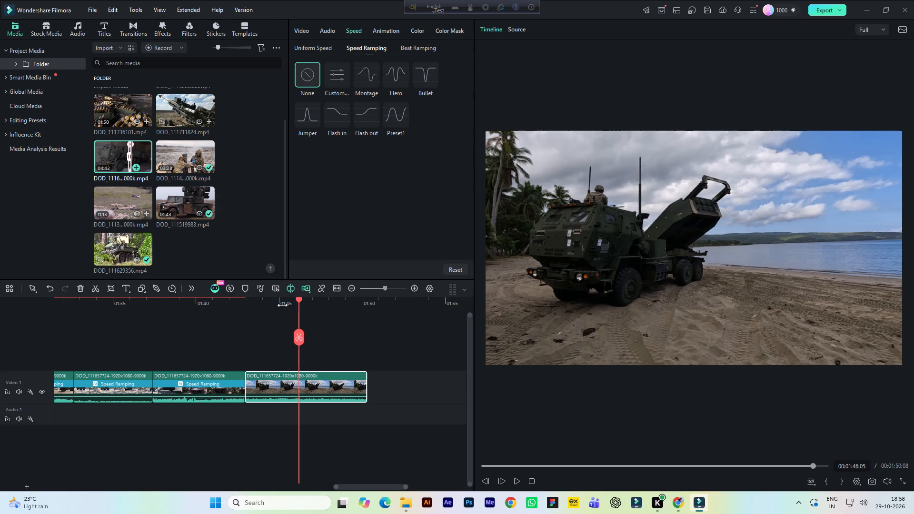
{"action": "left_click", "coordinate": [282, 305]}
{"action": "key", "text": "space"}
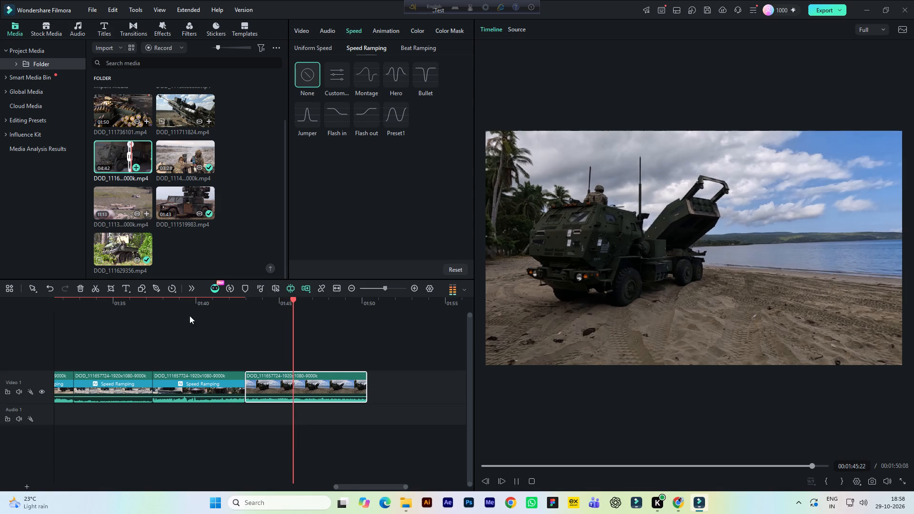
{"action": "left_click", "coordinate": [189, 312]}
{"action": "key", "text": "space"}
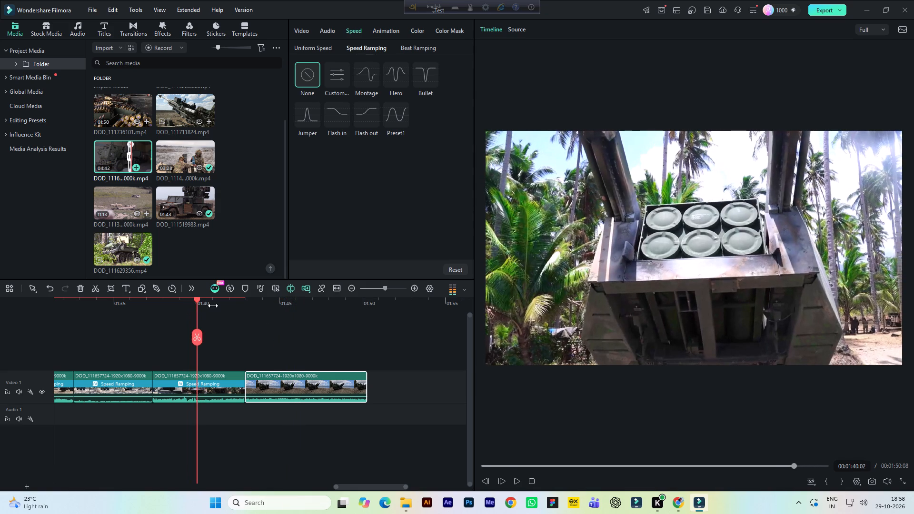
{"action": "key", "text": "space"}
{"action": "left_click", "coordinate": [215, 306]}
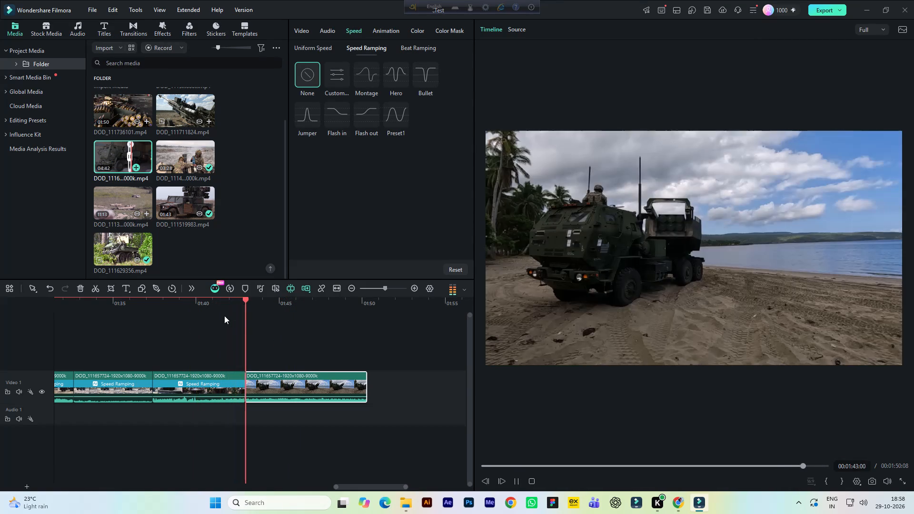
{"action": "key", "text": "space"}
Enable Auto Color on the beach launcher clip, keeping its strength at 80%.
{"action": "left_click", "coordinate": [291, 385]}
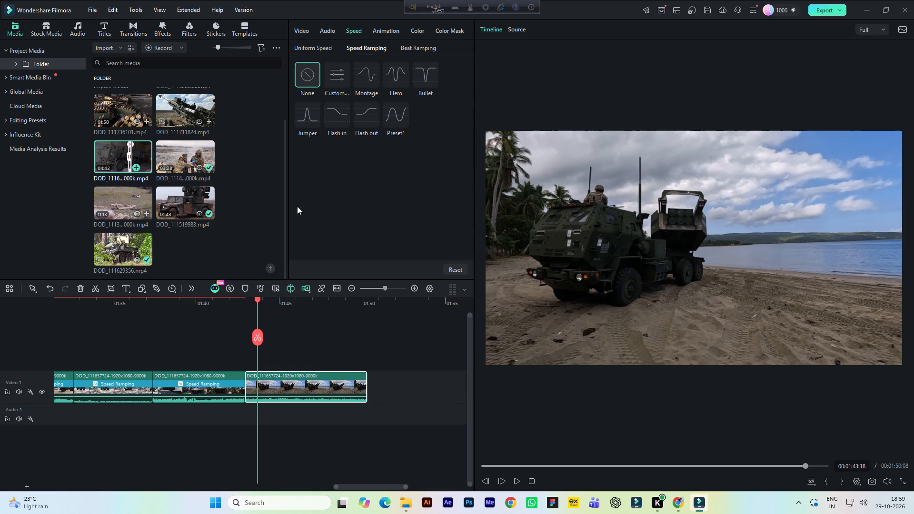
{"action": "left_click", "coordinate": [417, 32]}
{"action": "scroll", "coordinate": [417, 181], "scroll_direction": "down", "scroll_amount": 1}
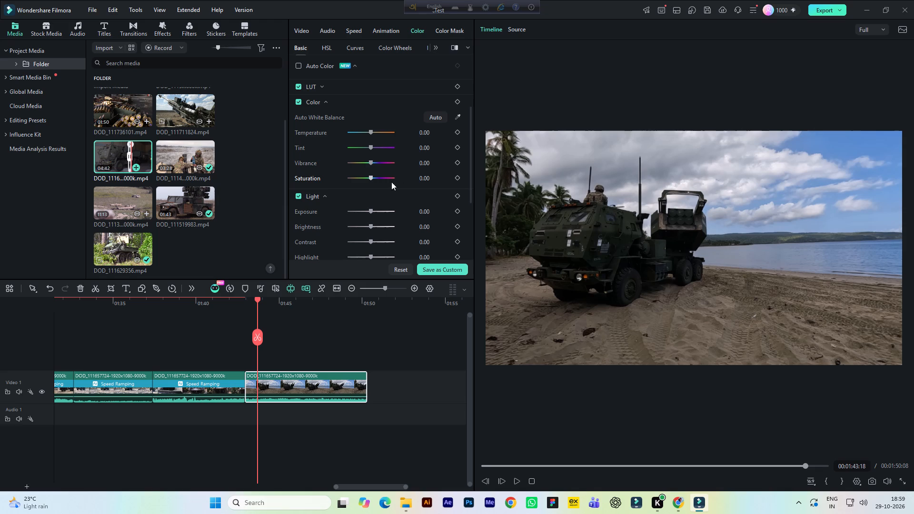
{"action": "scroll", "coordinate": [386, 154], "scroll_direction": "up", "scroll_amount": 3}
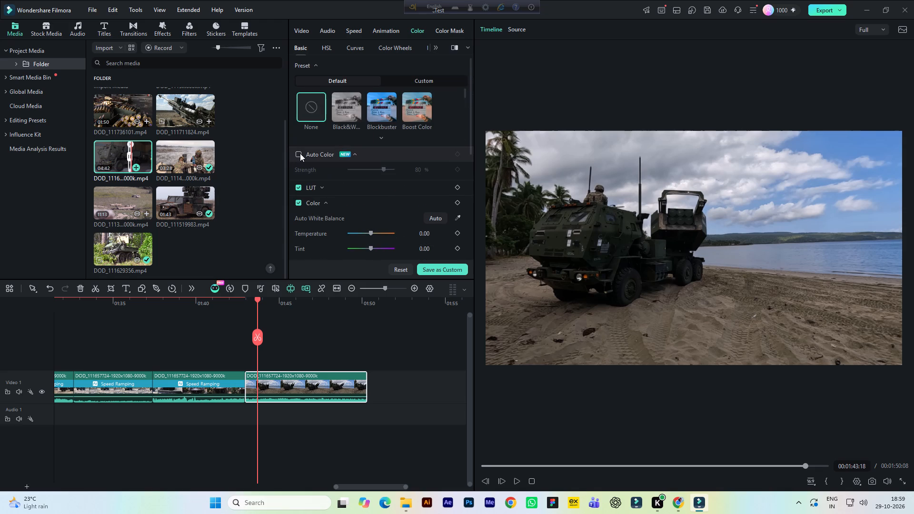
{"action": "left_click", "coordinate": [302, 153]}
{"action": "left_click", "coordinate": [298, 154]}
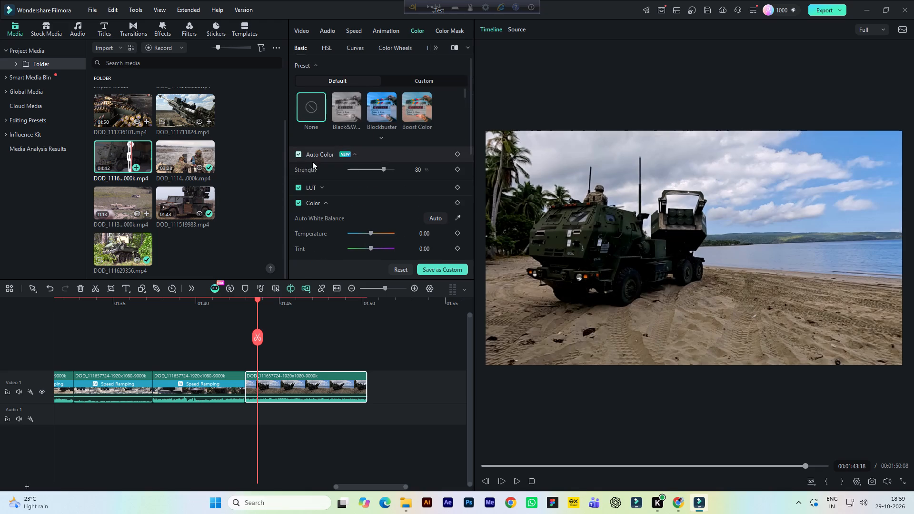
Set the beach launcher clip's Light values to Exposure 11, Brightness 8, Contrast 36, Highlight 32 and Shadow about 15.
{"action": "scroll", "coordinate": [366, 180], "scroll_direction": "down", "scroll_amount": 4}
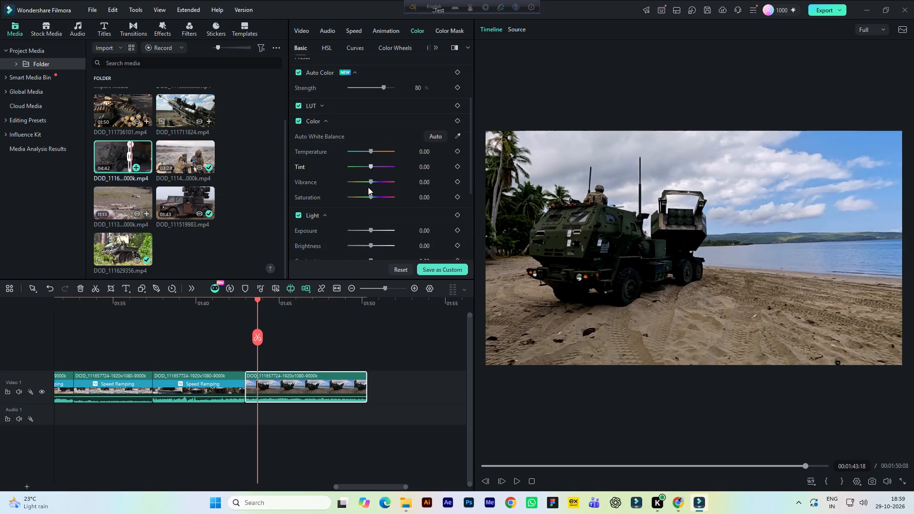
{"action": "scroll", "coordinate": [424, 208], "scroll_direction": "down", "scroll_amount": 1}
{"action": "left_click", "coordinate": [426, 210]}
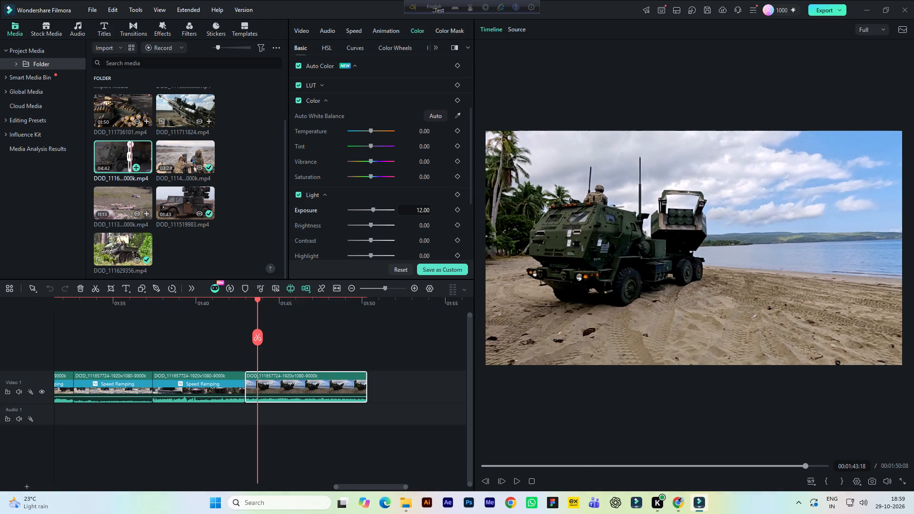
{"action": "scroll", "coordinate": [426, 210], "scroll_direction": "down", "scroll_amount": 1}
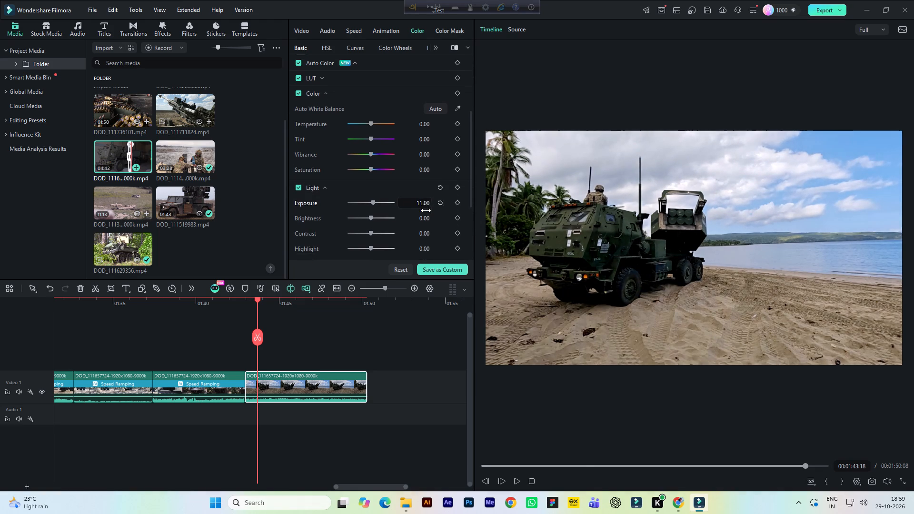
{"action": "left_click", "coordinate": [420, 206]}
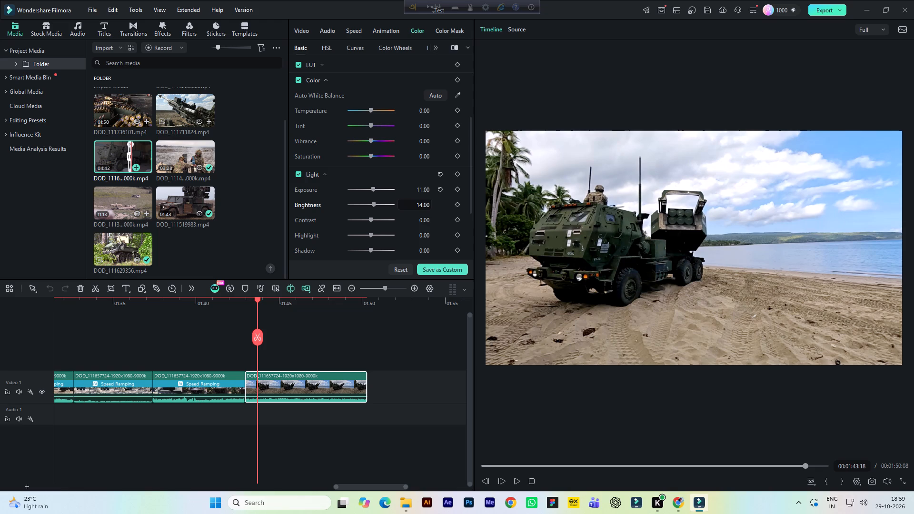
{"action": "scroll", "coordinate": [418, 206], "scroll_direction": "down", "scroll_amount": 1}
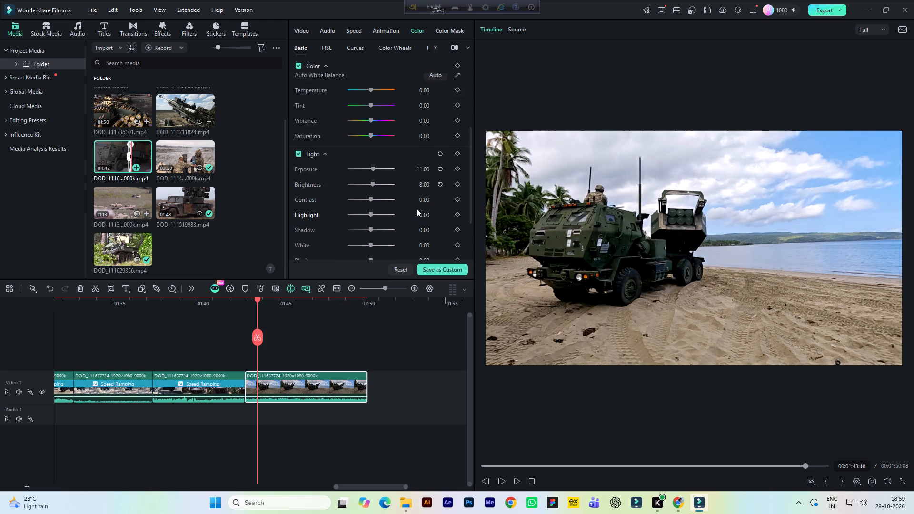
{"action": "left_click", "coordinate": [417, 199]}
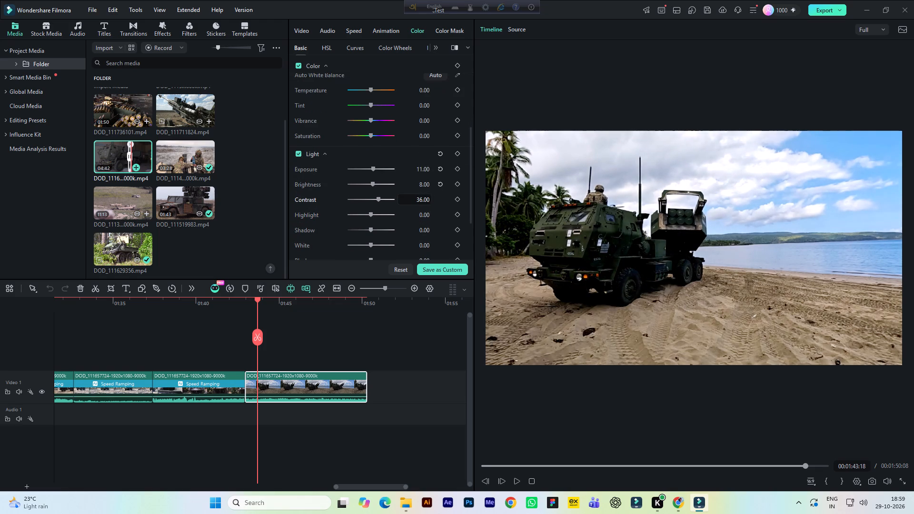
{"action": "scroll", "coordinate": [417, 199], "scroll_direction": "down", "scroll_amount": 1}
{"action": "left_click", "coordinate": [418, 195]}
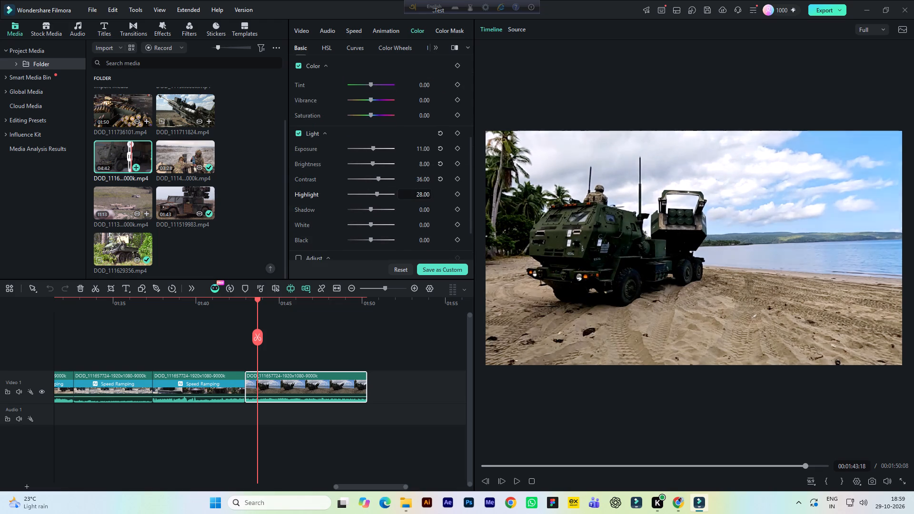
{"action": "scroll", "coordinate": [416, 196], "scroll_direction": "down", "scroll_amount": 1}
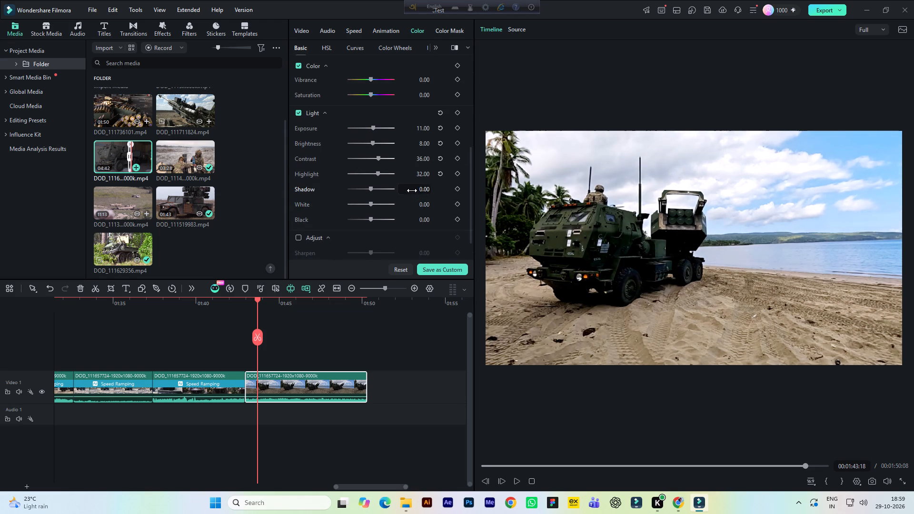
{"action": "left_click", "coordinate": [417, 189]}
Adjust the orange range in HSL to Hue -1, Saturation 49 and Luminance -21 for the beach launcher clip.
{"action": "scroll", "coordinate": [417, 200], "scroll_direction": "up", "scroll_amount": 3}
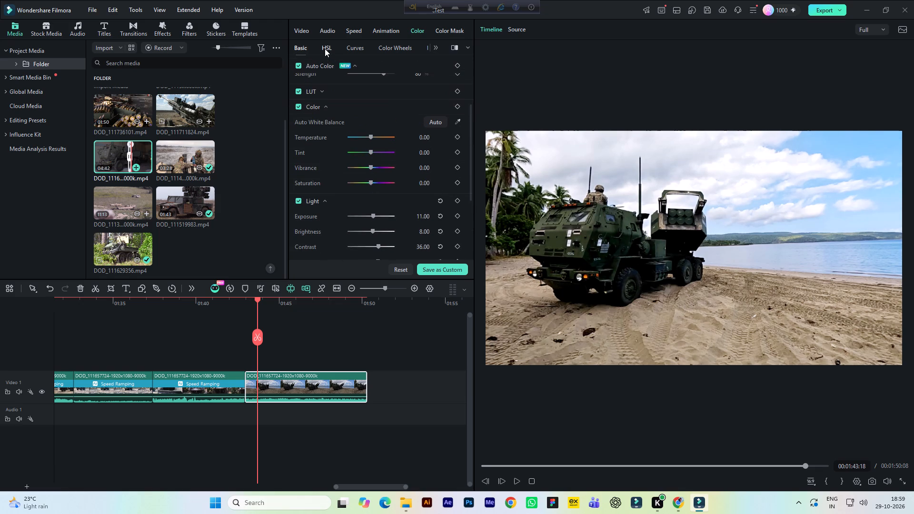
{"action": "left_click", "coordinate": [325, 49]}
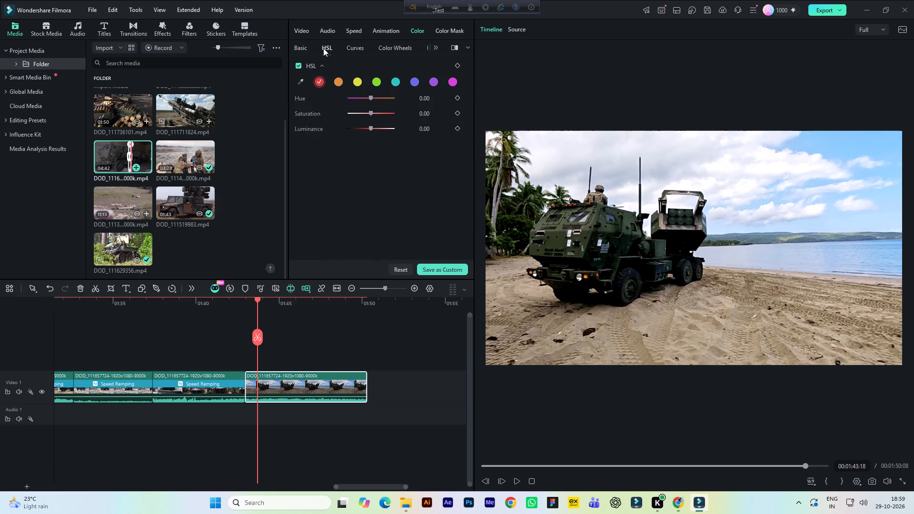
{"action": "left_click", "coordinate": [335, 84]}
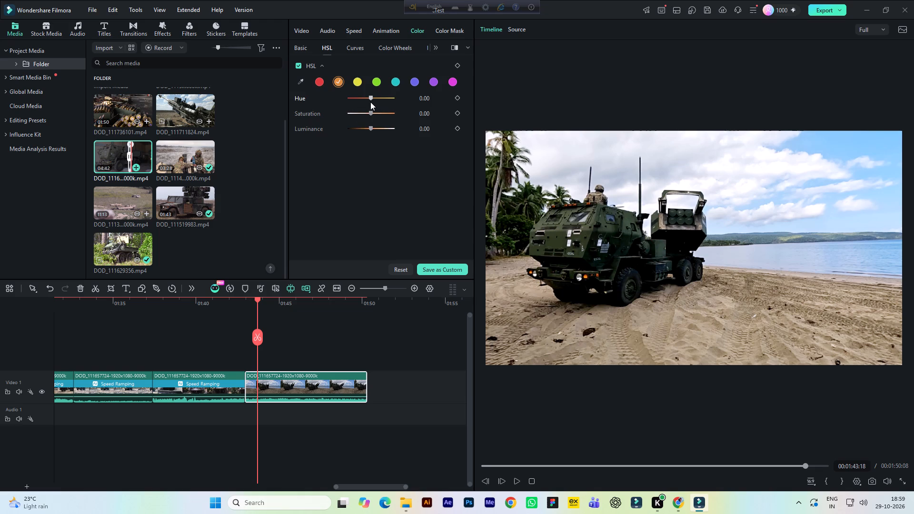
{"action": "left_click", "coordinate": [369, 97]}
{"action": "left_click_drag", "start_coordinate": [371, 111], "coordinate": [383, 117]}
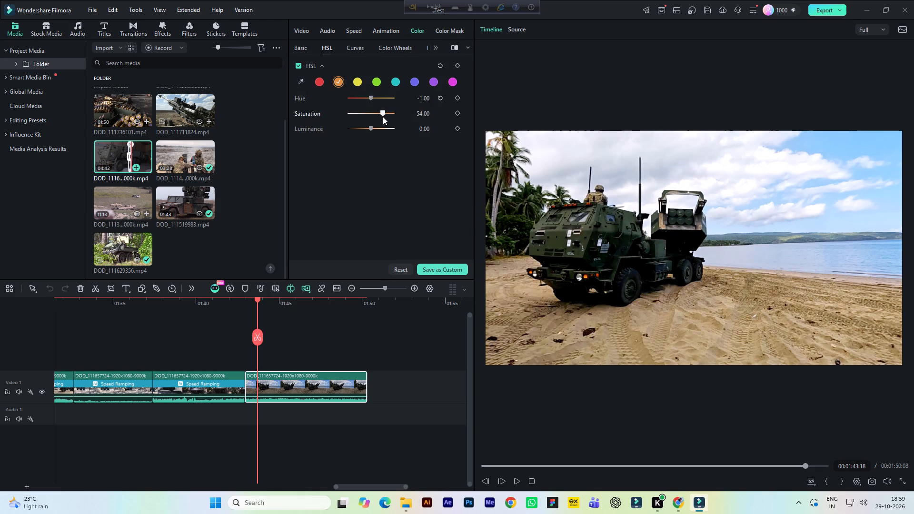
{"action": "left_click_drag", "start_coordinate": [383, 117], "coordinate": [382, 117]}
{"action": "left_click_drag", "start_coordinate": [371, 124], "coordinate": [394, 127]}
{"action": "left_click_drag", "start_coordinate": [394, 127], "coordinate": [393, 128]}
{"action": "left_click_drag", "start_coordinate": [373, 127], "coordinate": [387, 127]}
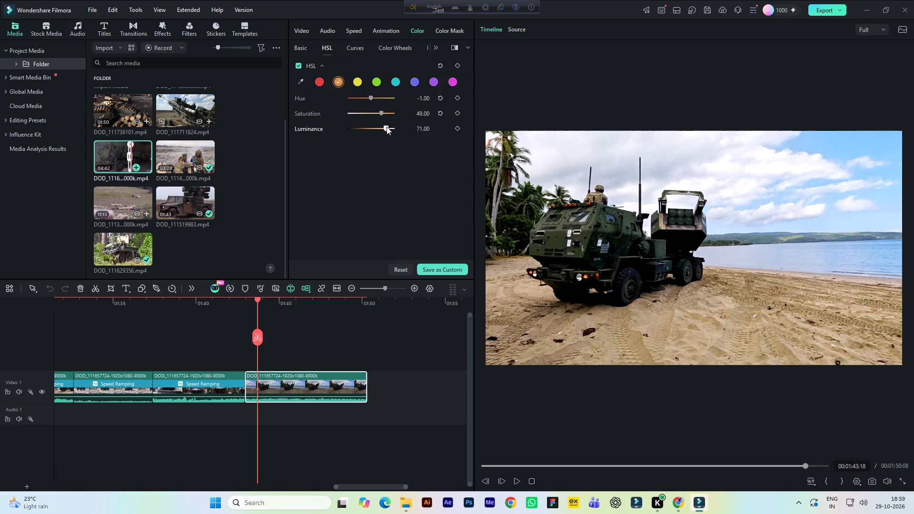
{"action": "left_click_drag", "start_coordinate": [387, 127], "coordinate": [373, 128]}
{"action": "left_click_drag", "start_coordinate": [373, 128], "coordinate": [367, 129]}
Adjust the yellow range in HSL to Hue 3, Saturation 27 and Luminance about 14.
{"action": "left_click", "coordinate": [357, 82]}
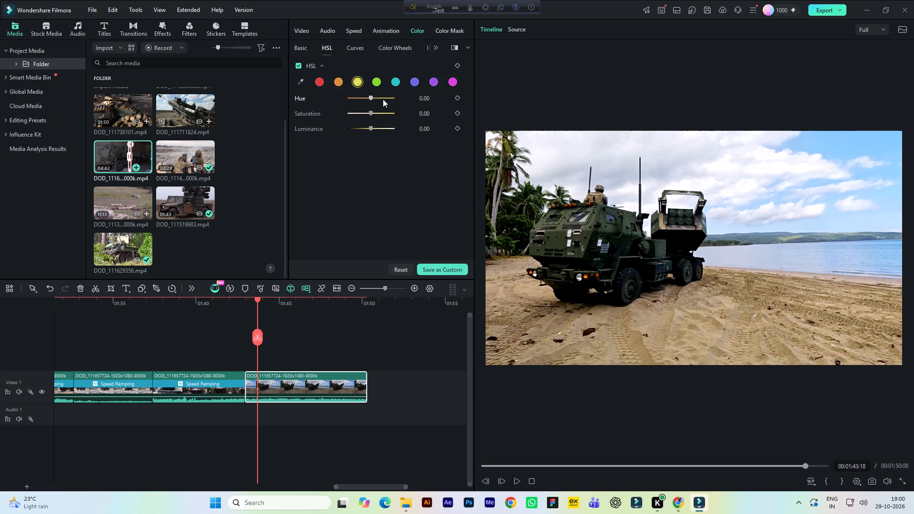
{"action": "left_click_drag", "start_coordinate": [371, 97], "coordinate": [380, 101]}
{"action": "left_click_drag", "start_coordinate": [380, 101], "coordinate": [372, 101]}
{"action": "left_click_drag", "start_coordinate": [371, 111], "coordinate": [377, 112]}
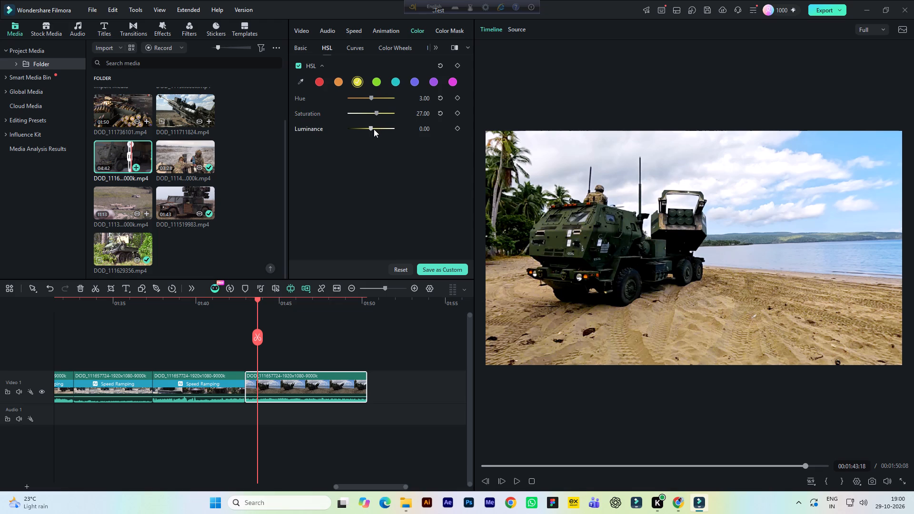
{"action": "left_click_drag", "start_coordinate": [373, 127], "coordinate": [398, 133]}
{"action": "left_click_drag", "start_coordinate": [379, 128], "coordinate": [374, 128]}
Lower the yellow range's Luminance slightly in HSL for the beach launcher clip.
{"action": "left_click_drag", "start_coordinate": [374, 128], "coordinate": [371, 128]}
Set the green range in HSL to Hue -16, Saturation 100 and Luminance 100 for the beach launcher clip, and save the project.
{"action": "left_click", "coordinate": [378, 80]}
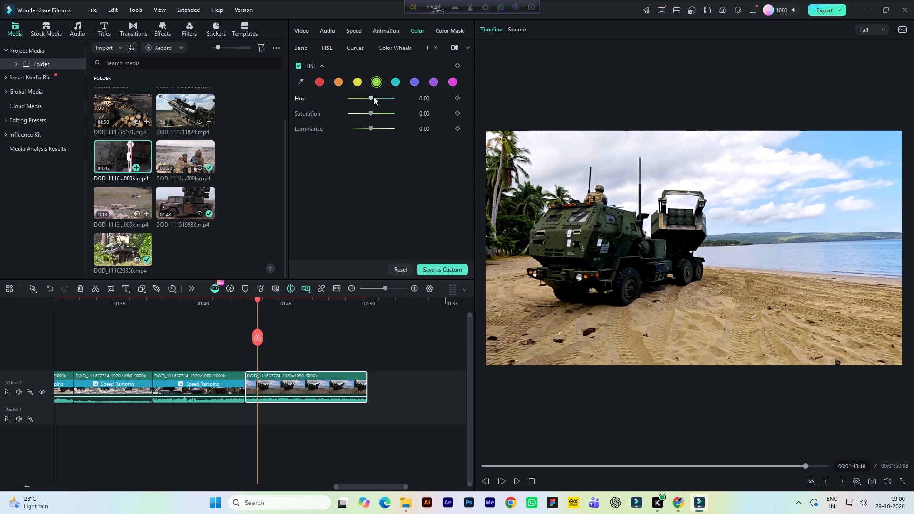
{"action": "left_click_drag", "start_coordinate": [373, 97], "coordinate": [380, 98]}
{"action": "left_click_drag", "start_coordinate": [374, 112], "coordinate": [400, 118]}
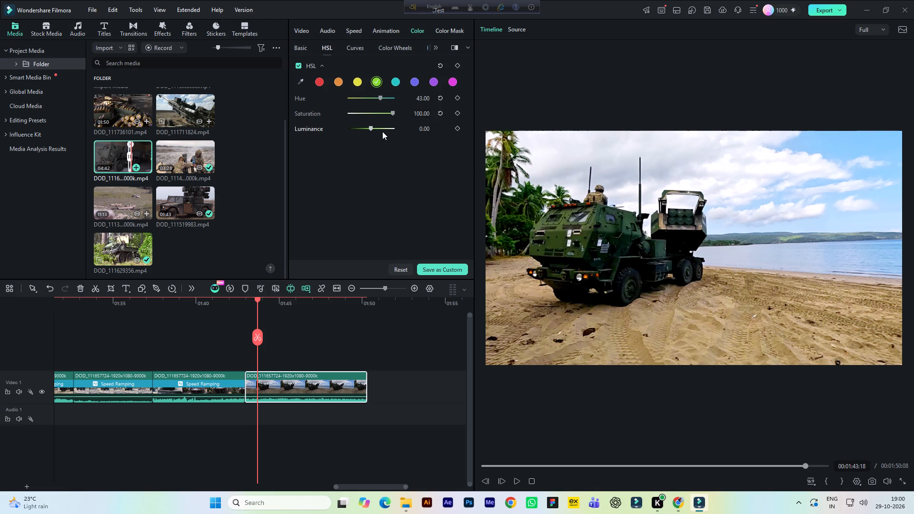
{"action": "left_click_drag", "start_coordinate": [369, 128], "coordinate": [385, 128]}
{"action": "left_click_drag", "start_coordinate": [385, 128], "coordinate": [402, 132]}
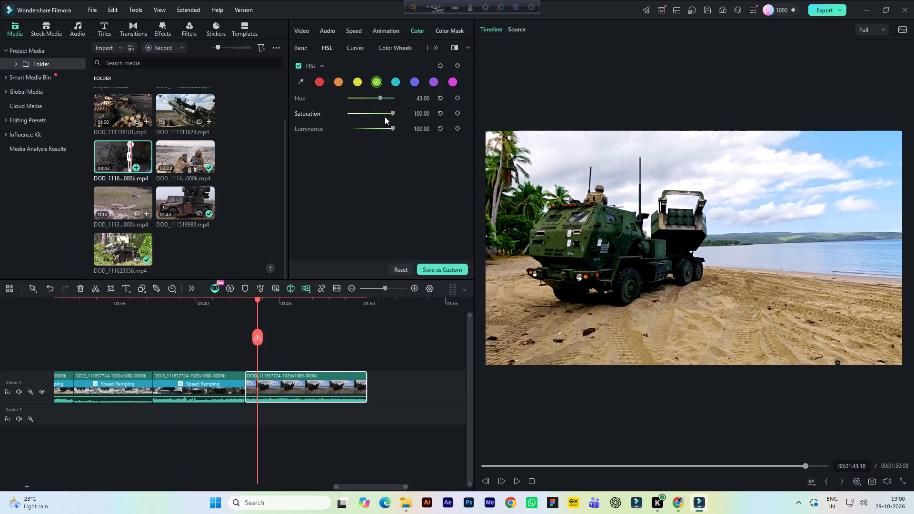
{"action": "left_click_drag", "start_coordinate": [390, 114], "coordinate": [398, 116]}
{"action": "left_click_drag", "start_coordinate": [398, 116], "coordinate": [400, 116]}
{"action": "left_click_drag", "start_coordinate": [382, 95], "coordinate": [365, 94]}
{"action": "left_click_drag", "start_coordinate": [365, 94], "coordinate": [378, 100]}
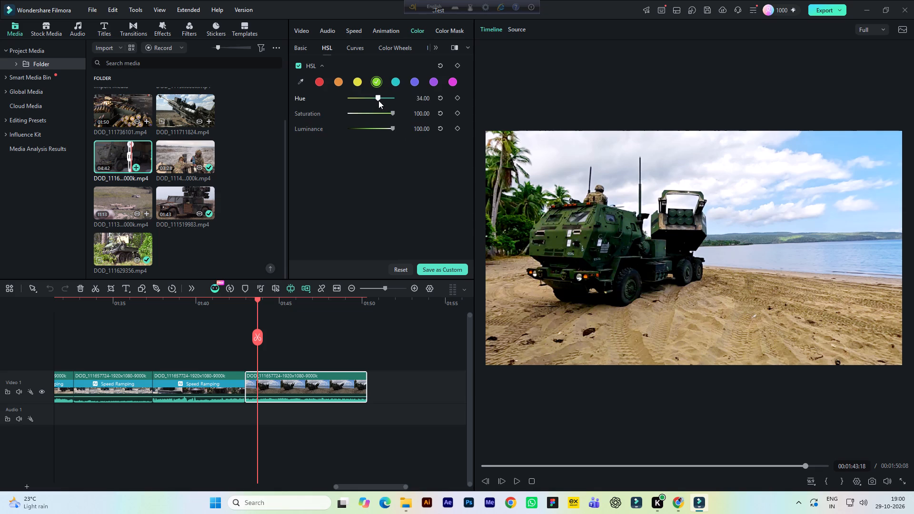
{"action": "left_click_drag", "start_coordinate": [378, 100], "coordinate": [349, 94]}
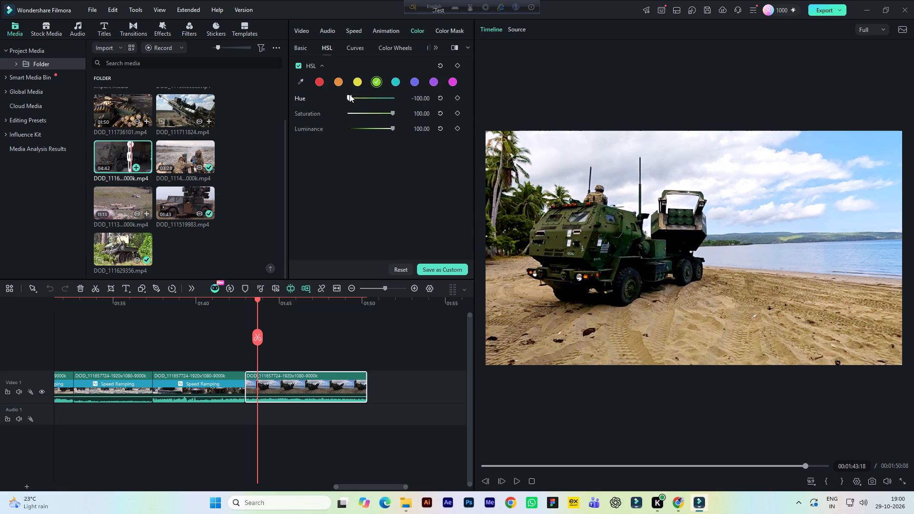
{"action": "left_click_drag", "start_coordinate": [349, 94], "coordinate": [368, 94]}
{"action": "left_click", "coordinate": [270, 299]}
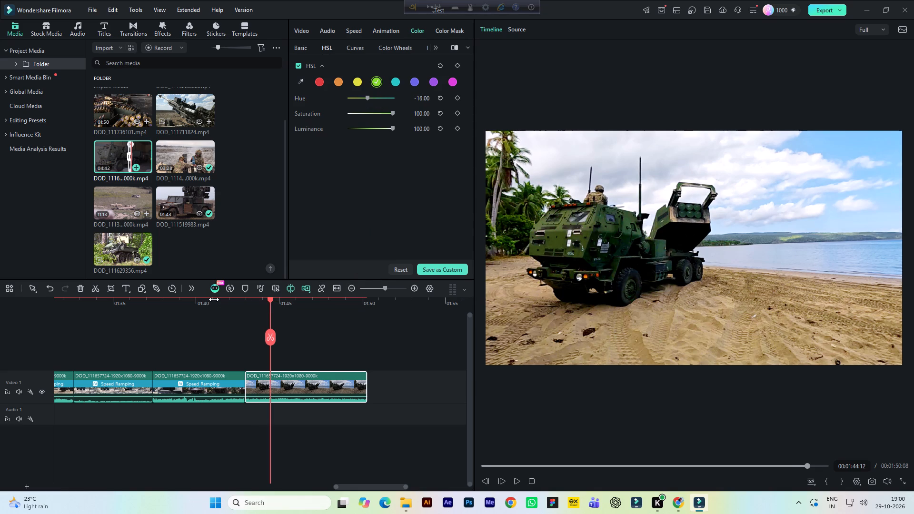
{"action": "key", "text": "ctrl+s"}
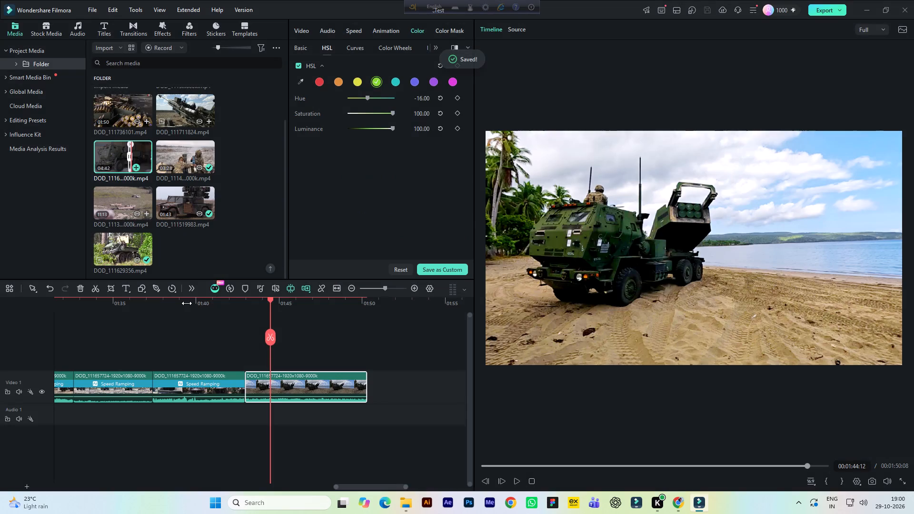
Play back the end of the montage and compare the graded beach launcher clip with its ungraded source footage.
{"action": "left_click", "coordinate": [186, 304]}
{"action": "key", "text": "space"}
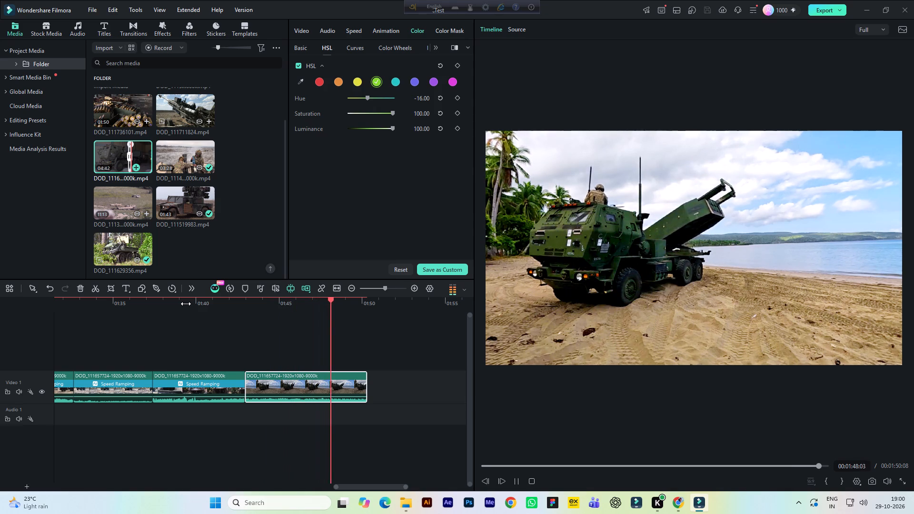
{"action": "key", "text": "space"}
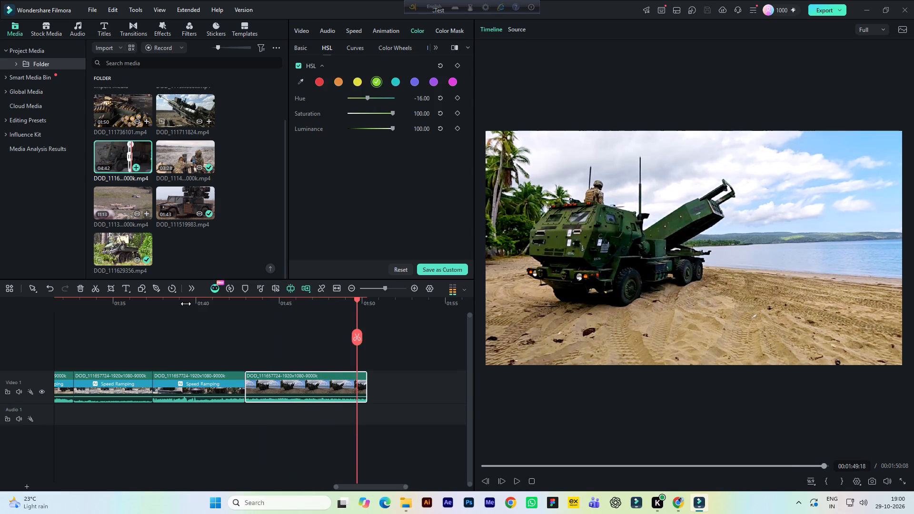
{"action": "left_click", "coordinate": [516, 28]}
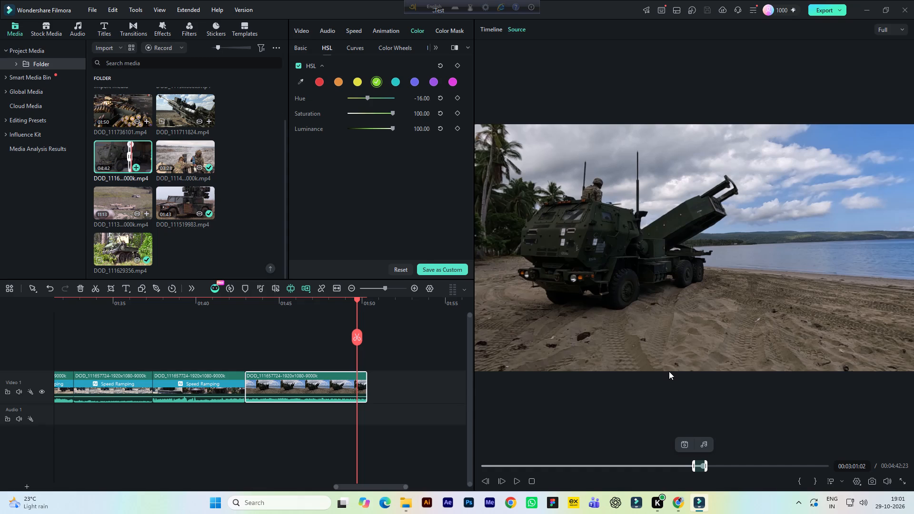
{"action": "left_click", "coordinate": [492, 29]}
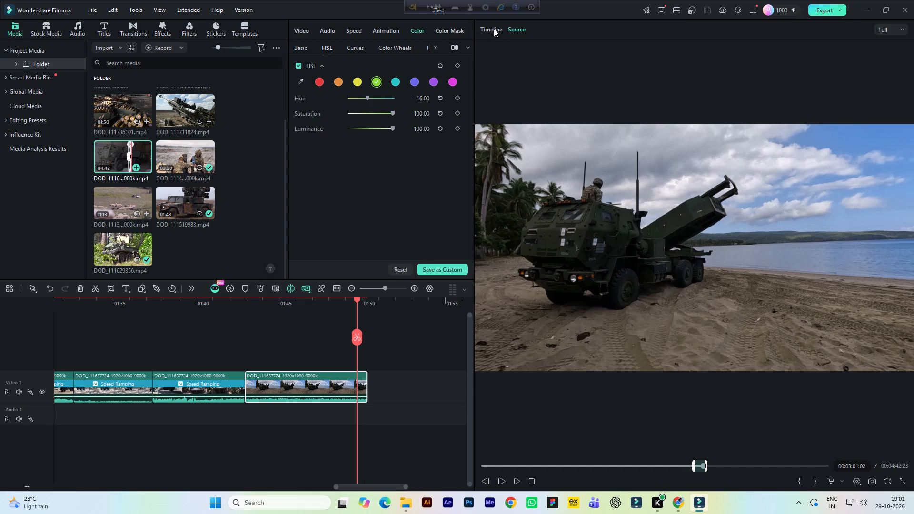
{"action": "left_click", "coordinate": [522, 31]}
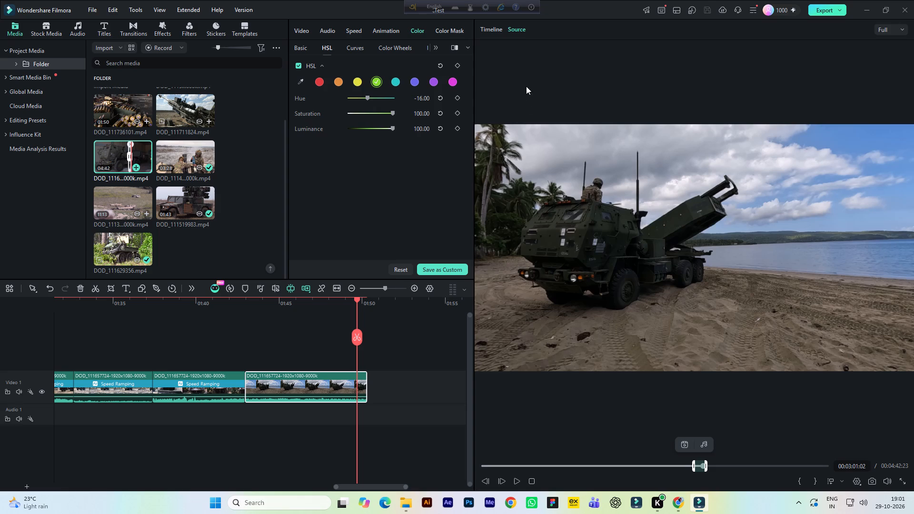
{"action": "left_click", "coordinate": [479, 27]}
{"action": "left_click", "coordinate": [487, 30]}
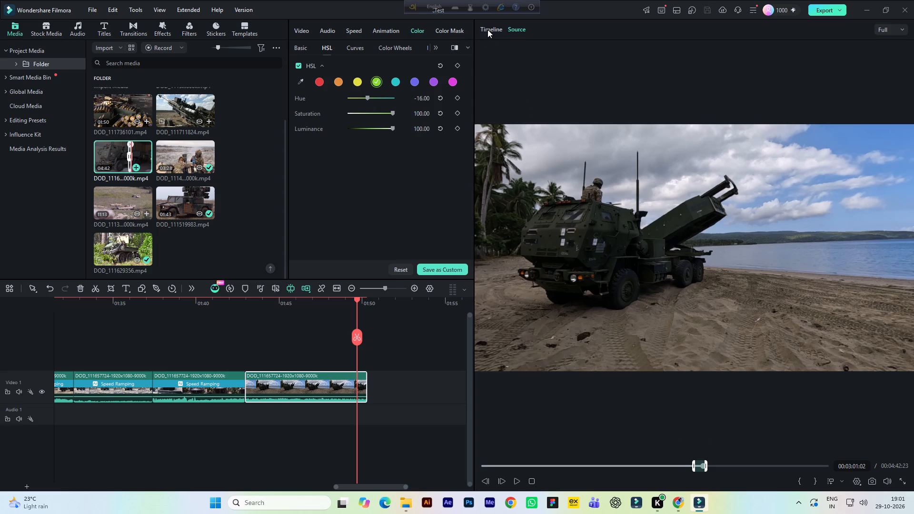
{"action": "left_click", "coordinate": [251, 300]}
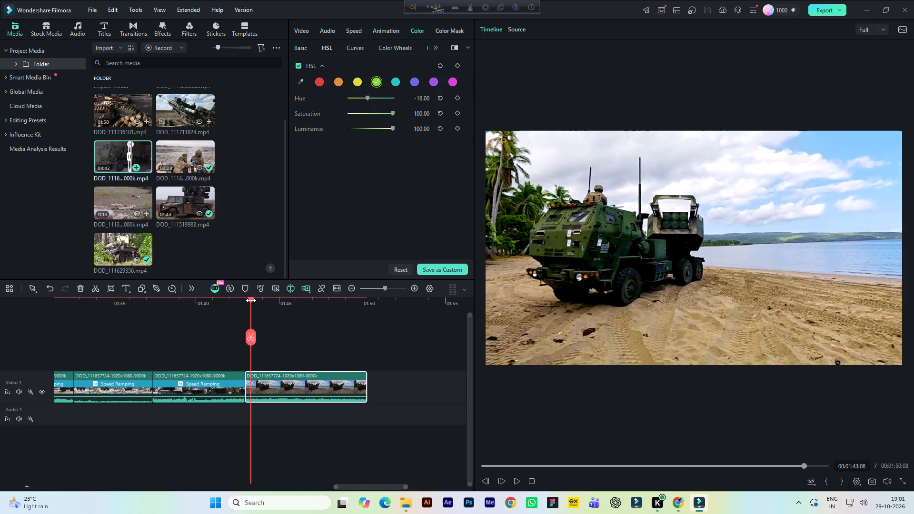
{"action": "key", "text": "space"}
{"action": "key", "text": "space"}
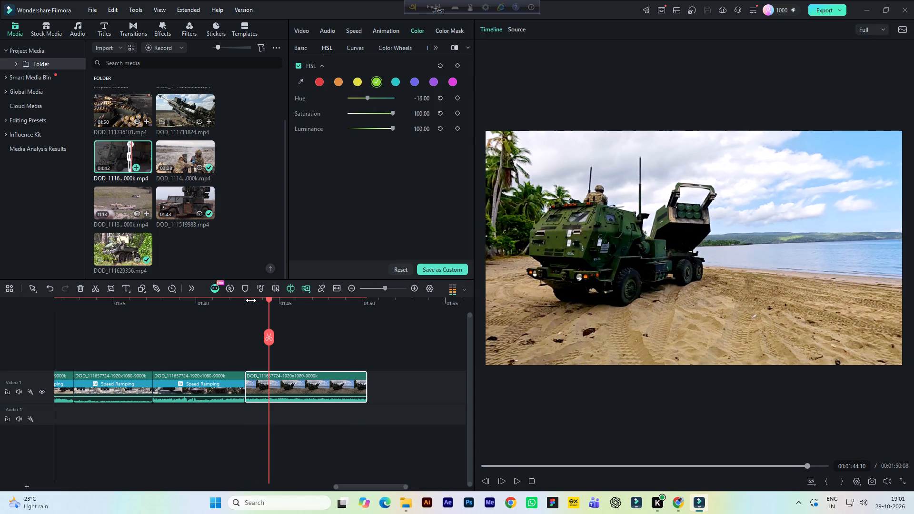
Raise the beach launcher clip's Light Contrast to 54, checking it against the source footage, and save the project.
{"action": "left_click", "coordinate": [295, 381]}
{"action": "left_click", "coordinate": [351, 48]}
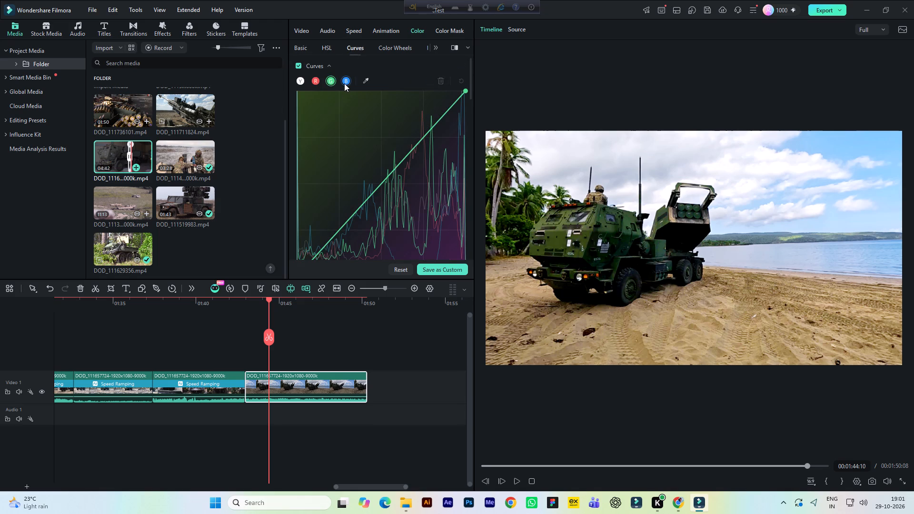
{"action": "left_click", "coordinate": [304, 49]}
{"action": "scroll", "coordinate": [387, 200], "scroll_direction": "down", "scroll_amount": 1}
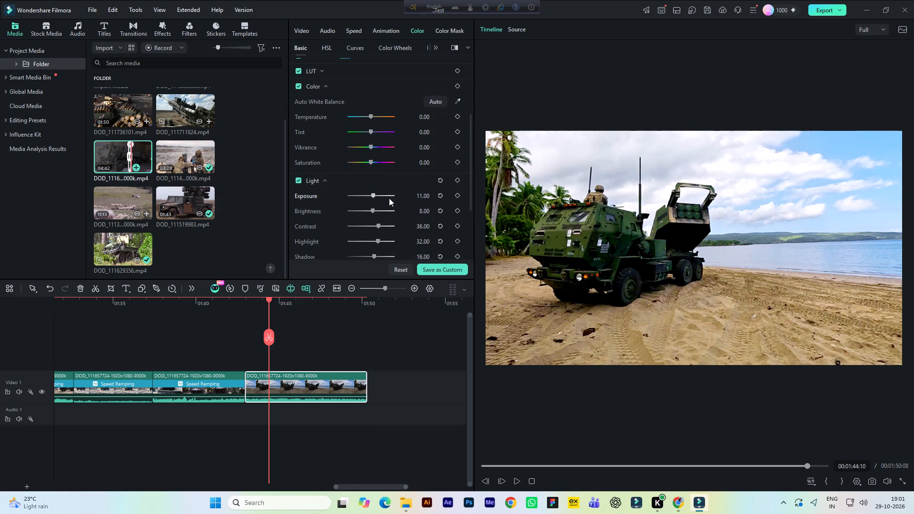
{"action": "scroll", "coordinate": [390, 203], "scroll_direction": "down", "scroll_amount": 1}
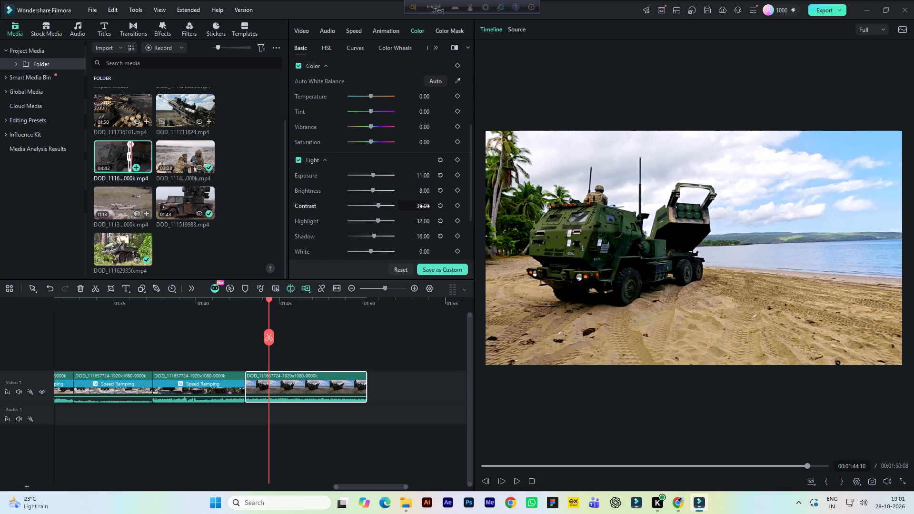
{"action": "left_click", "coordinate": [425, 206]}
{"action": "left_click", "coordinate": [518, 29]}
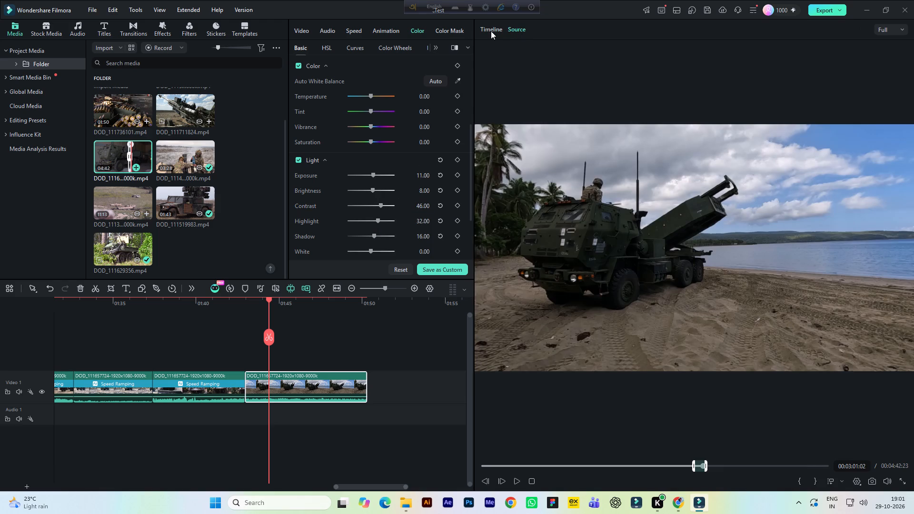
{"action": "left_click", "coordinate": [491, 31]}
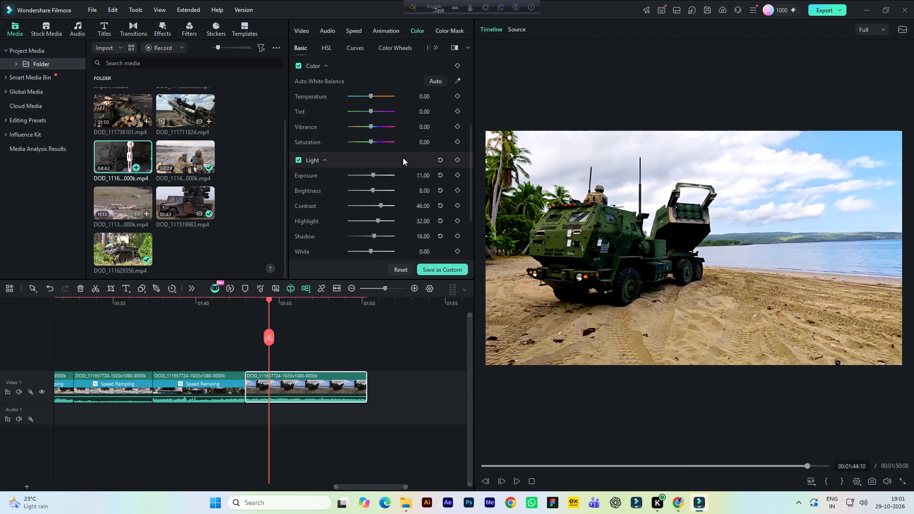
{"action": "left_click", "coordinate": [419, 206]}
{"action": "left_click", "coordinate": [240, 305]}
{"action": "key", "text": "space"}
{"action": "key", "text": "space"}
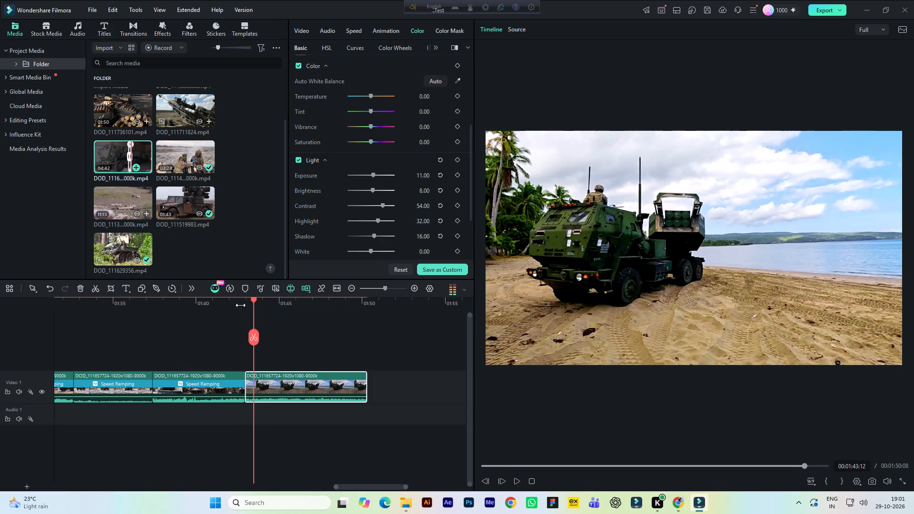
{"action": "key", "text": "ctrl+s"}
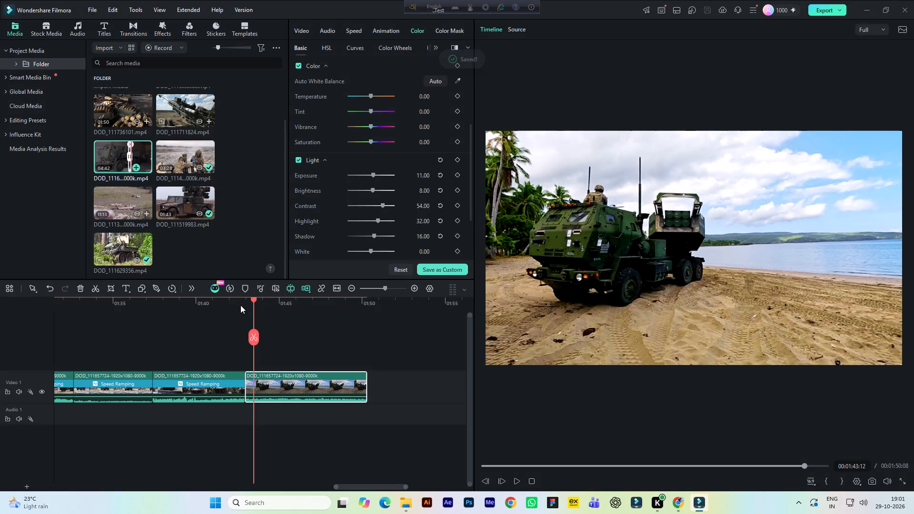
Extend the end of the beach launcher clip to about 00:01:53:08 to include the rocket launch, checking it against the source footage.
{"action": "key", "text": "space"}
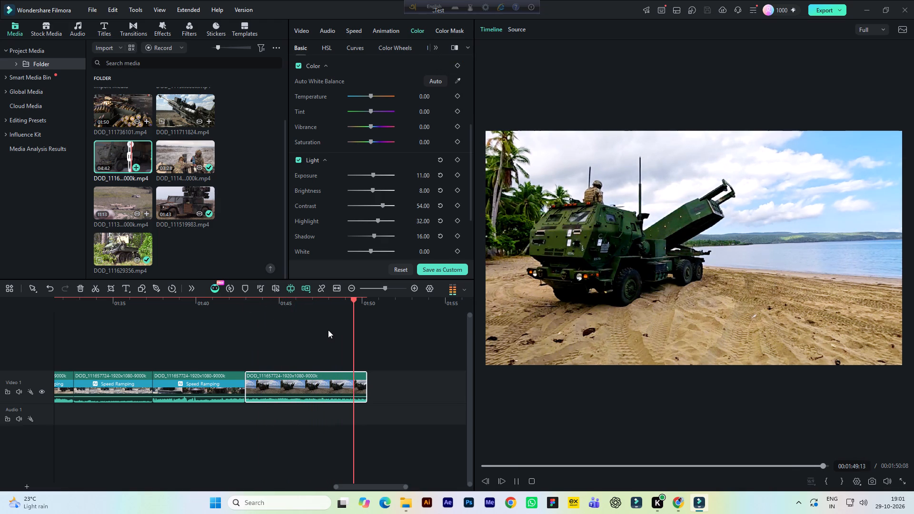
{"action": "key", "text": "space"}
{"action": "left_click", "coordinate": [515, 30]}
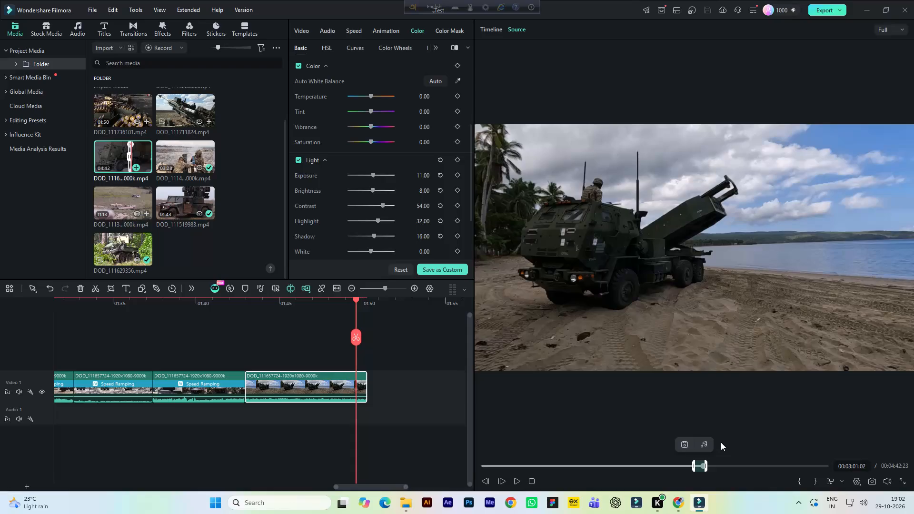
{"action": "key", "text": "space"}
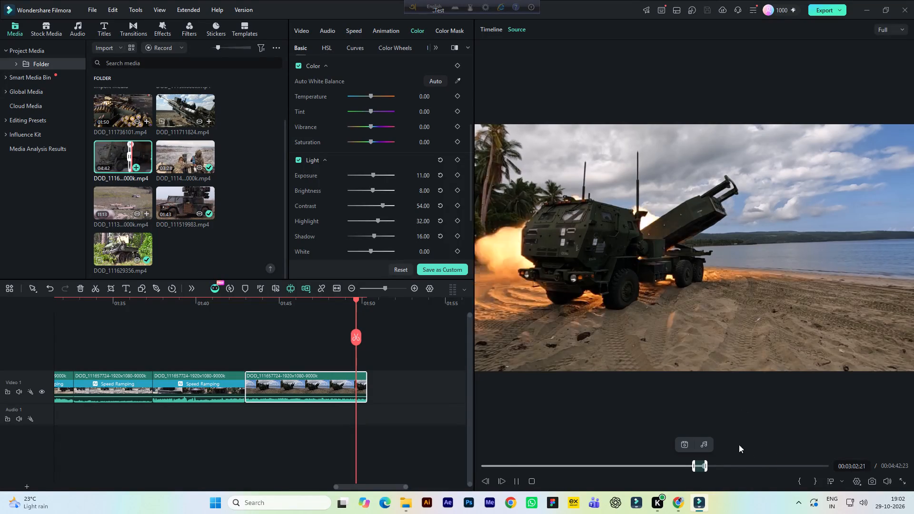
{"action": "key", "text": "space"}
{"action": "left_click", "coordinate": [709, 465]}
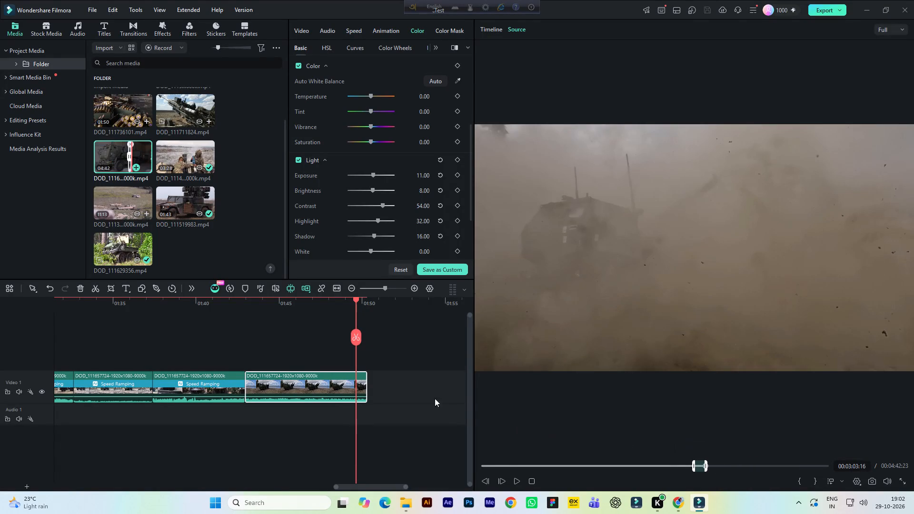
{"action": "left_click_drag", "start_coordinate": [366, 386], "coordinate": [394, 390]}
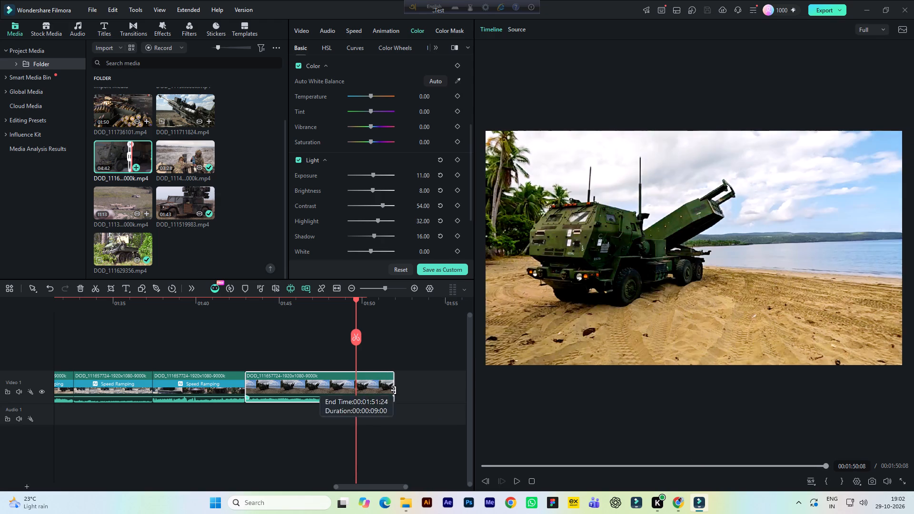
{"action": "left_click_drag", "start_coordinate": [394, 390], "coordinate": [415, 397]}
{"action": "left_click", "coordinate": [333, 302]}
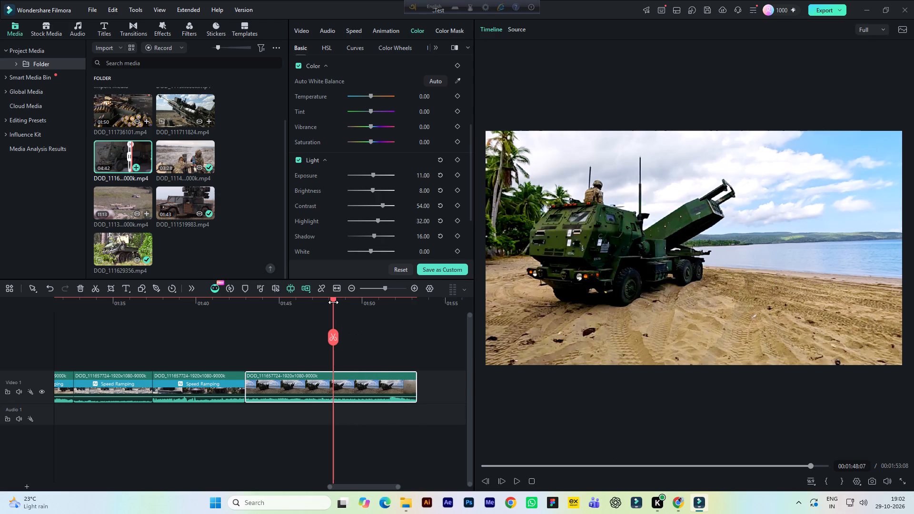
{"action": "key", "text": "space"}
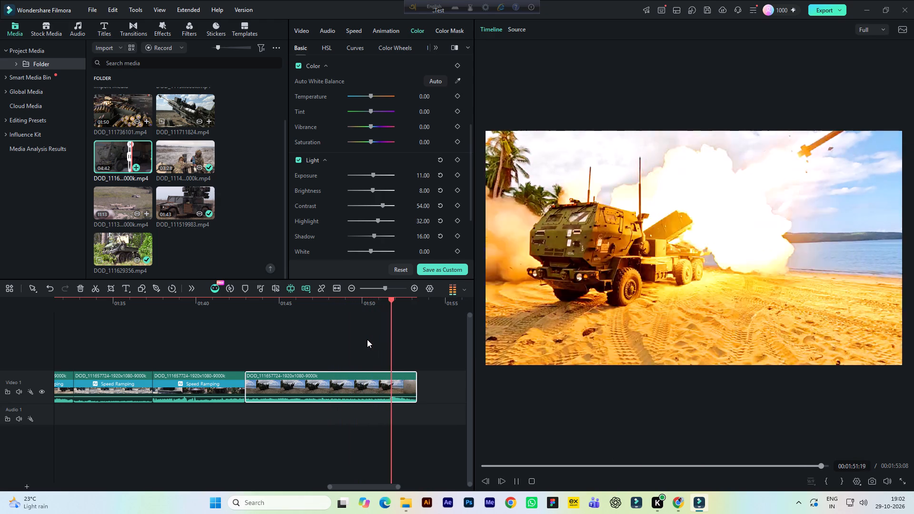
{"action": "key", "text": "space"}
Extend the end of the beach launcher clip further to about 00:01:54:19 and play back the launch and dust cloud.
{"action": "left_click_drag", "start_coordinate": [346, 485], "coordinate": [355, 484]}
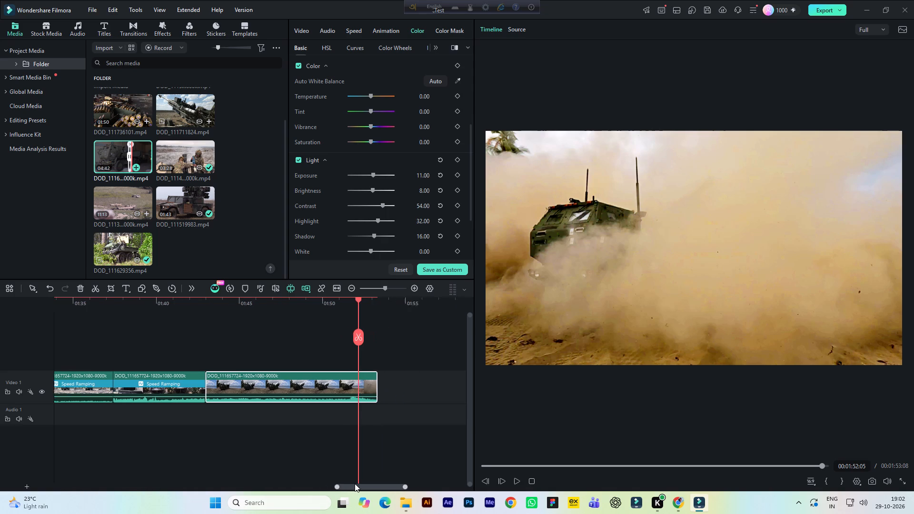
{"action": "left_click_drag", "start_coordinate": [355, 484], "coordinate": [367, 486]}
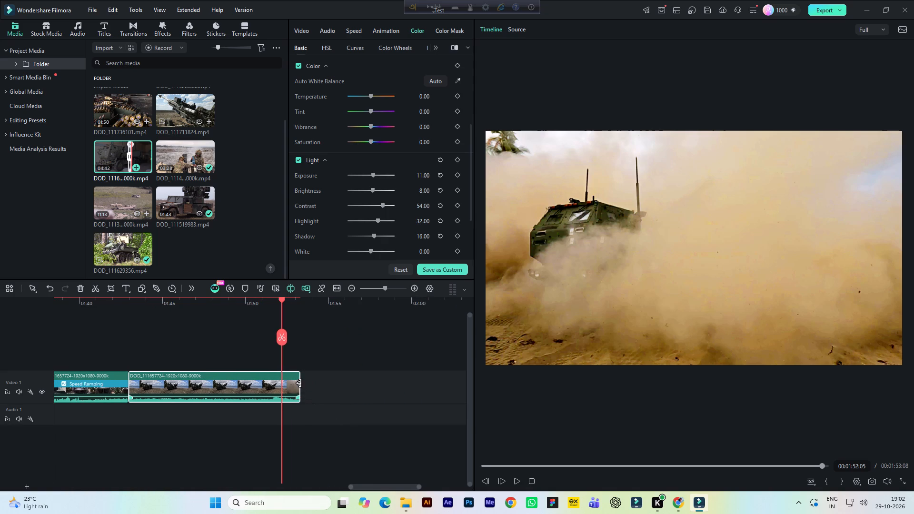
{"action": "left_click_drag", "start_coordinate": [299, 383], "coordinate": [323, 386]}
{"action": "left_click", "coordinate": [223, 306]}
{"action": "key", "text": "space"}
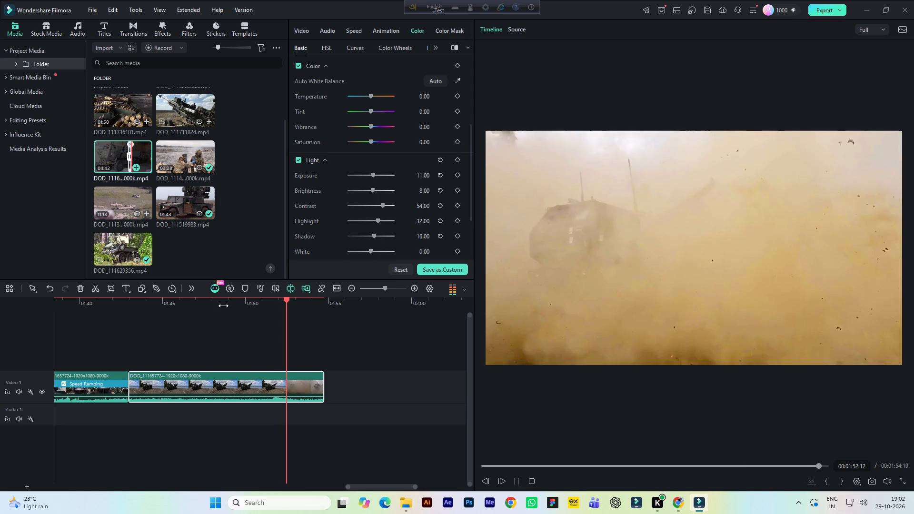
{"action": "key", "text": "space"}
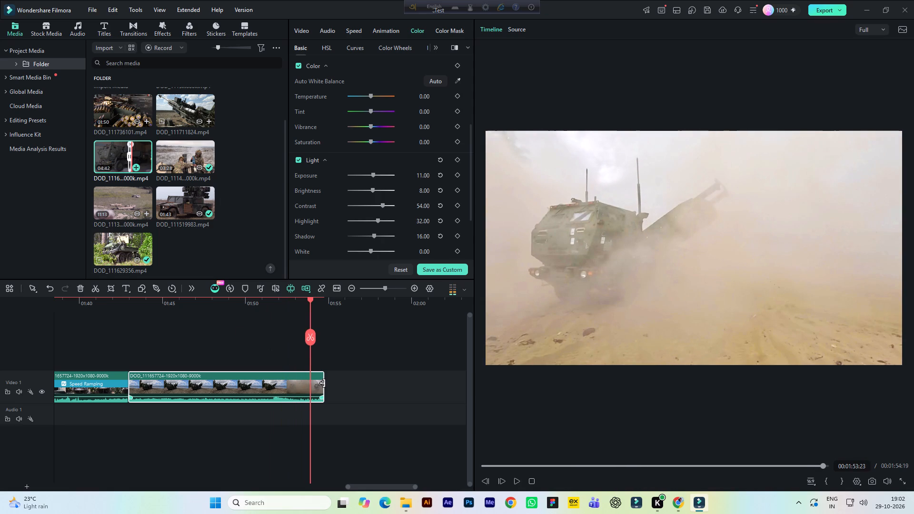
Extend the end of the beach launcher clip through the second rocket launch to about 00:02:08:23, playing back the added footage.
{"action": "left_click_drag", "start_coordinate": [323, 383], "coordinate": [437, 393]}
{"action": "key", "text": "space"}
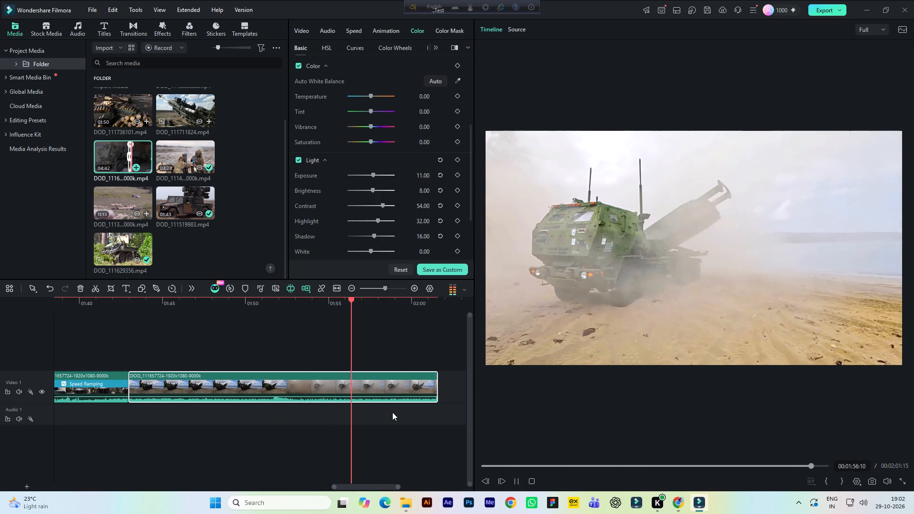
{"action": "key", "text": "space"}
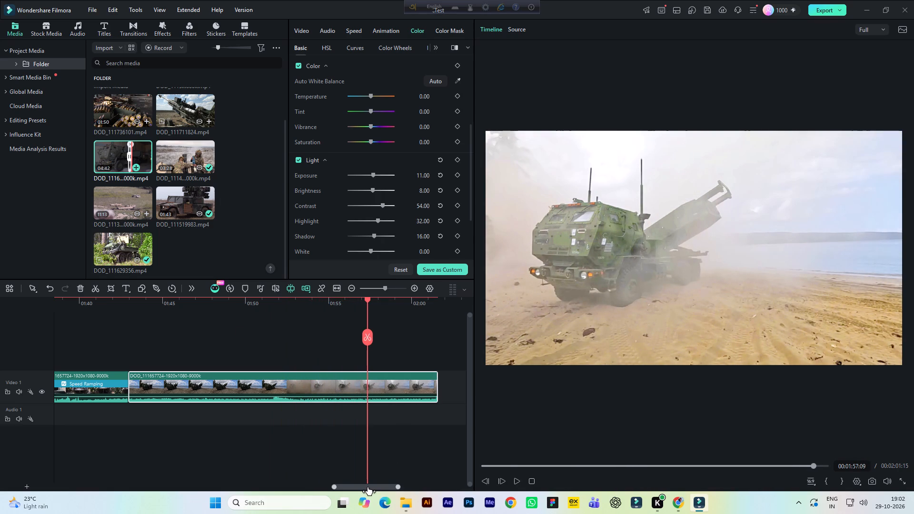
{"action": "left_click_drag", "start_coordinate": [369, 484], "coordinate": [392, 480]}
{"action": "key", "text": "space"}
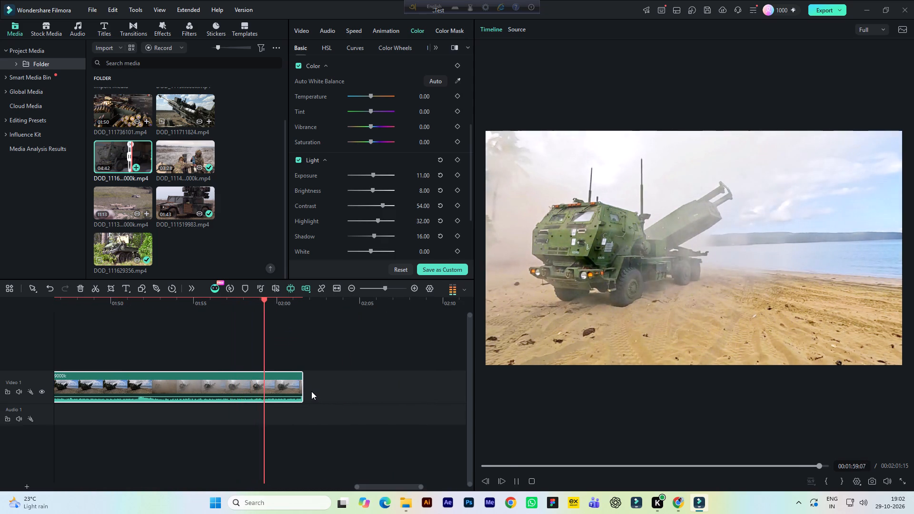
{"action": "key", "text": "space"}
{"action": "left_click_drag", "start_coordinate": [301, 385], "coordinate": [423, 391]}
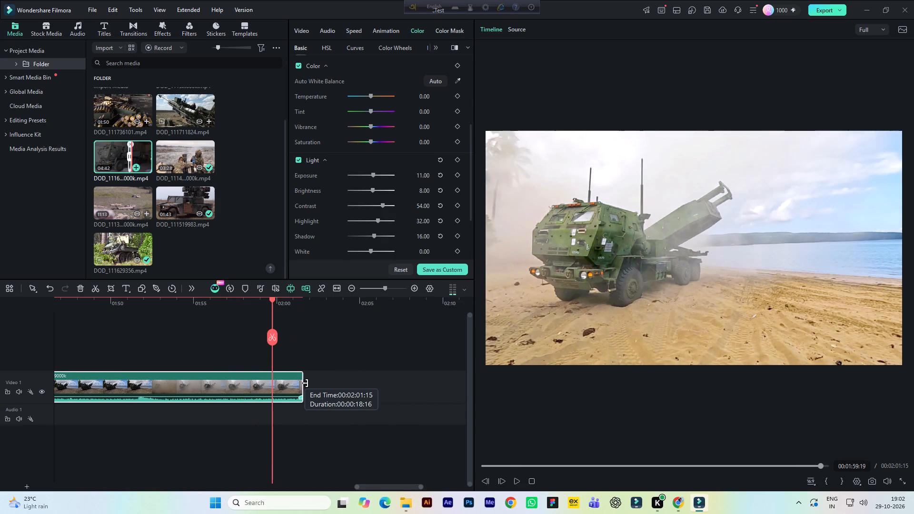
{"action": "key", "text": "space"}
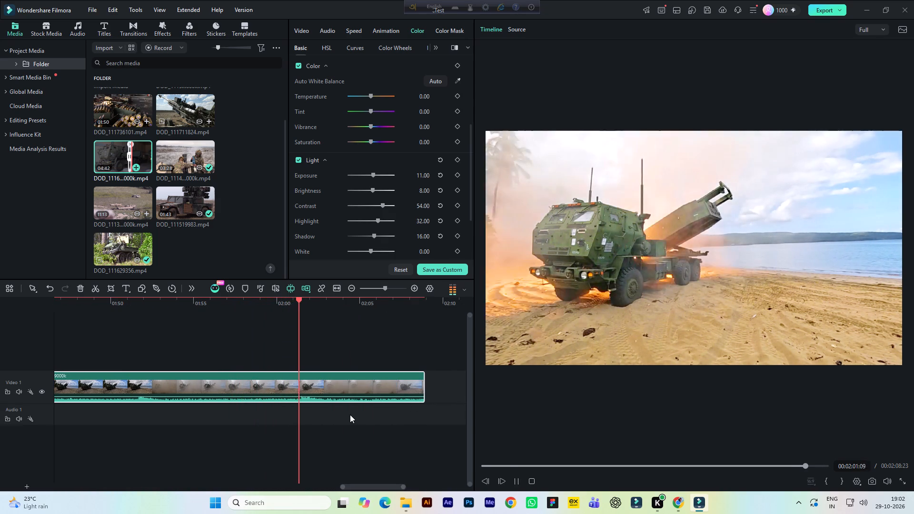
{"action": "key", "text": "space"}
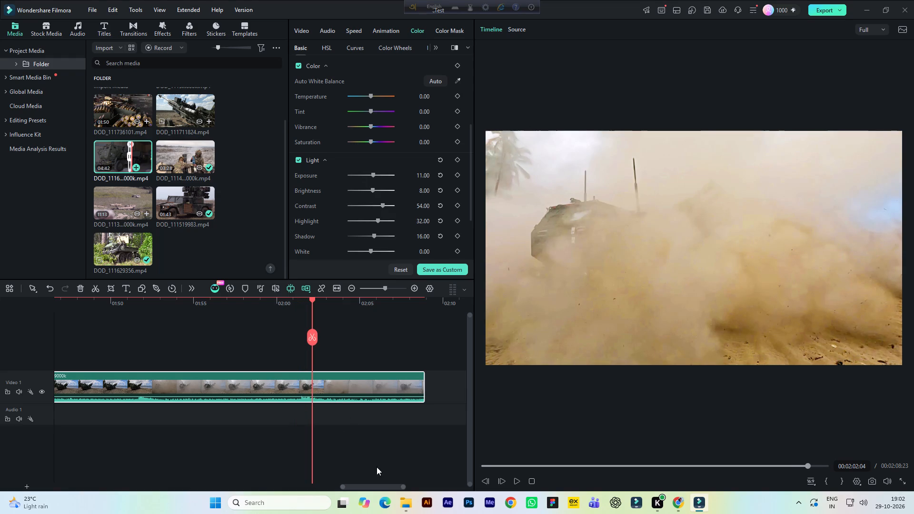
Play back the first launch and split the beach launcher clip at 00:01:54:11, as the dust starts clearing.
{"action": "left_click_drag", "start_coordinate": [376, 485], "coordinate": [355, 487]}
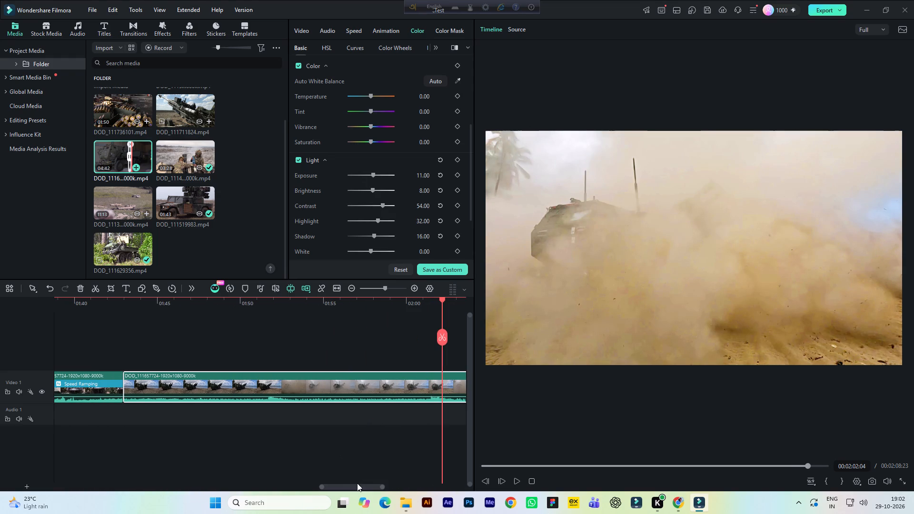
{"action": "left_click_drag", "start_coordinate": [354, 488], "coordinate": [375, 494]}
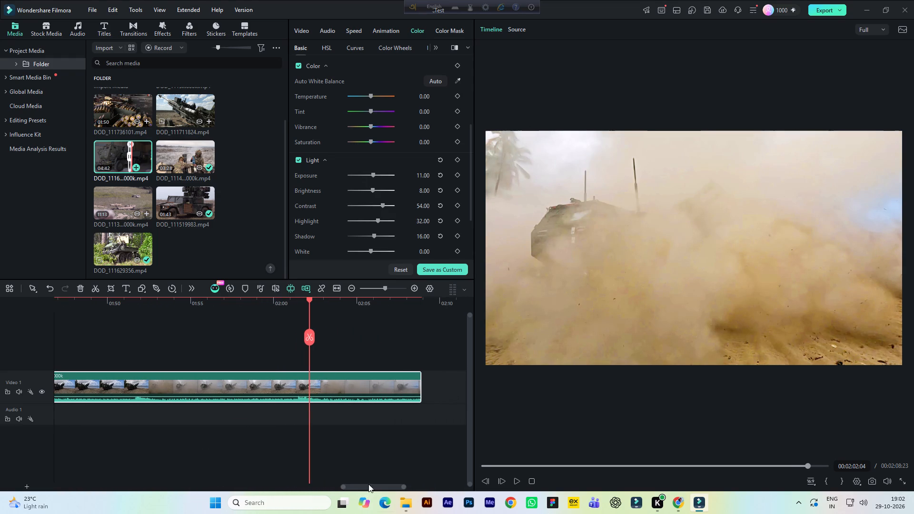
{"action": "left_click", "coordinate": [169, 304]}
{"action": "key", "text": "space"}
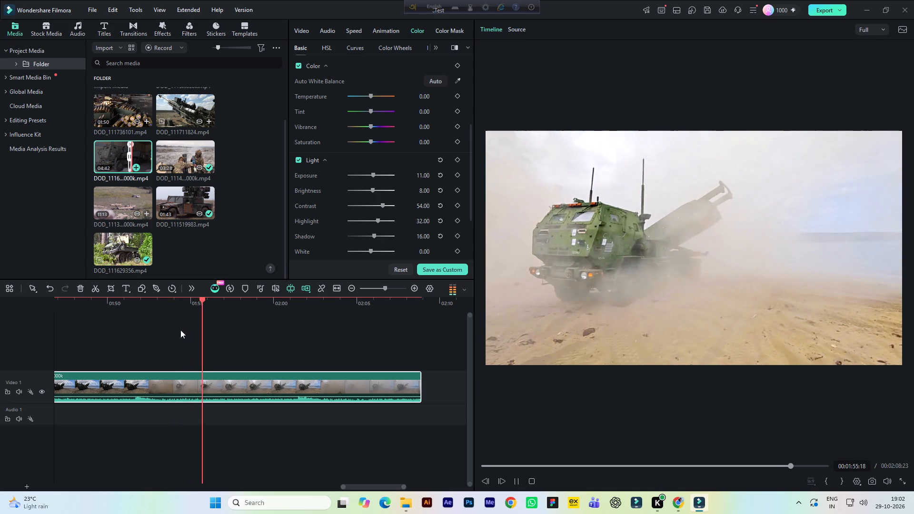
{"action": "key", "text": "space"}
{"action": "left_click", "coordinate": [94, 303]}
{"action": "key", "text": "space"}
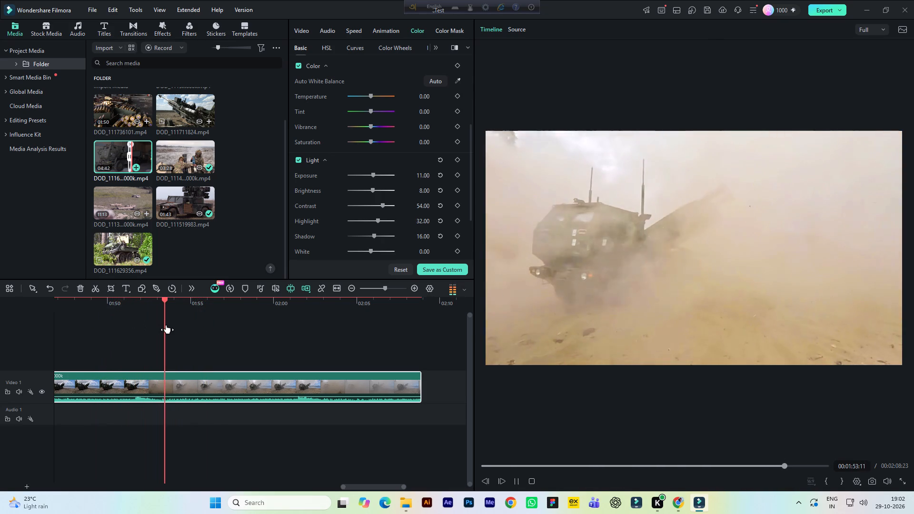
{"action": "key", "text": "space"}
{"action": "left_click", "coordinate": [200, 380]}
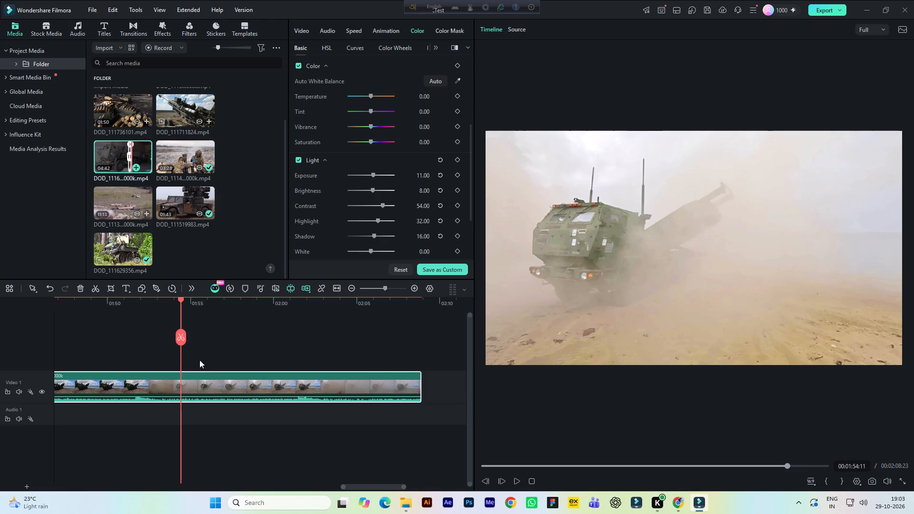
{"action": "left_click", "coordinate": [181, 340]}
Split the beach launcher clip at 00:02:00:23, just before the second launch, and delete the section between the two cuts.
{"action": "key", "text": "space"}
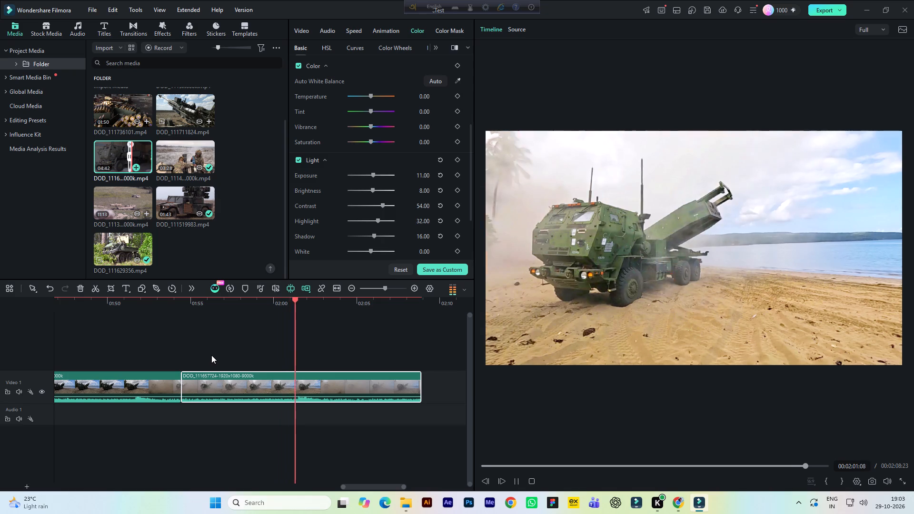
{"action": "key", "text": "space"}
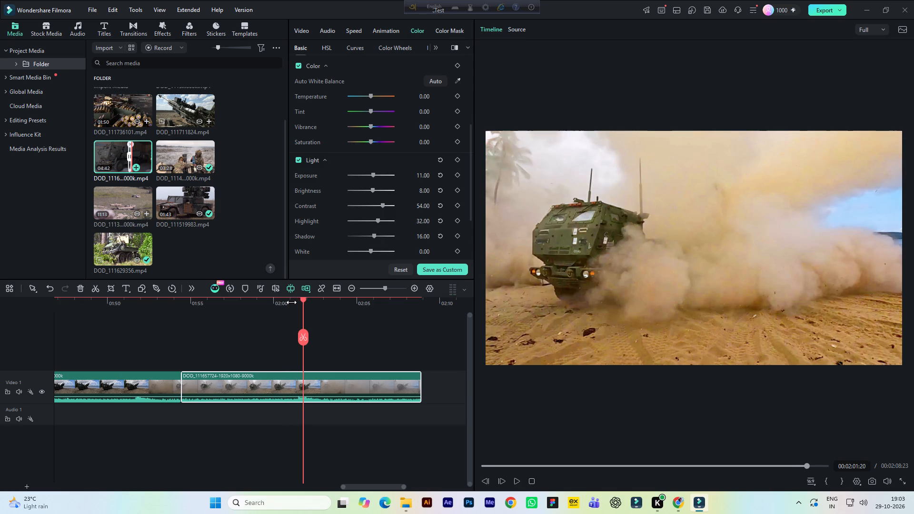
{"action": "left_click", "coordinate": [291, 302]}
{"action": "key", "text": "space"}
{"action": "key", "text": "space"}
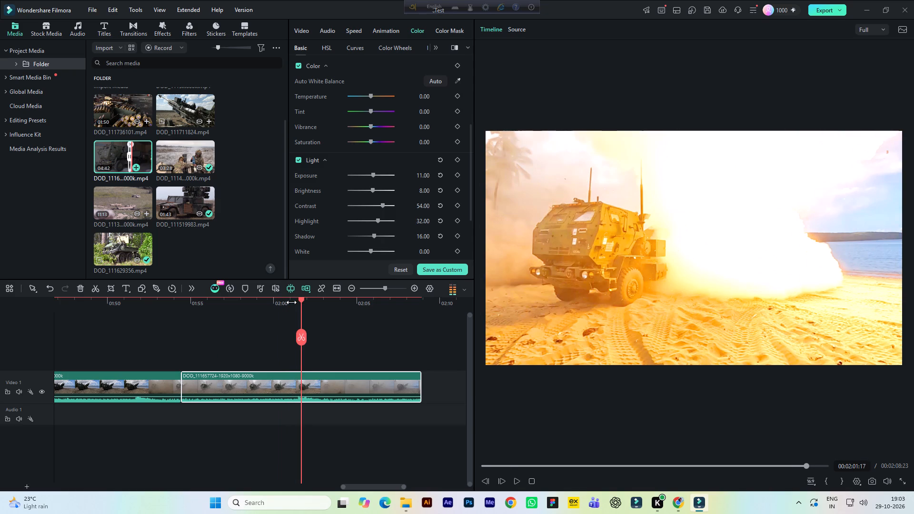
{"action": "left_click", "coordinate": [288, 303]}
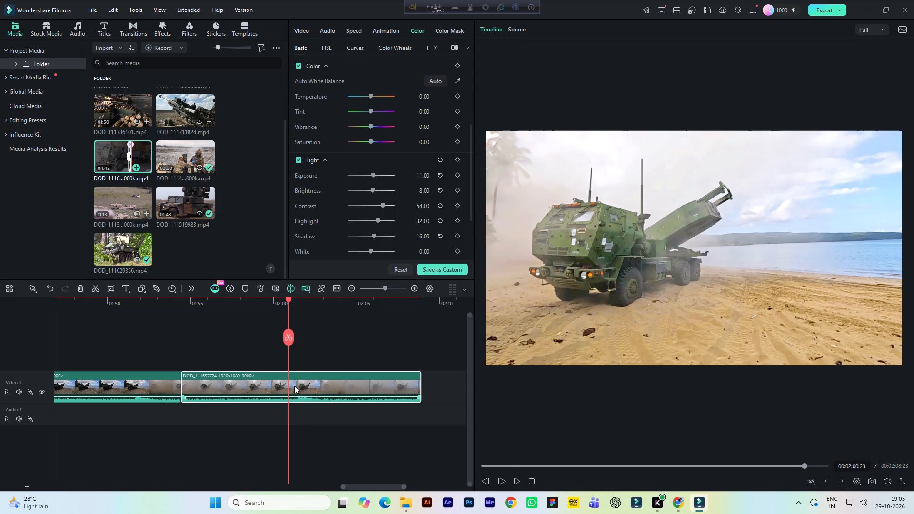
{"action": "left_click", "coordinate": [279, 386]}
{"action": "left_click", "coordinate": [288, 339]}
{"action": "left_click", "coordinate": [262, 385]}
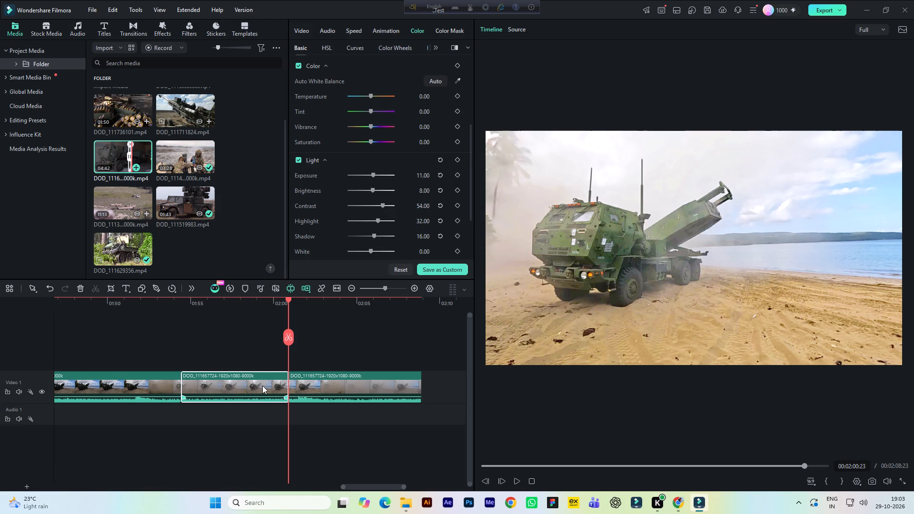
{"action": "key", "text": "Delete"}
Play back across the join of the two launches and extend the last segment's end to about 00:02:09:01.
{"action": "left_click", "coordinate": [264, 305]}
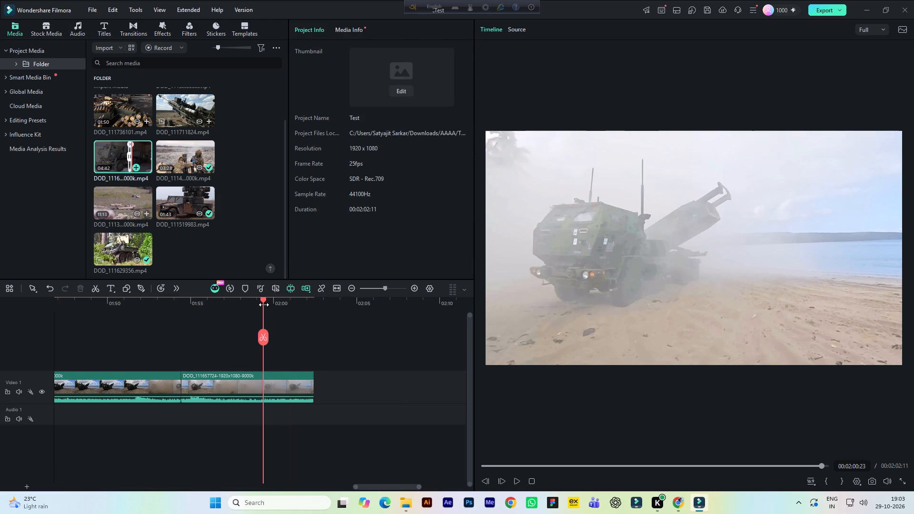
{"action": "left_click", "coordinate": [272, 386]}
{"action": "left_click", "coordinate": [147, 302]}
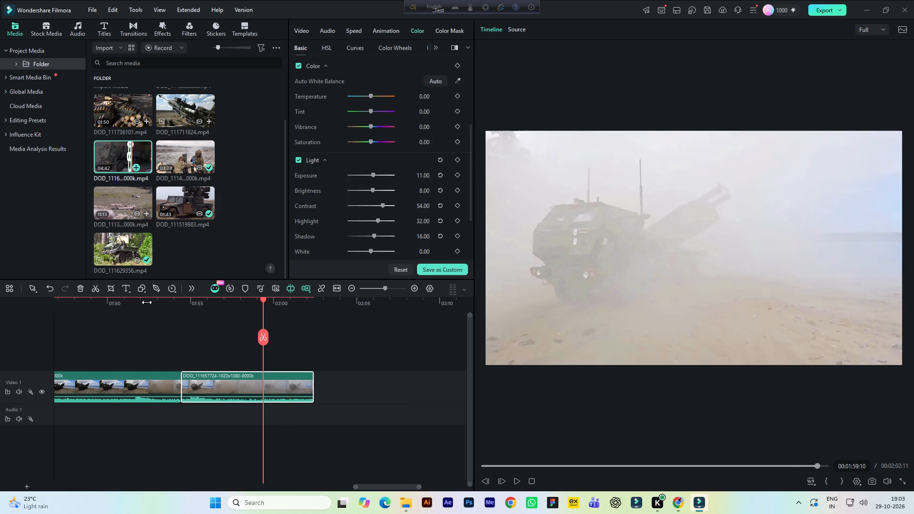
{"action": "key", "text": "space"}
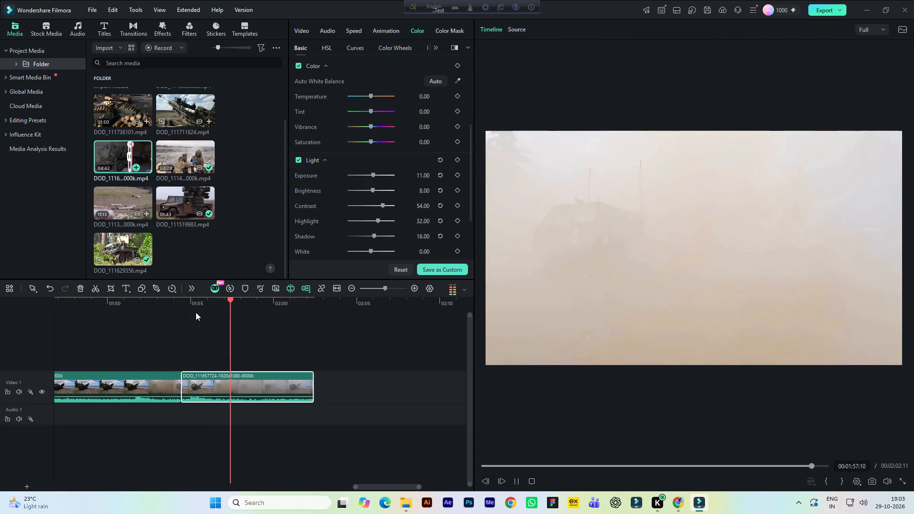
{"action": "key", "text": "space"}
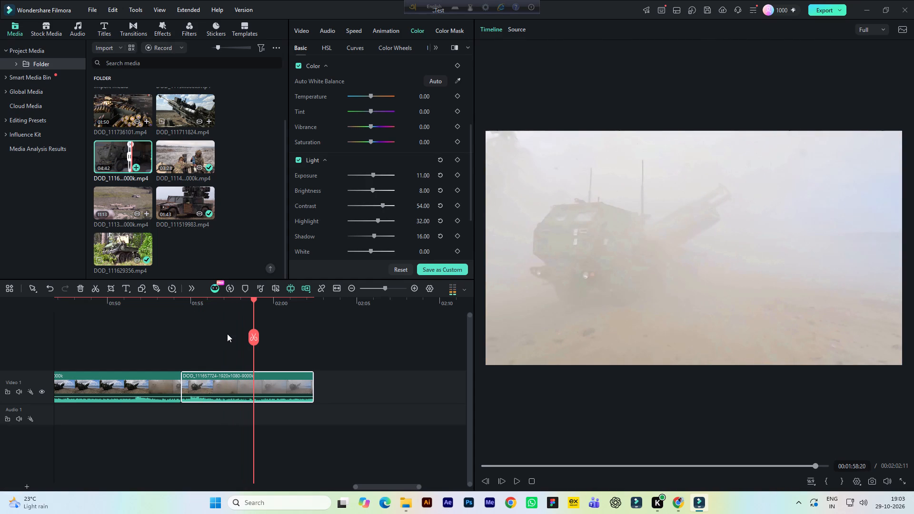
{"action": "key", "text": "space"}
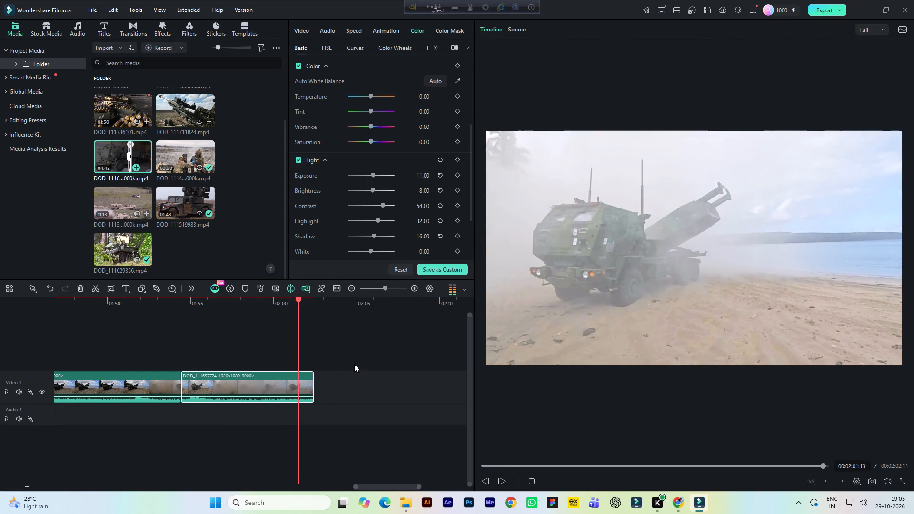
{"action": "key", "text": "space"}
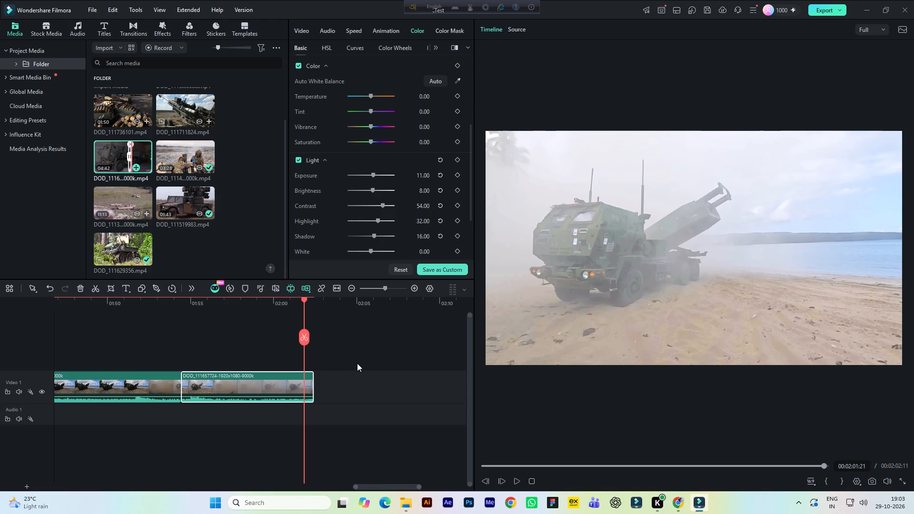
{"action": "left_click_drag", "start_coordinate": [313, 385], "coordinate": [329, 382]}
{"action": "left_click_drag", "start_coordinate": [329, 382], "coordinate": [422, 385]}
{"action": "left_click", "coordinate": [263, 306]}
{"action": "key", "text": "space"}
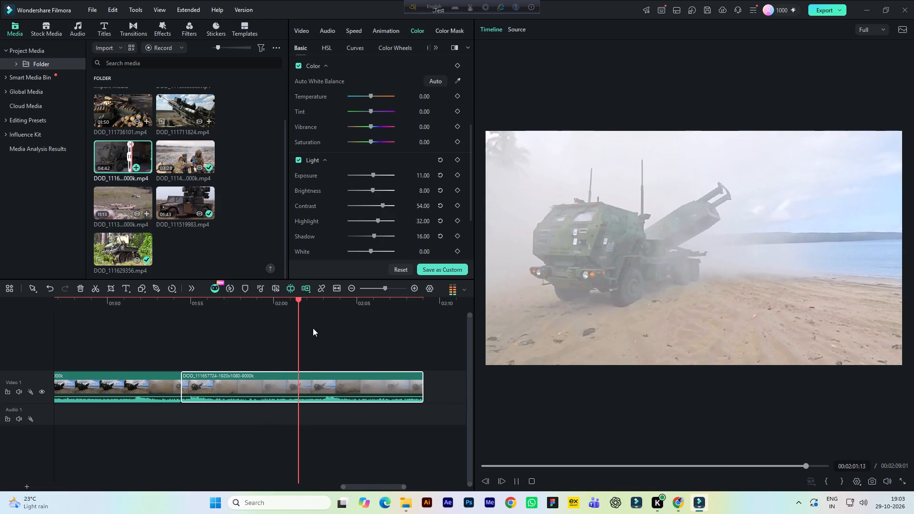
Play back the footage after the first launch and split the last beach launcher segment at 00:01:59:11, while dust still covers the vehicle.
{"action": "key", "text": "space"}
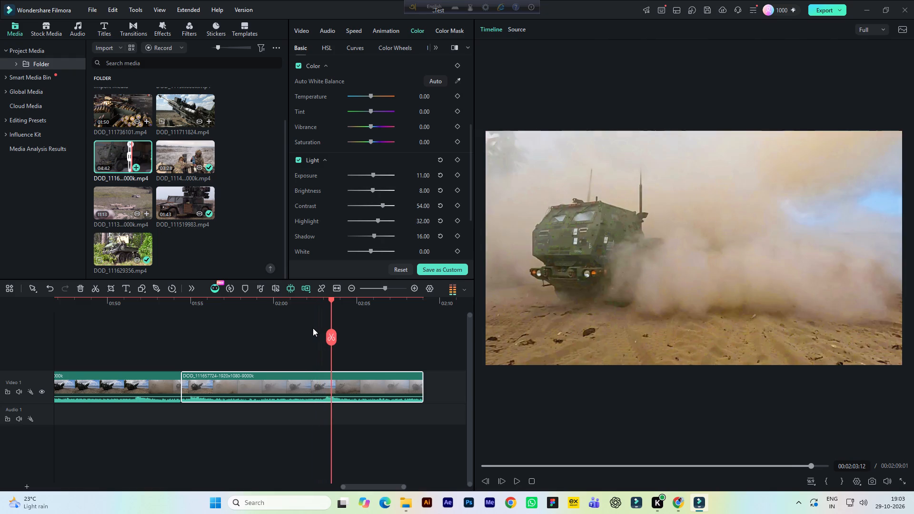
{"action": "left_click", "coordinate": [227, 303]}
{"action": "key", "text": "space"}
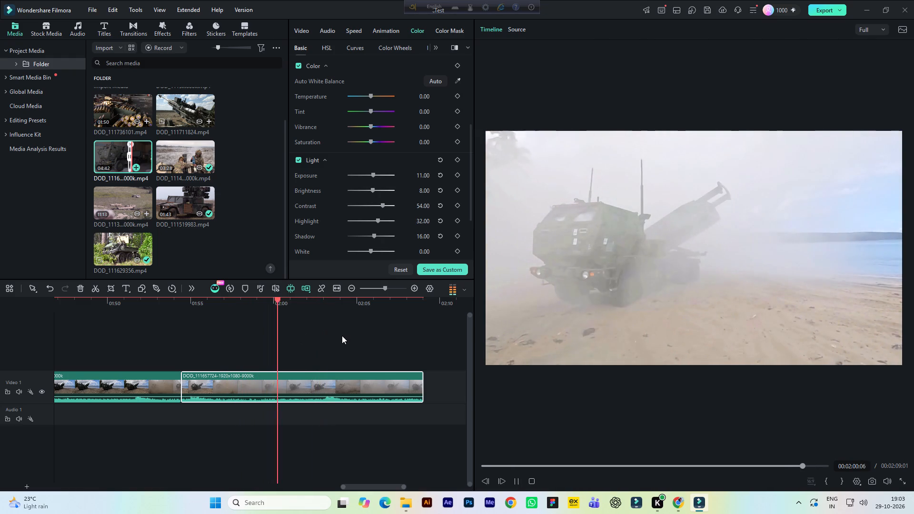
{"action": "key", "text": "space"}
{"action": "left_click", "coordinate": [204, 301]}
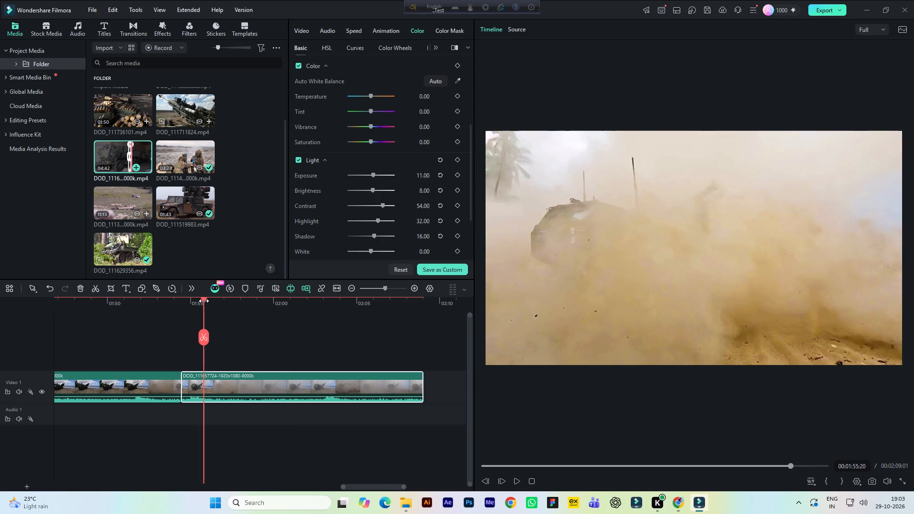
{"action": "key", "text": "space"}
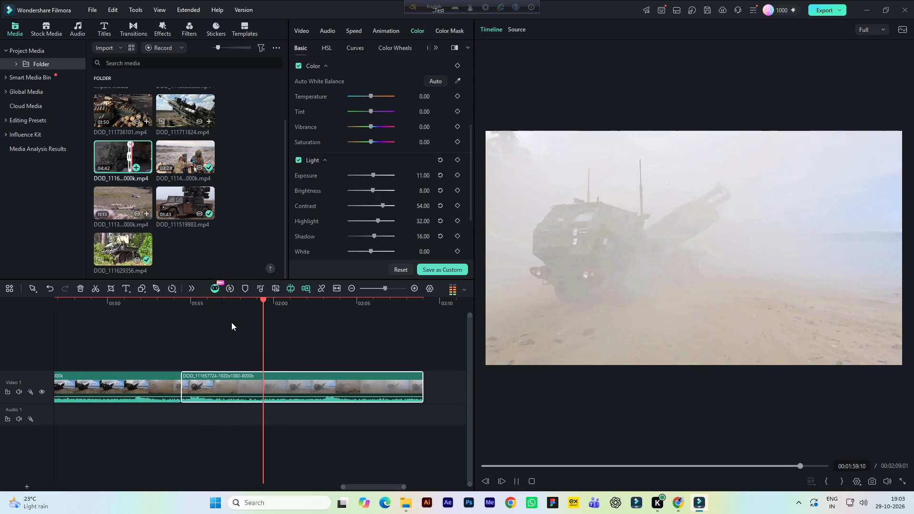
{"action": "key", "text": "space"}
{"action": "left_click", "coordinate": [265, 379]}
{"action": "left_click", "coordinate": [265, 337]}
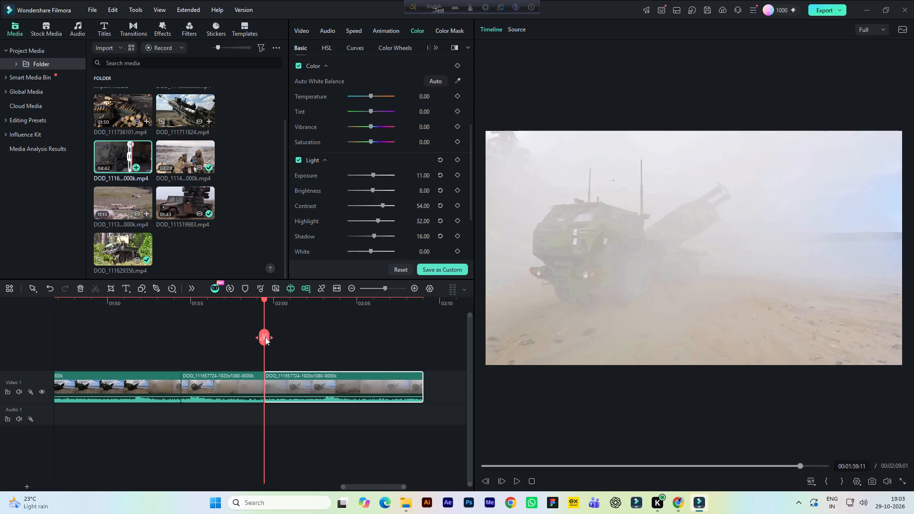
Split the beach launcher clip at 00:02:02:22, just before the next launch, and delete the section between the two cuts.
{"action": "key", "text": "space"}
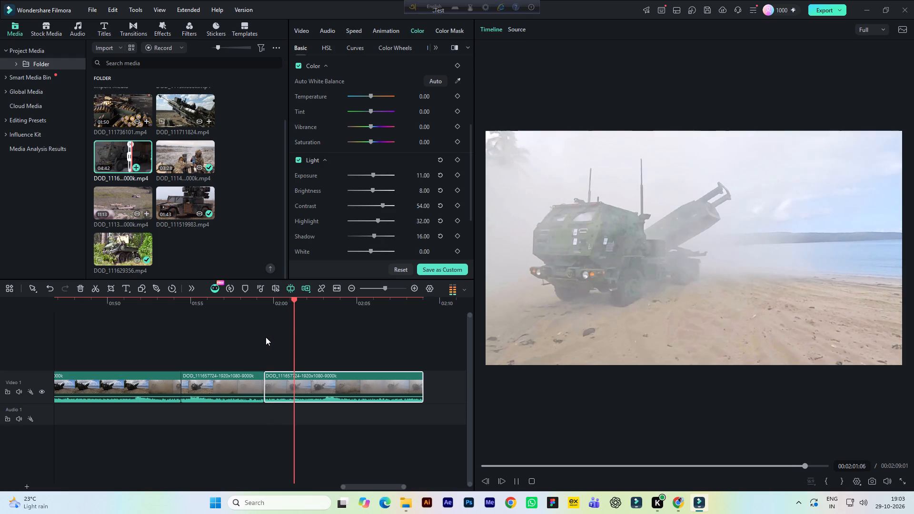
{"action": "key", "text": "space"}
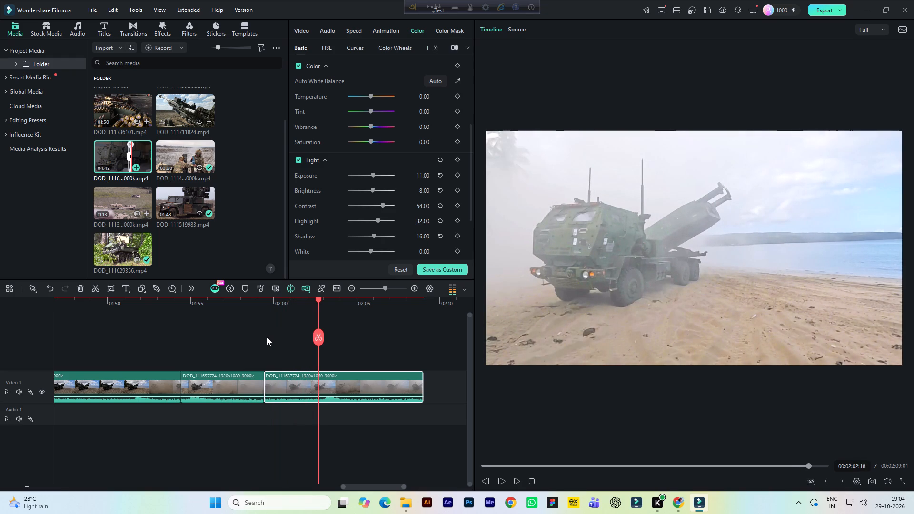
{"action": "key", "text": "space"}
{"action": "key", "text": "space"}
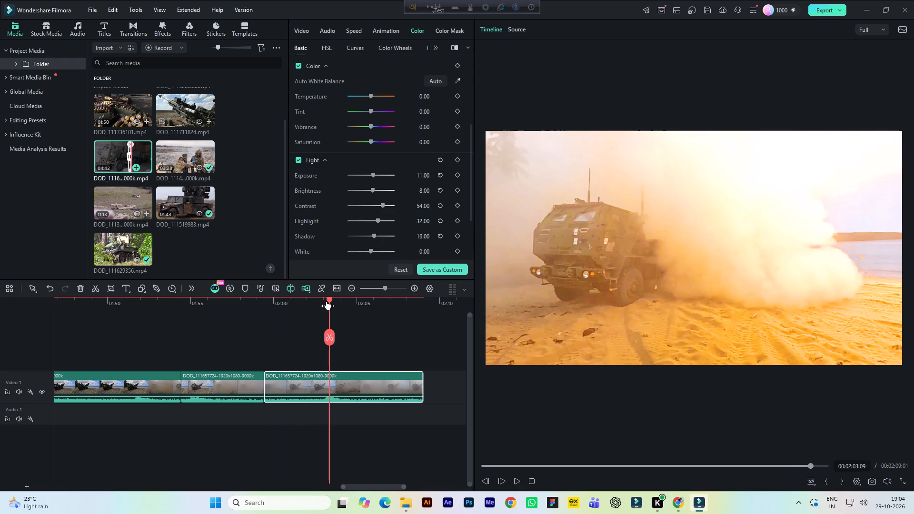
{"action": "left_click", "coordinate": [321, 299]}
{"action": "left_click", "coordinate": [314, 380]}
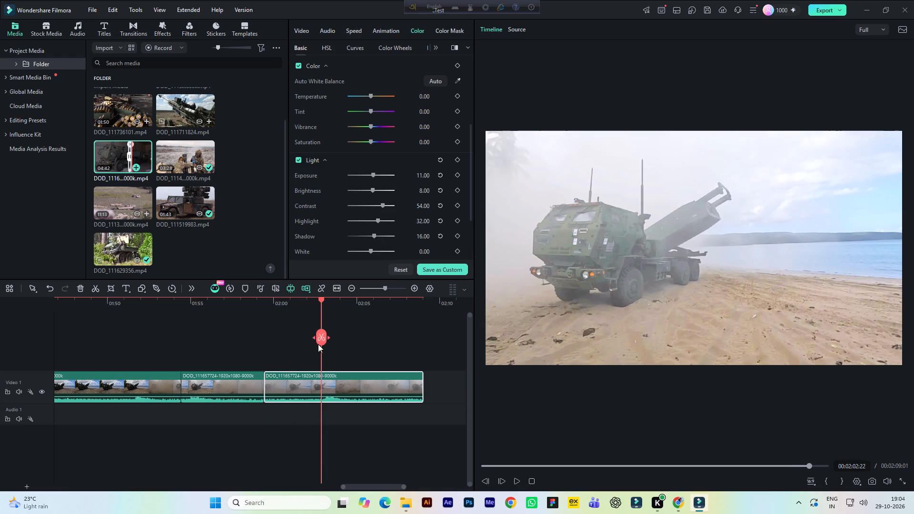
{"action": "left_click", "coordinate": [321, 335]}
{"action": "left_click", "coordinate": [300, 370]}
{"action": "left_click", "coordinate": [300, 379]}
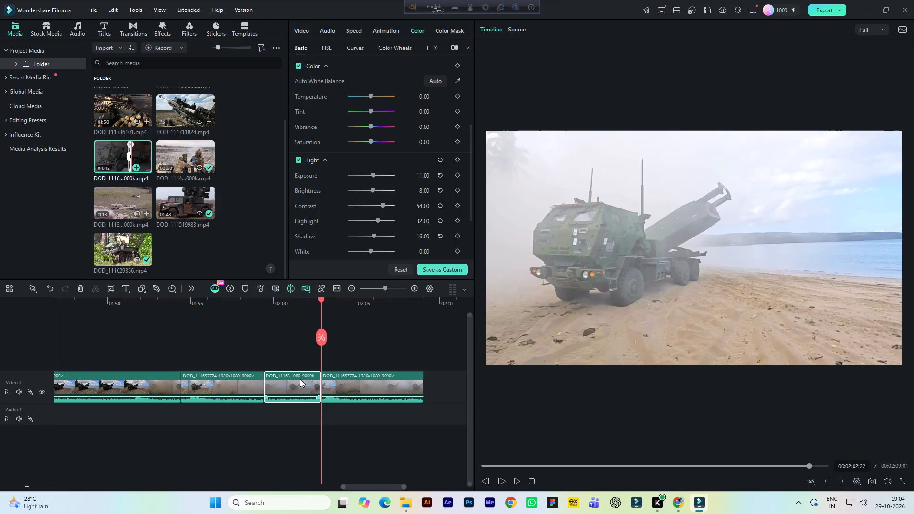
{"action": "key", "text": "Delete"}
{"action": "left_click", "coordinate": [300, 384]}
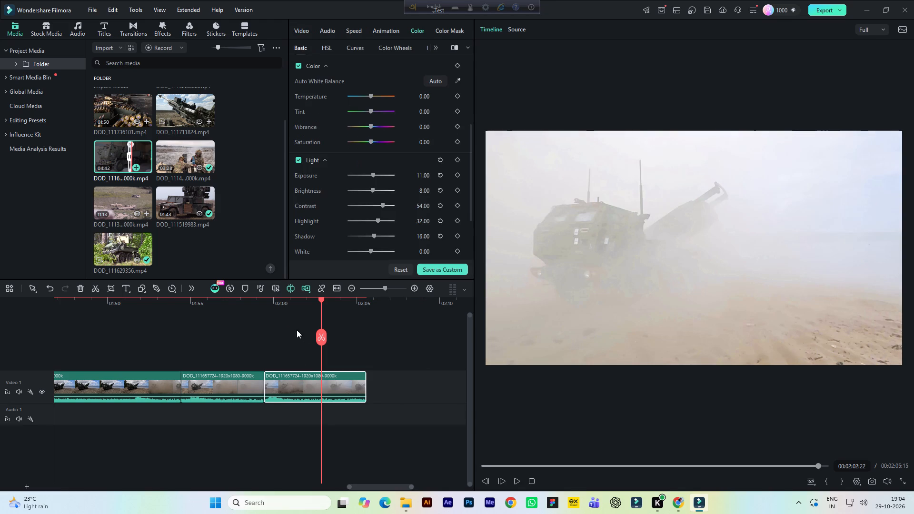
Play back across the new join into the last launch to check the cut and the dust that follows.
{"action": "left_click", "coordinate": [226, 304]}
{"action": "key", "text": "space"}
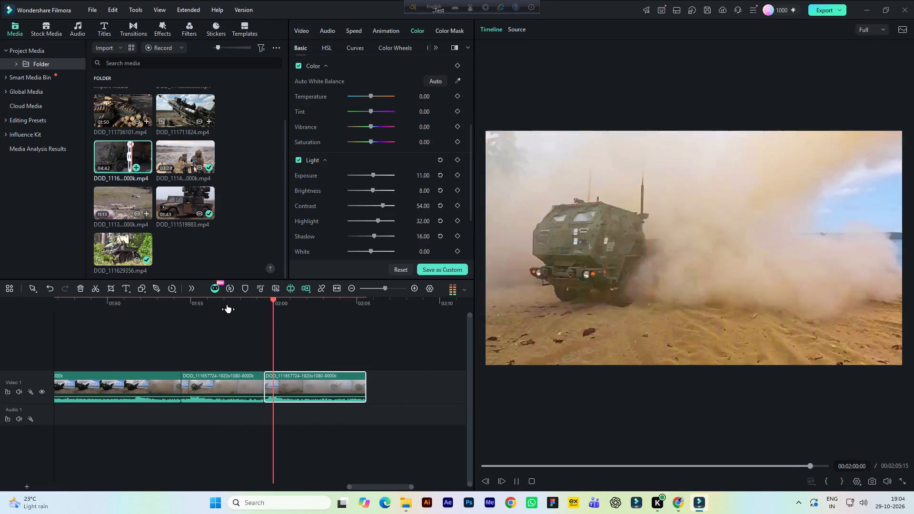
{"action": "key", "text": "space"}
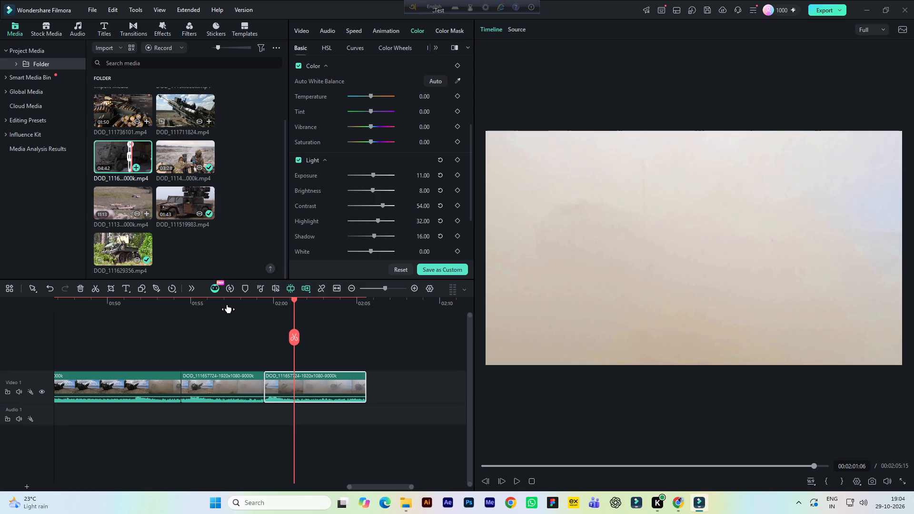
{"action": "key", "text": "space"}
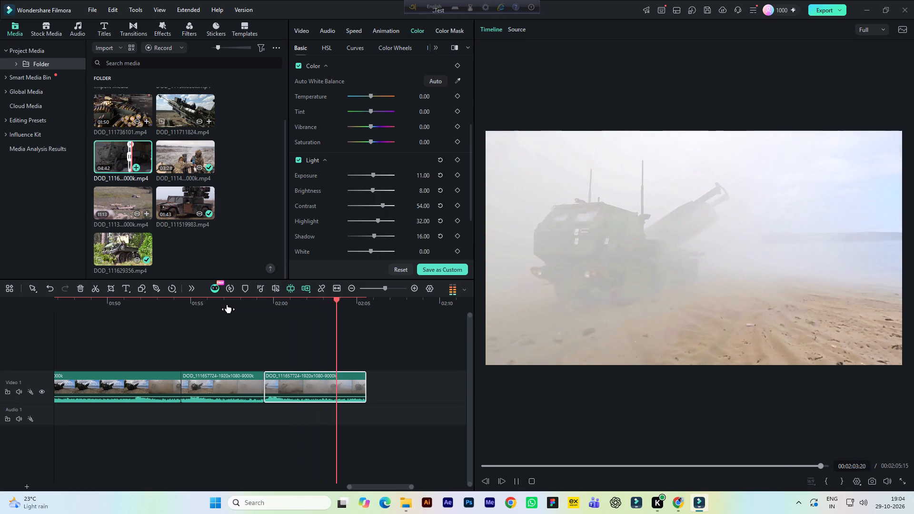
{"action": "key", "text": "space"}
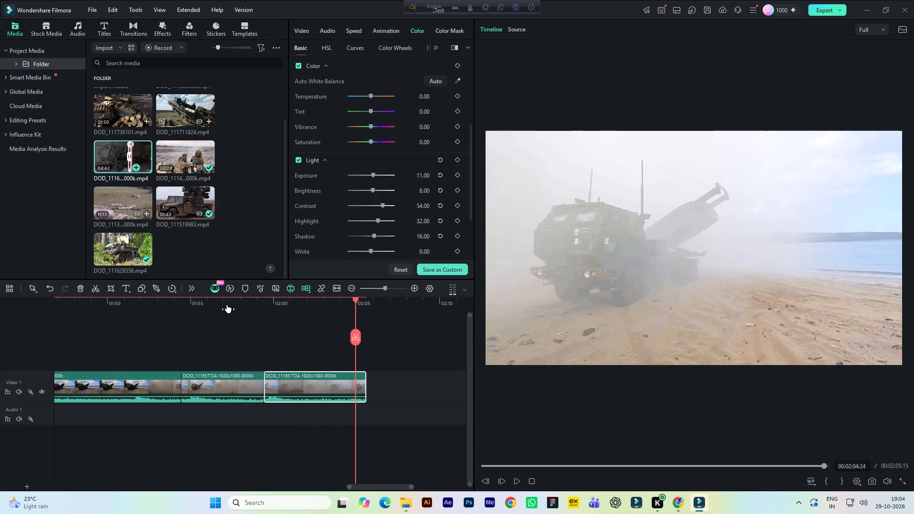
{"action": "left_click", "coordinate": [248, 300]}
{"action": "key", "text": "space"}
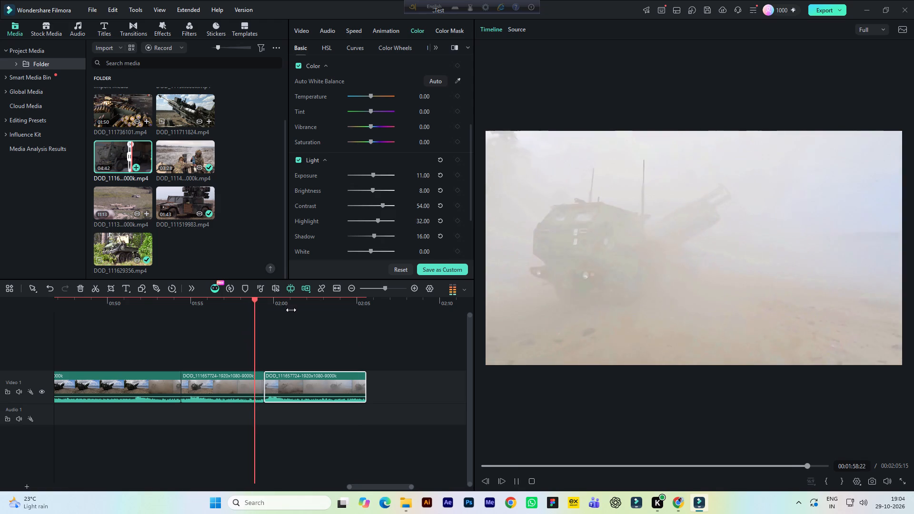
{"action": "key", "text": "space"}
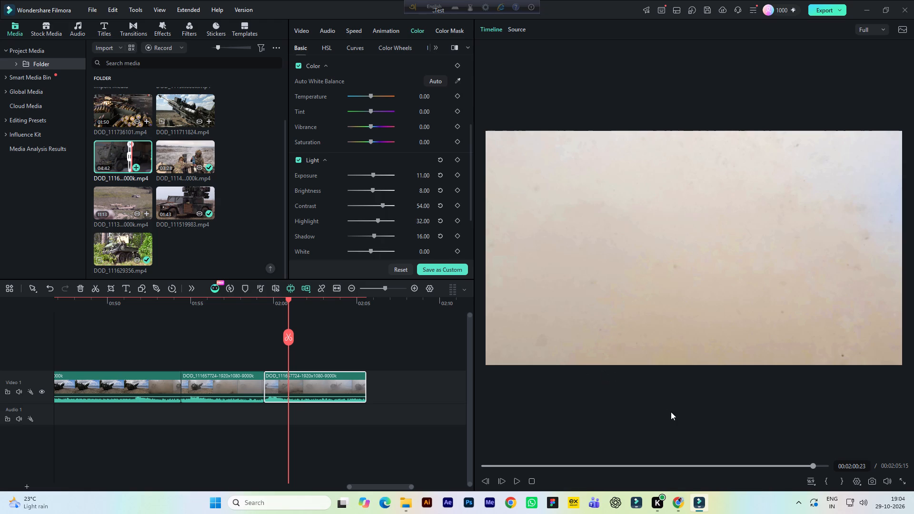
Split the last launch segment at 00:02:02:08, delete the footage after the cut, and save the project.
{"action": "left_click", "coordinate": [244, 300]}
{"action": "key", "text": "space"}
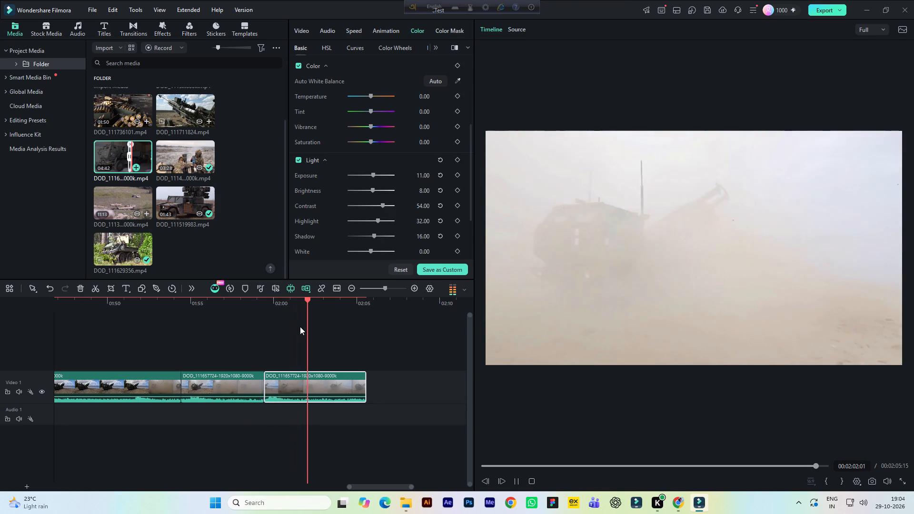
{"action": "key", "text": "space"}
{"action": "left_click", "coordinate": [320, 379]}
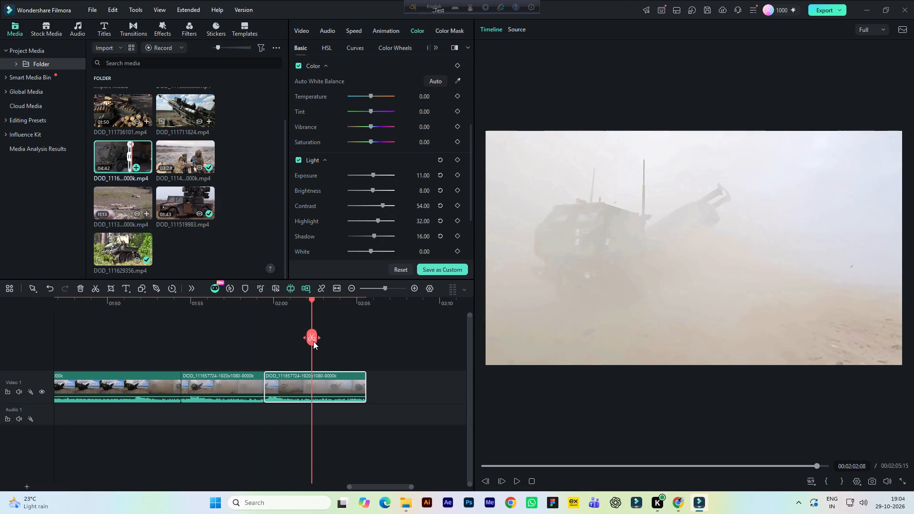
{"action": "left_click", "coordinate": [313, 341]}
{"action": "left_click", "coordinate": [331, 377]}
{"action": "key", "text": "Delete"}
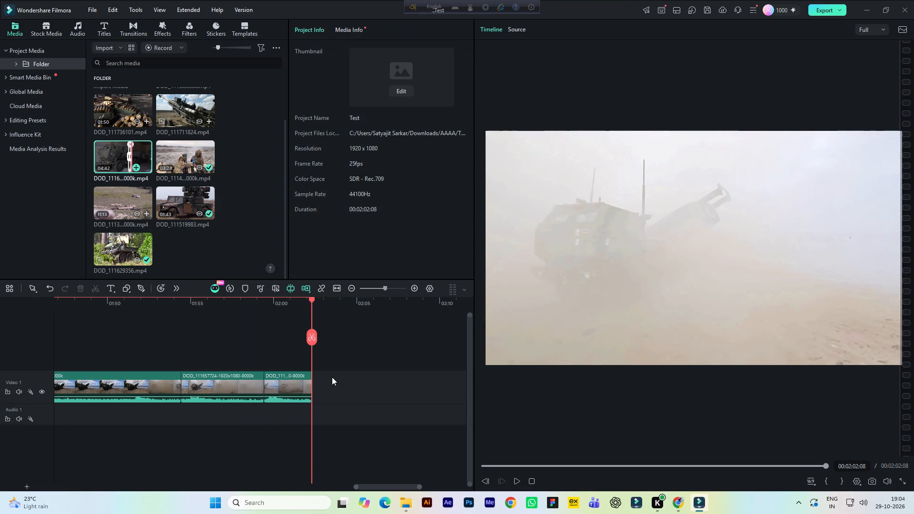
{"action": "key", "text": "ctrl+s"}
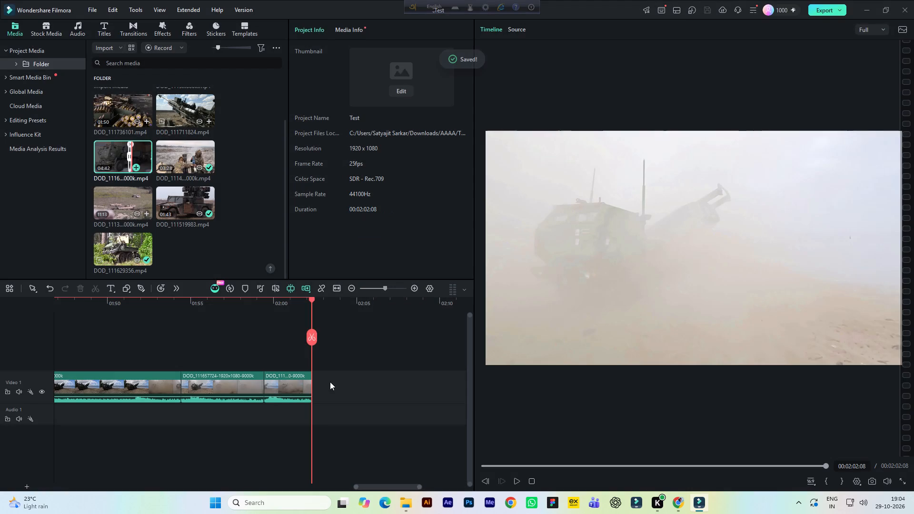
Play back the final two launch segments through to the shortened end of the timeline.
{"action": "left_click", "coordinate": [254, 303]}
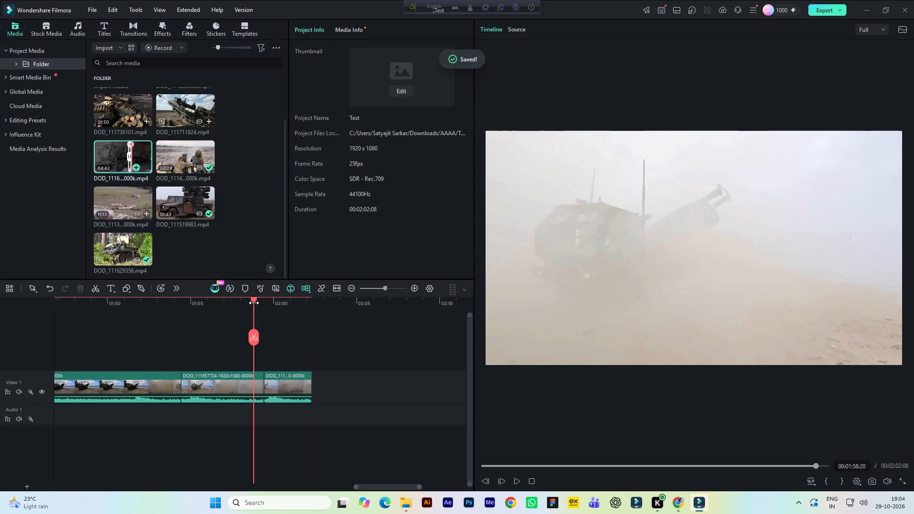
{"action": "left_click", "coordinate": [215, 303]}
{"action": "key", "text": "space"}
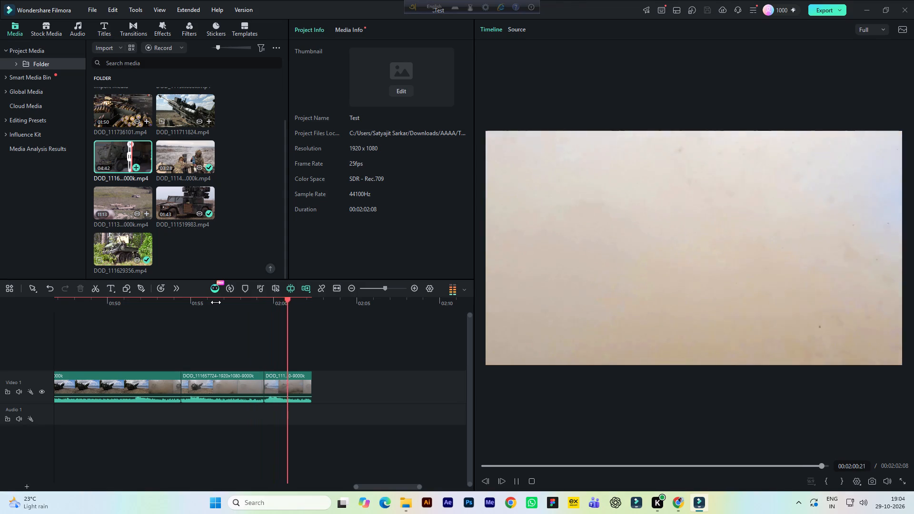
{"action": "key", "text": "space"}
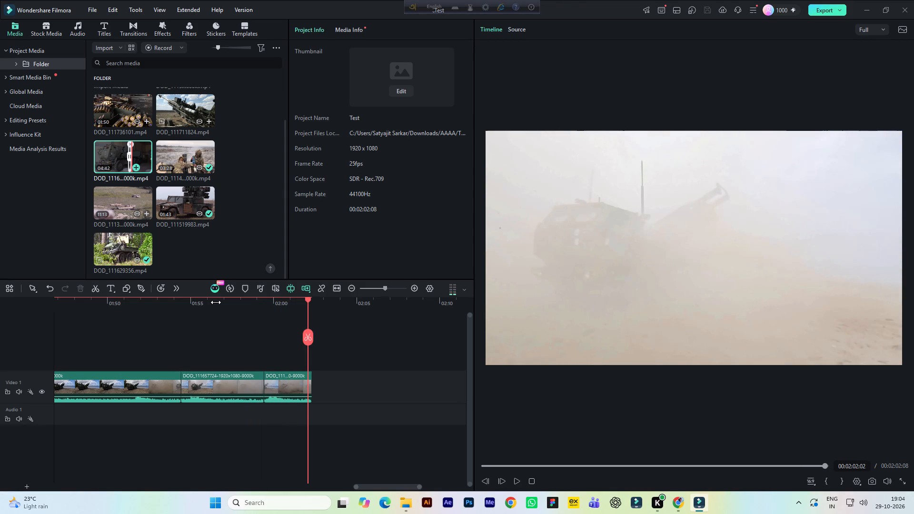
{"action": "left_click", "coordinate": [291, 302]}
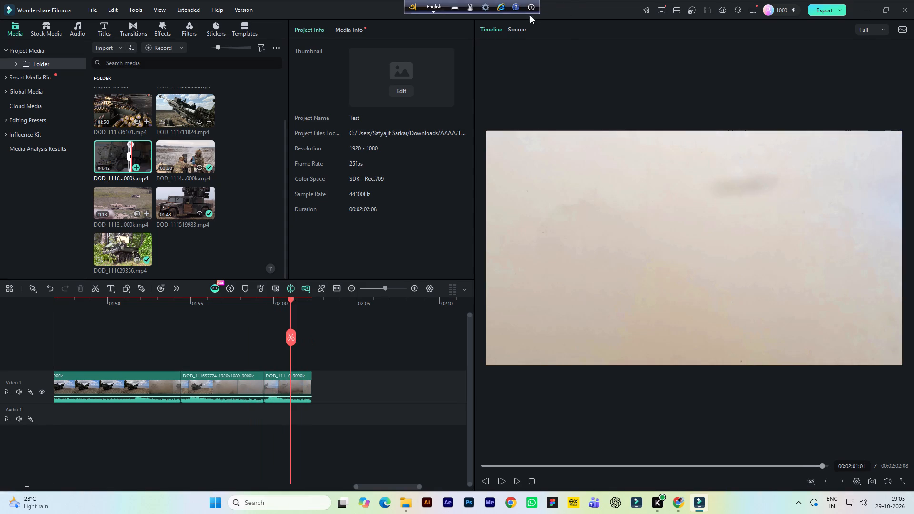
Skim the source launcher footage past the used range, from about 00:03:07 to 00:03:54, for another usable launch.
{"action": "left_click", "coordinate": [515, 28]}
{"action": "key", "text": "space"}
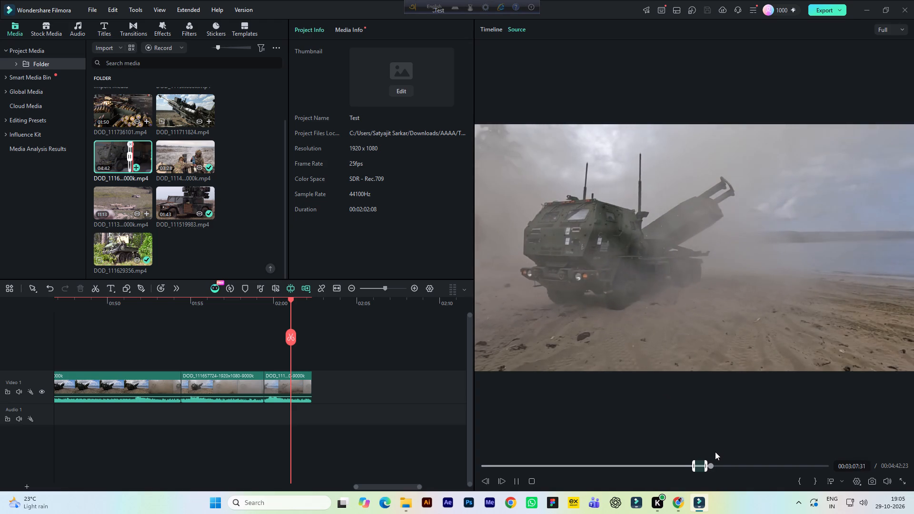
{"action": "left_click", "coordinate": [716, 466]}
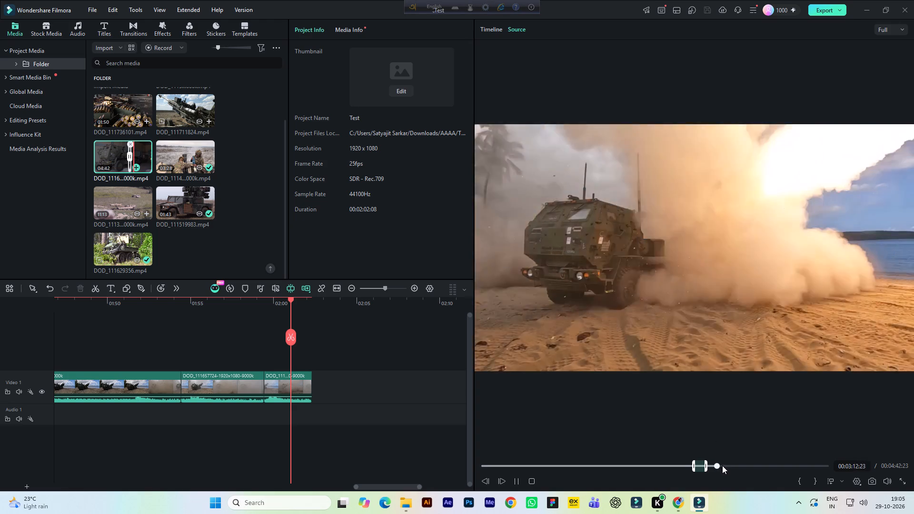
{"action": "left_click", "coordinate": [725, 465]}
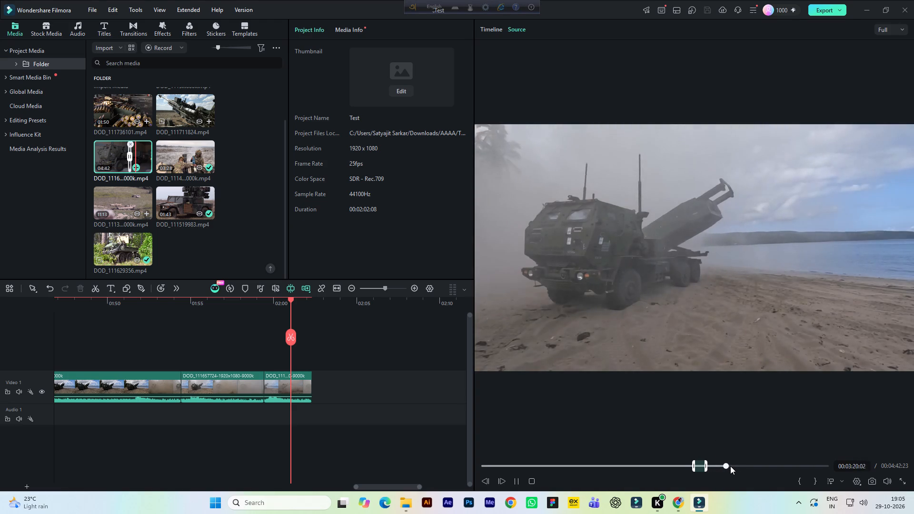
{"action": "left_click", "coordinate": [730, 465]}
{"action": "left_click", "coordinate": [735, 465]}
{"action": "left_click", "coordinate": [739, 464]}
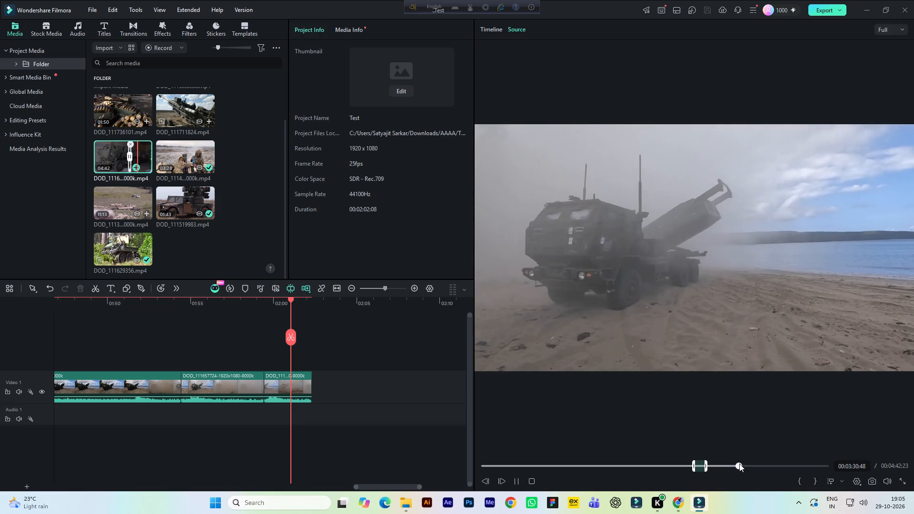
{"action": "left_click", "coordinate": [747, 466]}
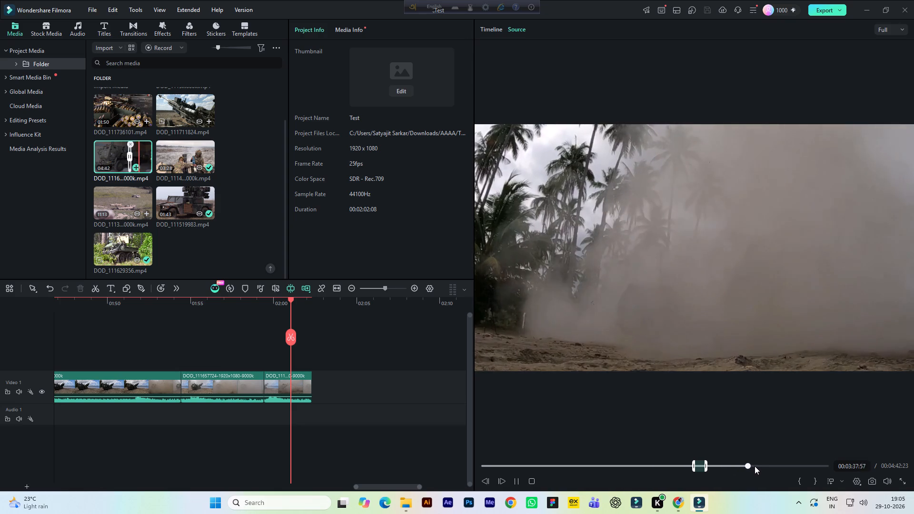
{"action": "left_click", "coordinate": [725, 461]}
{"action": "left_click", "coordinate": [740, 465]}
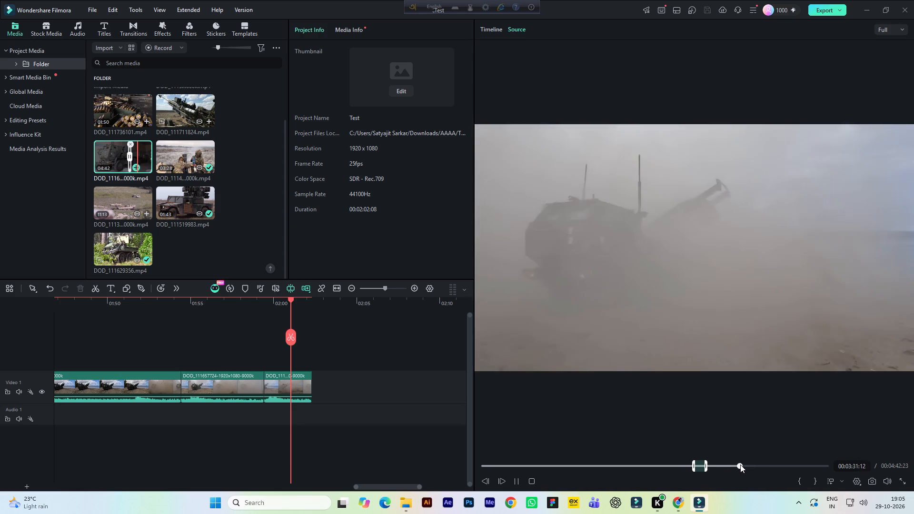
{"action": "left_click", "coordinate": [747, 466]}
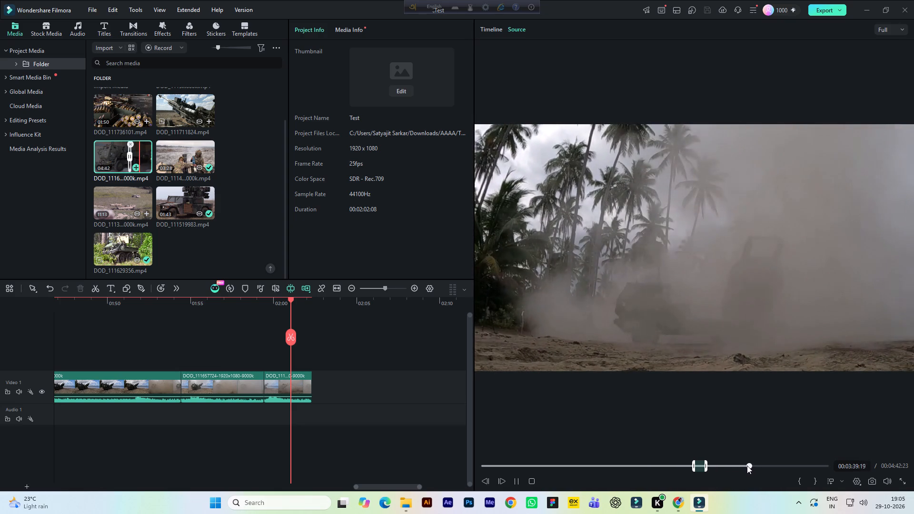
{"action": "left_click", "coordinate": [754, 465]}
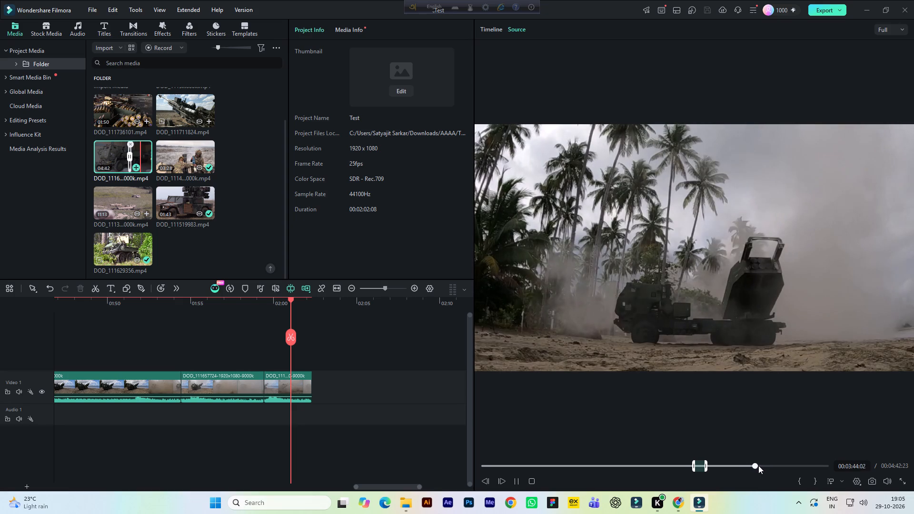
{"action": "left_click", "coordinate": [758, 465]}
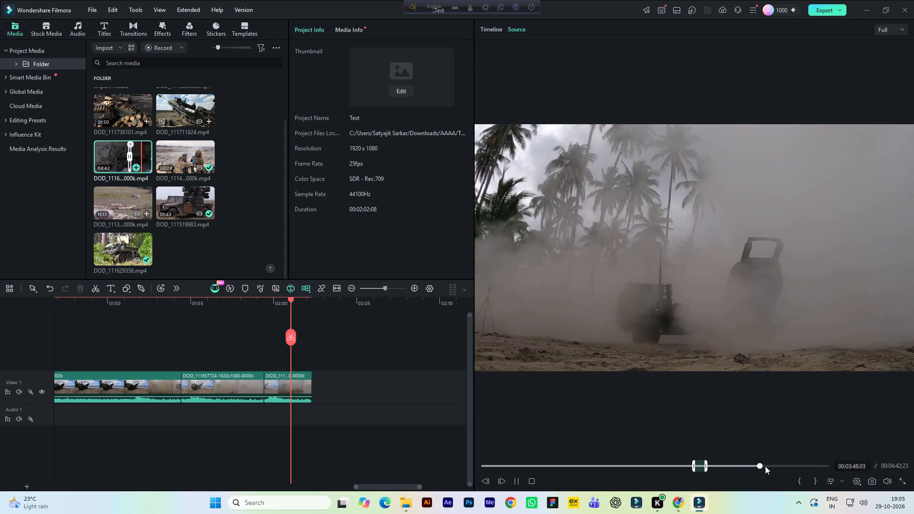
{"action": "left_click", "coordinate": [765, 465]}
{"action": "left_click", "coordinate": [768, 465]}
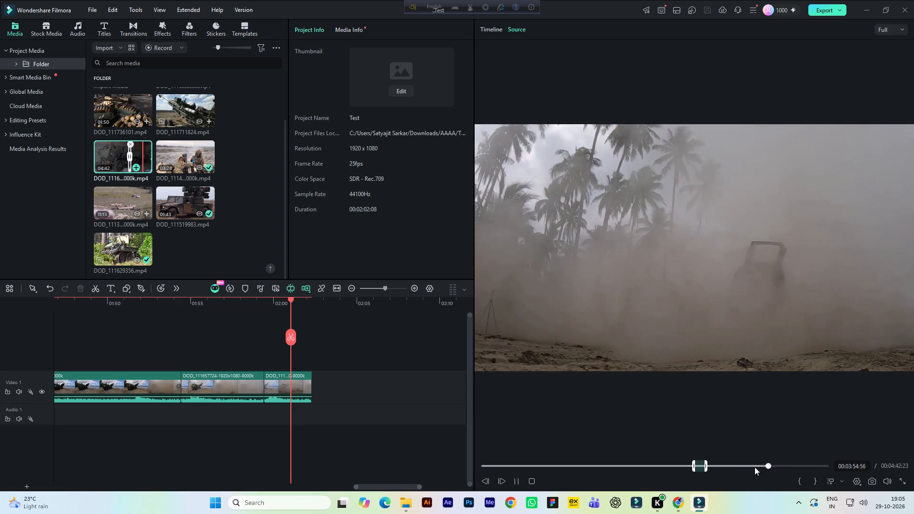
Mark the palm-tree launch in the source footage with an in point at 00:03:42:13 and an out point at 00:03:46:35.
{"action": "left_click", "coordinate": [754, 467]}
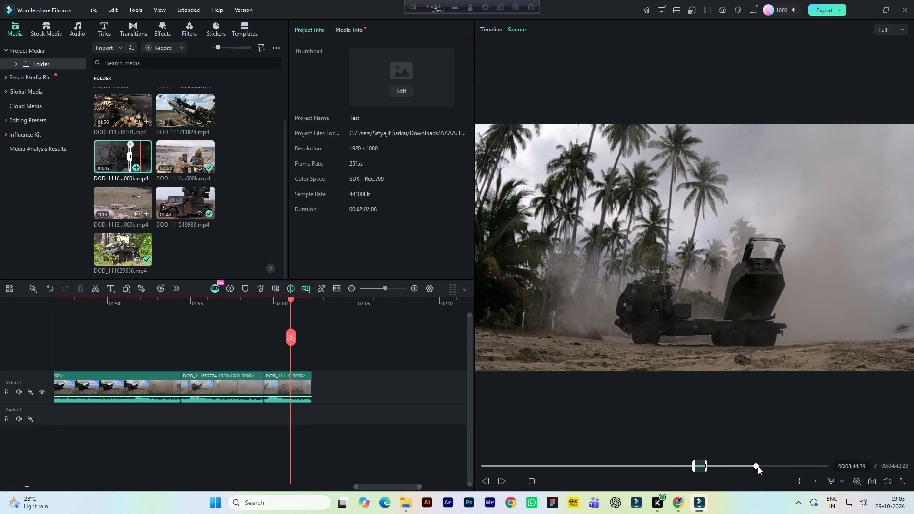
{"action": "key", "text": "space"}
{"action": "left_click", "coordinate": [753, 465]}
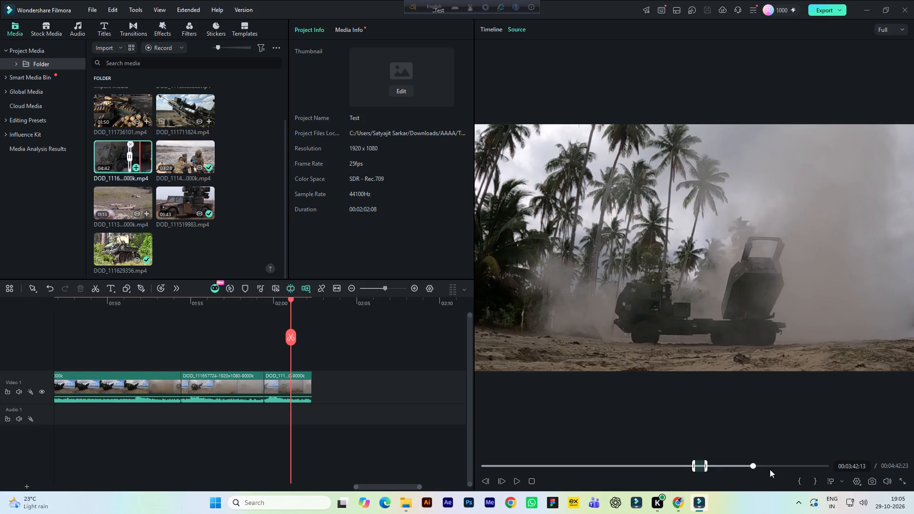
{"action": "left_click", "coordinate": [799, 480]}
{"action": "key", "text": "space"}
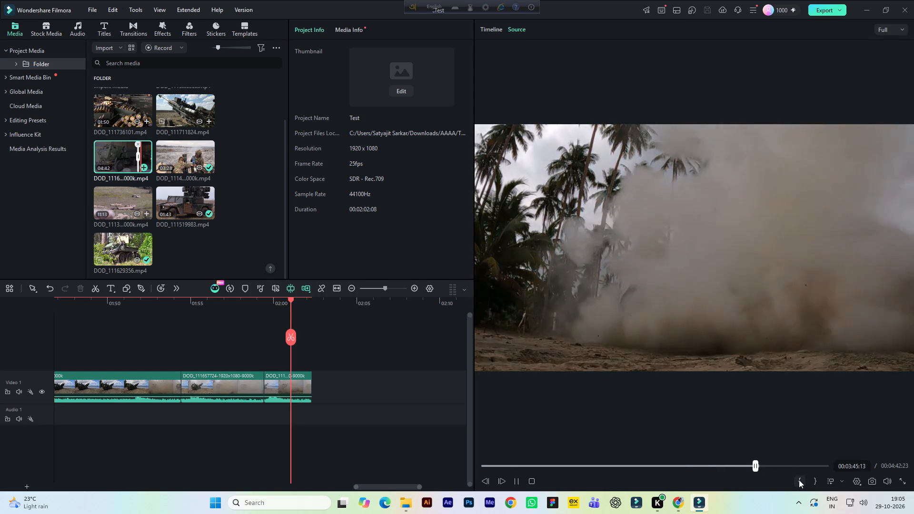
{"action": "key", "text": "space"}
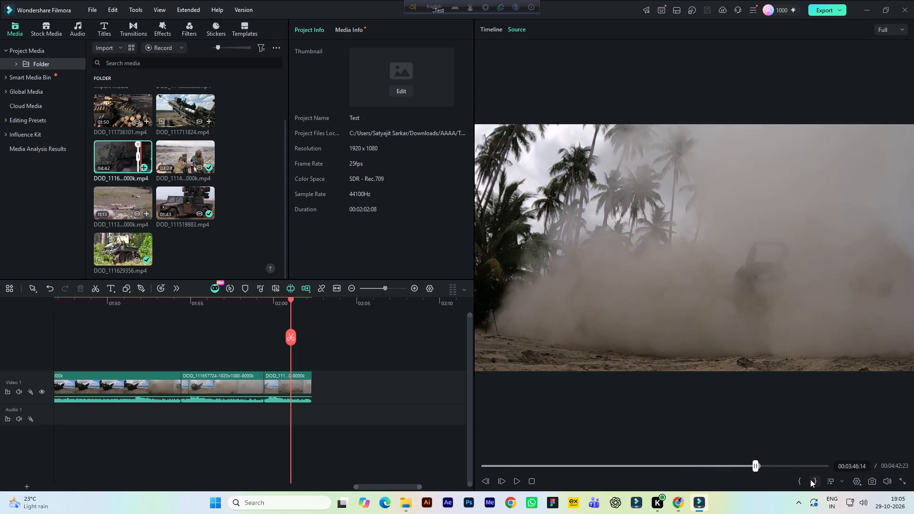
{"action": "key", "text": "space"}
{"action": "key", "text": "space"}
{"action": "left_click", "coordinate": [815, 482]}
Append the marked palm-tree launch to the end of the Video 1 track and play its opening second.
{"action": "left_click_drag", "start_coordinate": [765, 343], "coordinate": [427, 348]}
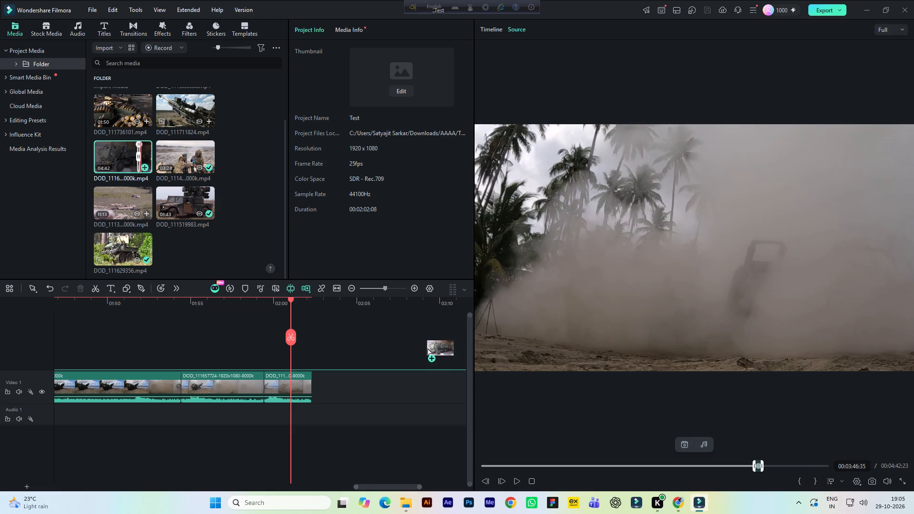
{"action": "left_click_drag", "start_coordinate": [427, 348], "coordinate": [411, 380]}
{"action": "left_click", "coordinate": [507, 275]}
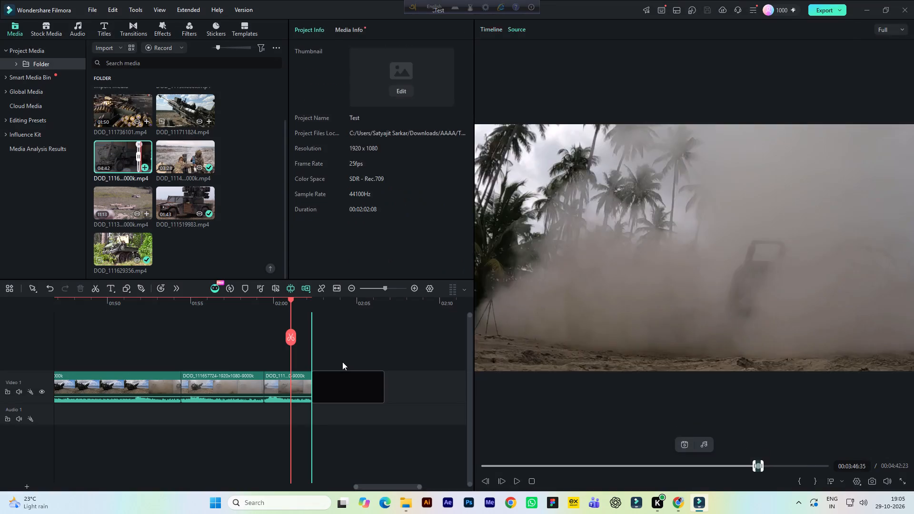
{"action": "key", "text": "space"}
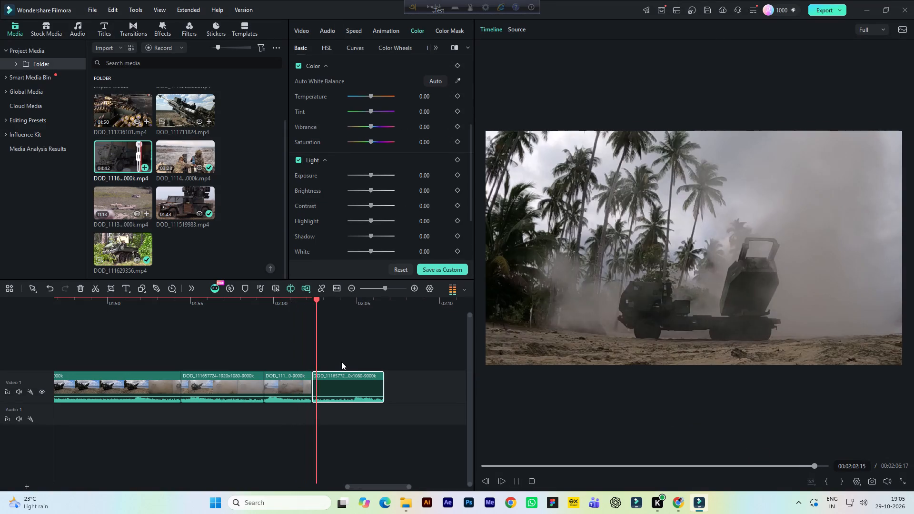
{"action": "key", "text": "space"}
Adjust the palm-tree launch clip's light: brightness 27, contrast 20, highlight 20, shadow 12 and white 11.
{"action": "left_click", "coordinate": [347, 387]}
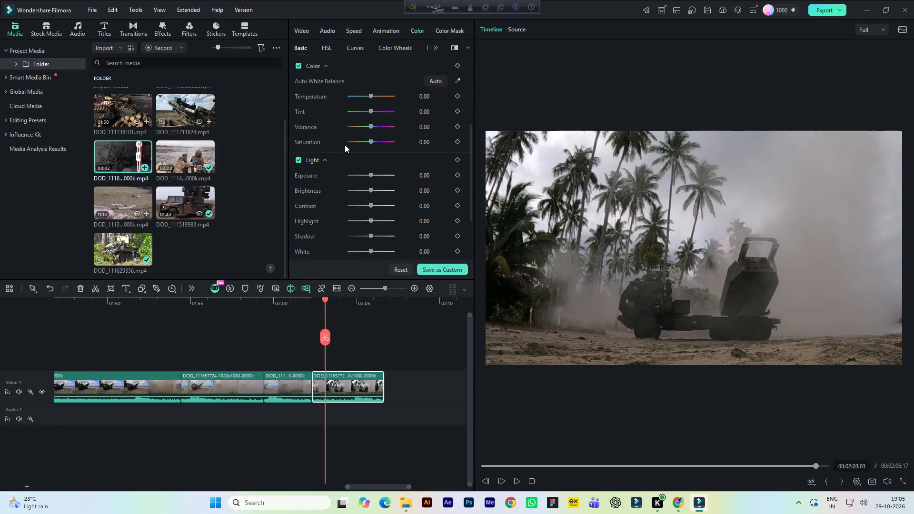
{"action": "scroll", "coordinate": [408, 175], "scroll_direction": "down", "scroll_amount": 1}
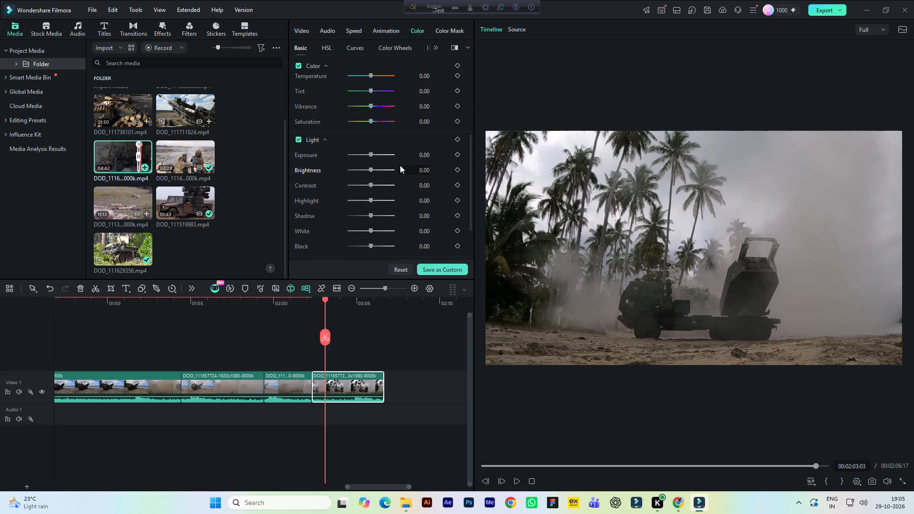
{"action": "left_click", "coordinate": [421, 171]}
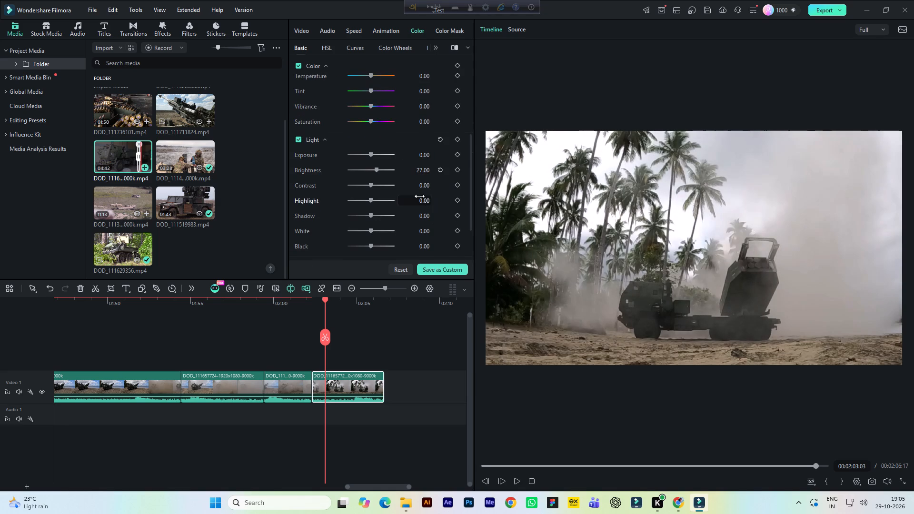
{"action": "left_click", "coordinate": [423, 188]}
{"action": "left_click", "coordinate": [423, 201]}
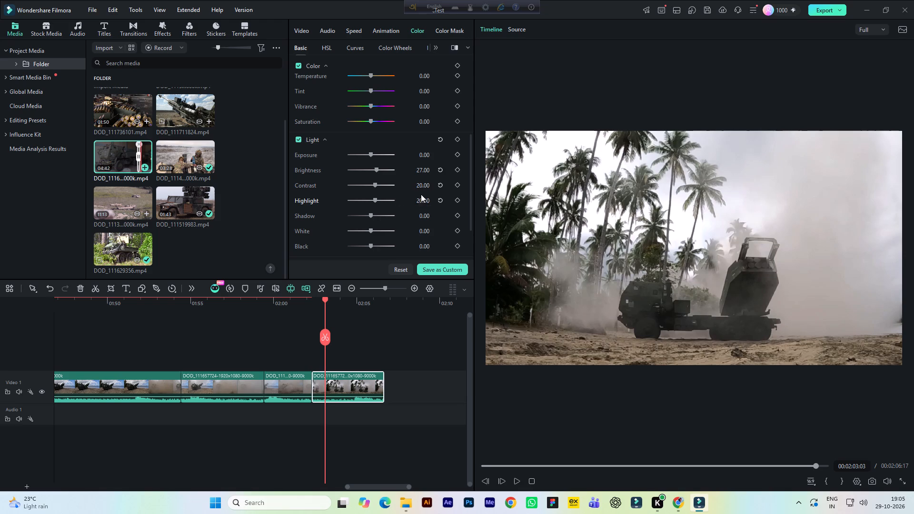
{"action": "scroll", "coordinate": [416, 197], "scroll_direction": "down", "scroll_amount": 1}
{"action": "left_click", "coordinate": [425, 197]}
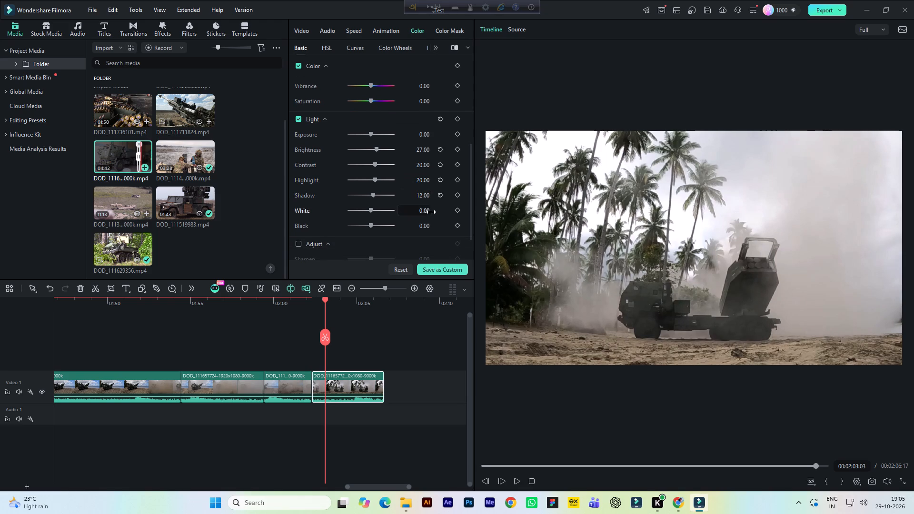
{"action": "left_click", "coordinate": [428, 212]}
Set the palm-tree launch clip's saturation to 15 and vibrance to 13.
{"action": "scroll", "coordinate": [422, 199], "scroll_direction": "up", "scroll_amount": 1}
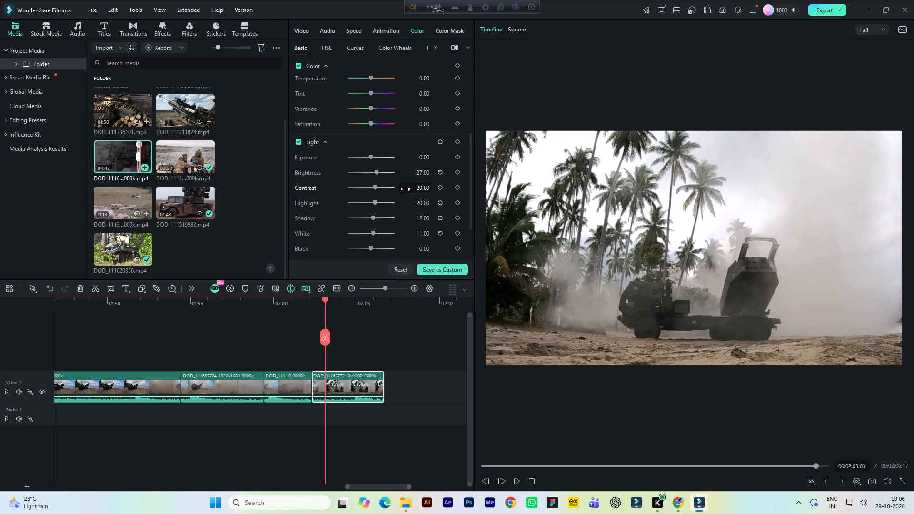
{"action": "scroll", "coordinate": [408, 184], "scroll_direction": "up", "scroll_amount": 1}
{"action": "left_click", "coordinate": [424, 149]}
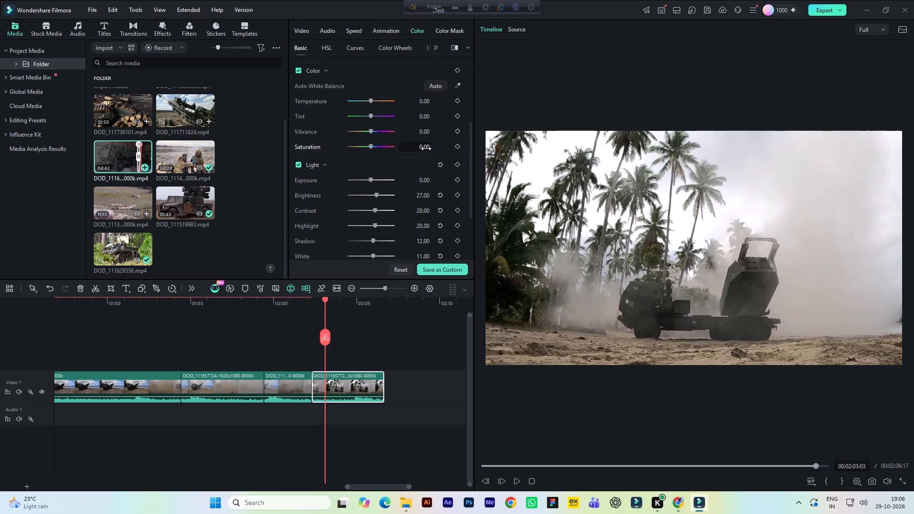
{"action": "left_click", "coordinate": [425, 134]}
Adjust the clip's orange tones in HSL: hue -16, saturation 14 and luminance about 32.
{"action": "left_click", "coordinate": [325, 49]}
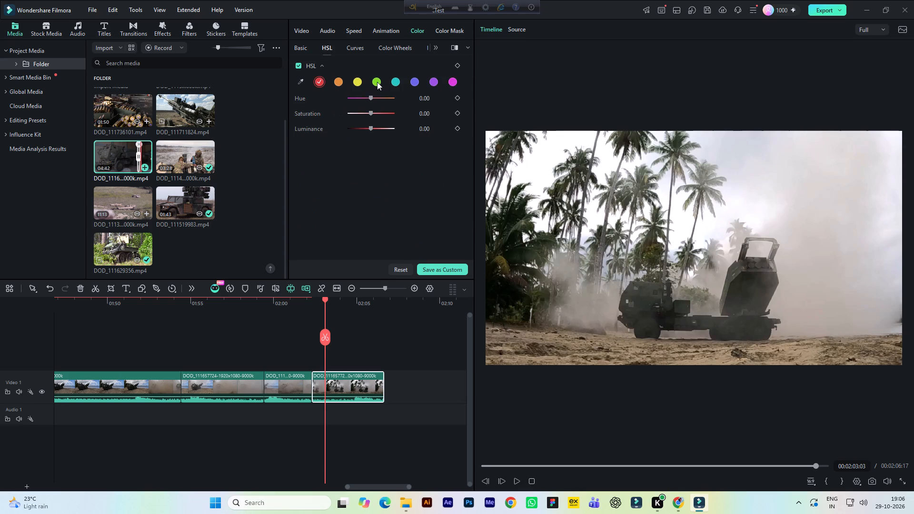
{"action": "left_click", "coordinate": [340, 80]}
{"action": "left_click", "coordinate": [371, 96]}
{"action": "left_click", "coordinate": [371, 112]}
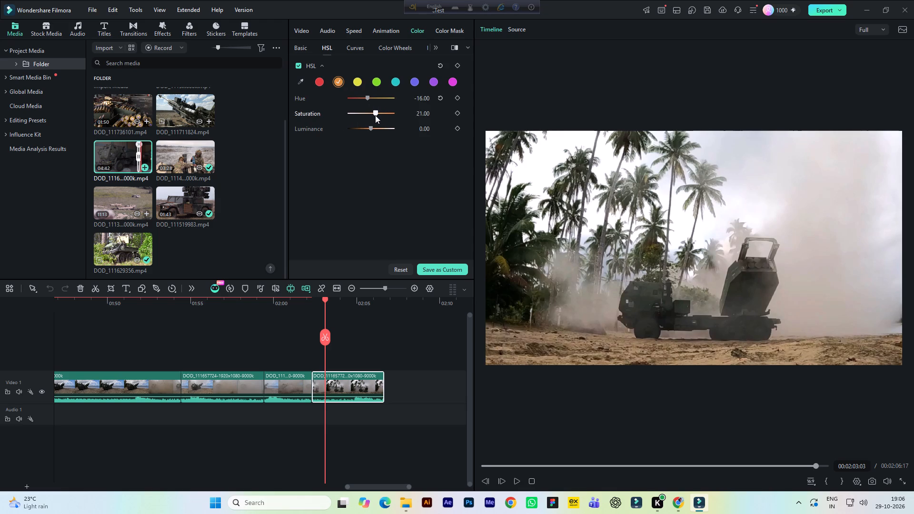
{"action": "left_click", "coordinate": [371, 127]}
Adjust the palm-tree launch clip's yellow tones in HSL: hue 41, saturation 47 and luminance 71.
{"action": "left_click", "coordinate": [358, 80]}
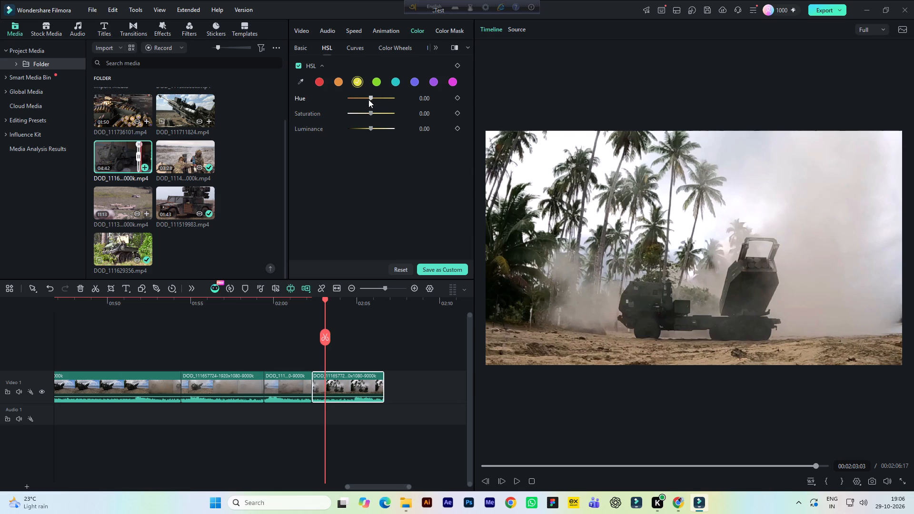
{"action": "left_click", "coordinate": [371, 97]}
{"action": "left_click_drag", "start_coordinate": [369, 97], "coordinate": [372, 96]}
{"action": "left_click_drag", "start_coordinate": [372, 96], "coordinate": [385, 99]}
{"action": "left_click_drag", "start_coordinate": [385, 99], "coordinate": [380, 99]}
{"action": "left_click_drag", "start_coordinate": [376, 111], "coordinate": [379, 111]}
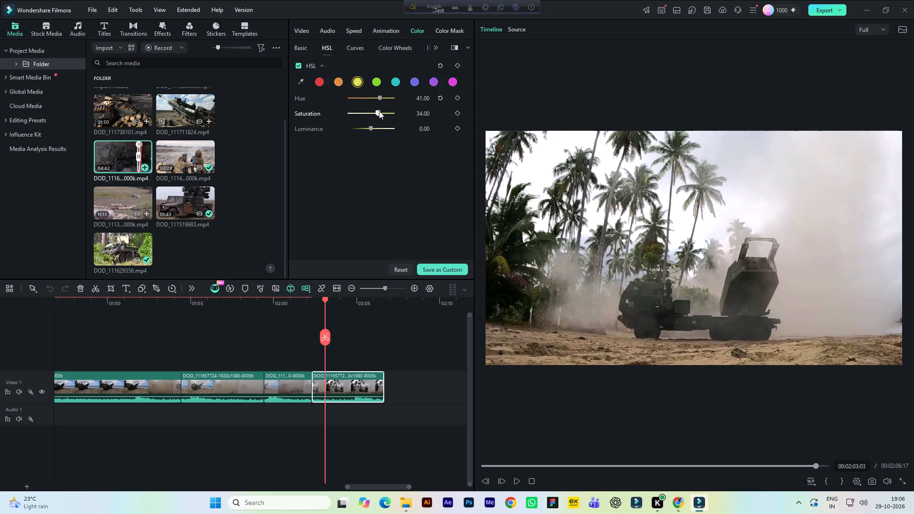
{"action": "left_click_drag", "start_coordinate": [379, 111], "coordinate": [381, 111]}
{"action": "left_click_drag", "start_coordinate": [378, 127], "coordinate": [387, 128]}
Adjust the clip's green tones in HSL: hue 67, saturation 71 and luminance -5.
{"action": "left_click", "coordinate": [377, 83]}
{"action": "left_click_drag", "start_coordinate": [374, 96], "coordinate": [390, 96]}
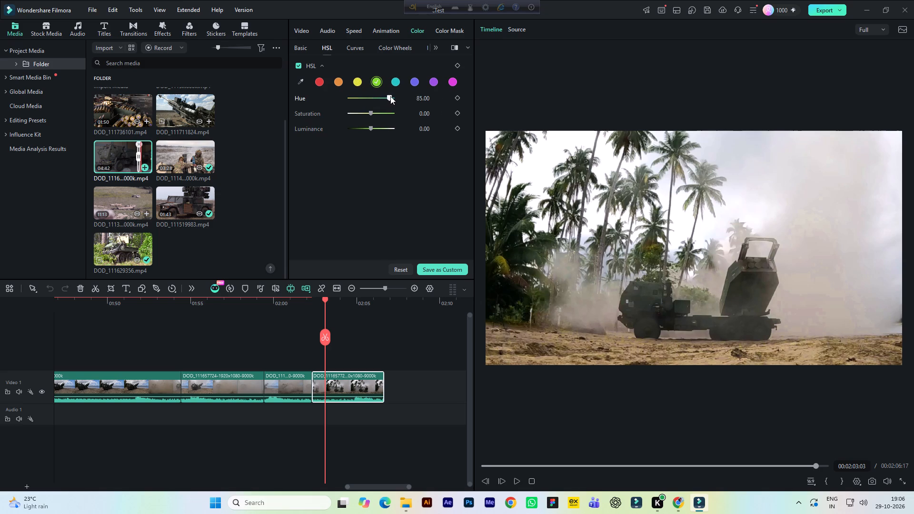
{"action": "left_click_drag", "start_coordinate": [390, 96], "coordinate": [386, 99]}
{"action": "left_click_drag", "start_coordinate": [378, 113], "coordinate": [380, 113]}
{"action": "left_click_drag", "start_coordinate": [380, 113], "coordinate": [387, 113]}
{"action": "left_click_drag", "start_coordinate": [379, 126], "coordinate": [382, 128]}
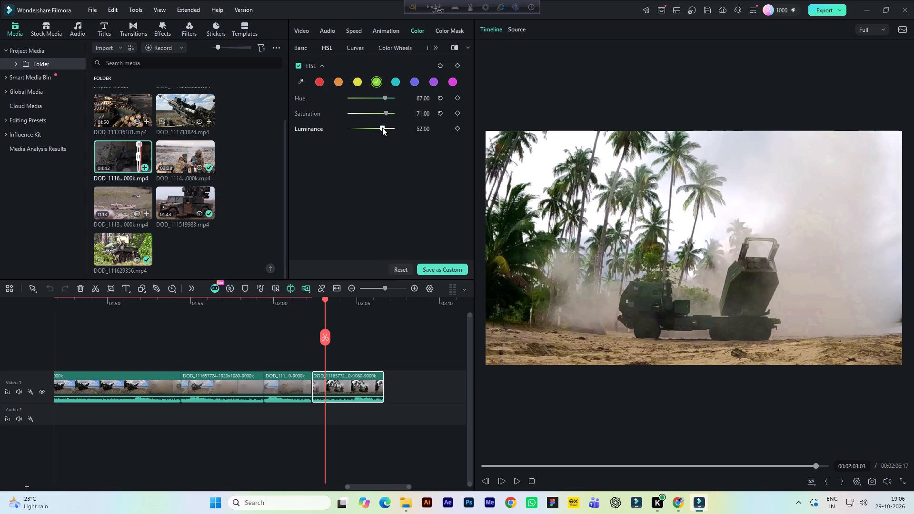
{"action": "left_click_drag", "start_coordinate": [382, 128], "coordinate": [370, 131]}
Play the graded palm-tree launch clip from its start on the timeline to check the color grade.
{"action": "left_click", "coordinate": [304, 29]}
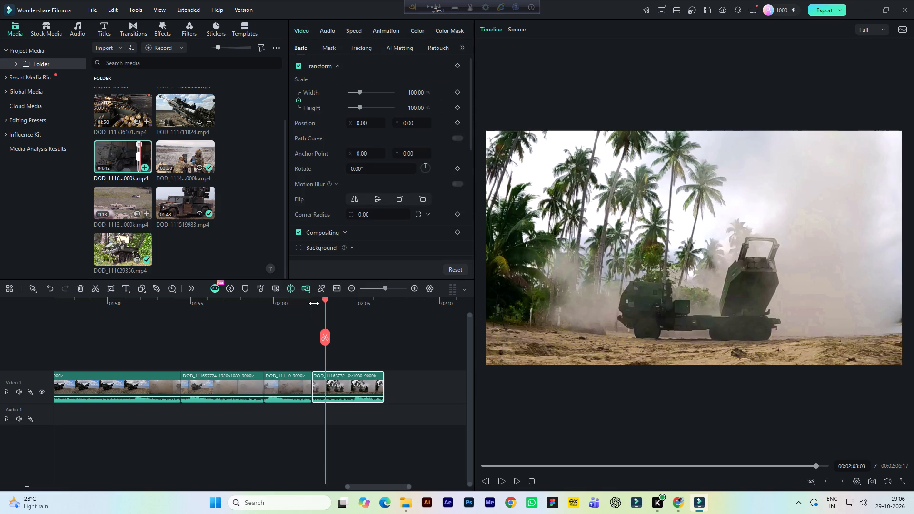
{"action": "left_click", "coordinate": [315, 302]}
{"action": "key", "text": "space"}
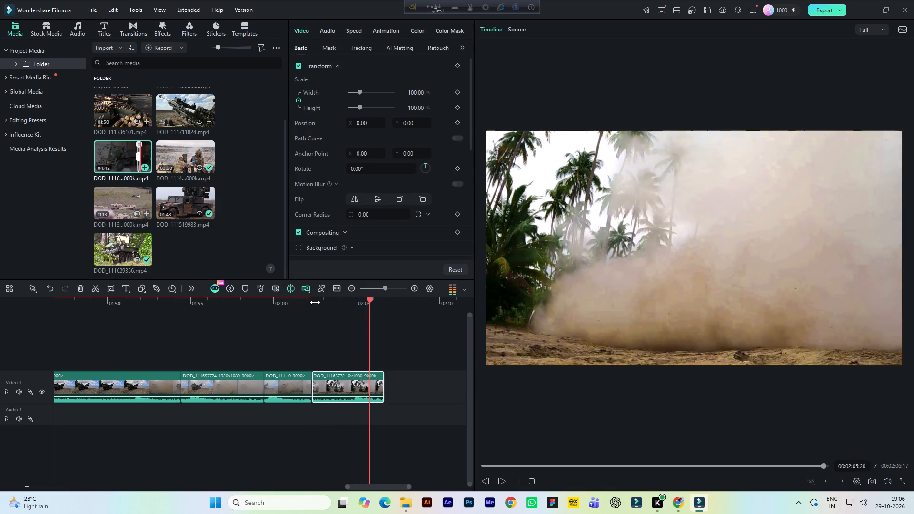
{"action": "key", "text": "space"}
{"action": "left_click", "coordinate": [352, 300]}
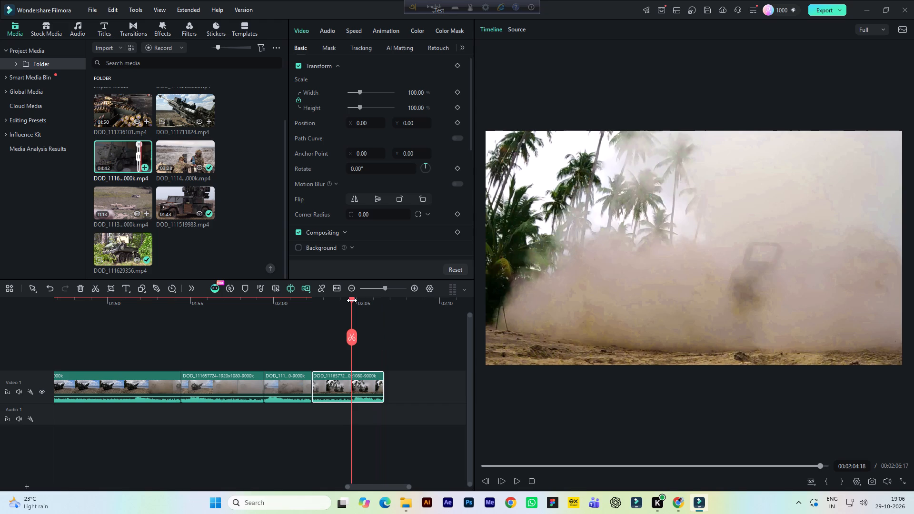
Play the source footage onward from the palm-tree launch to examine what follows for another usable shot.
{"action": "left_click", "coordinate": [516, 29]}
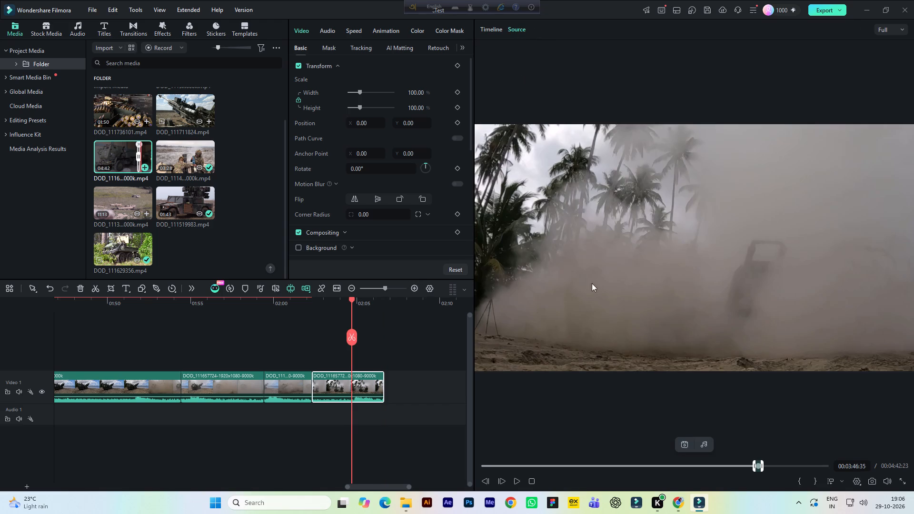
{"action": "key", "text": "space"}
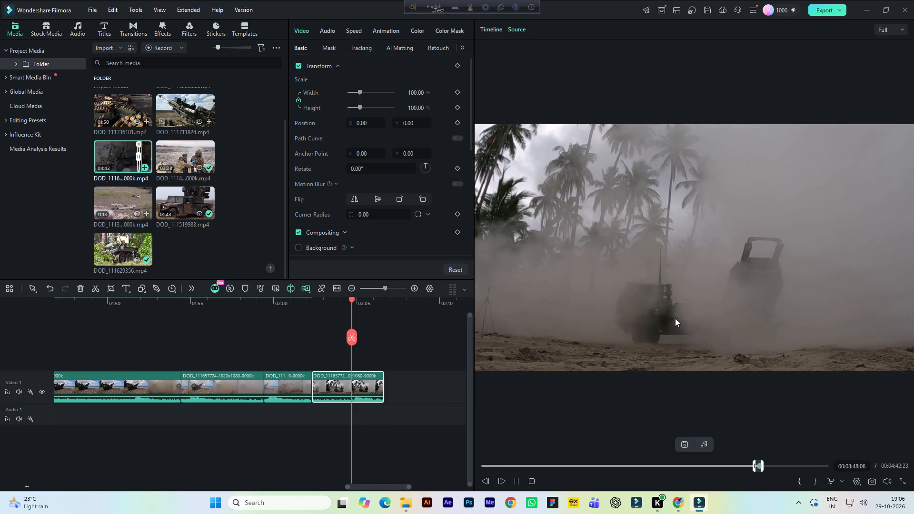
{"action": "key", "text": "space"}
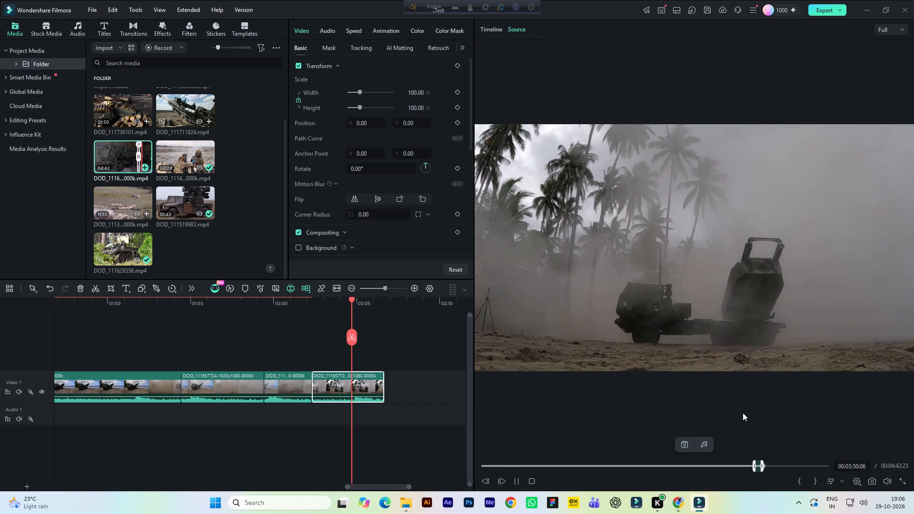
{"action": "key", "text": "space"}
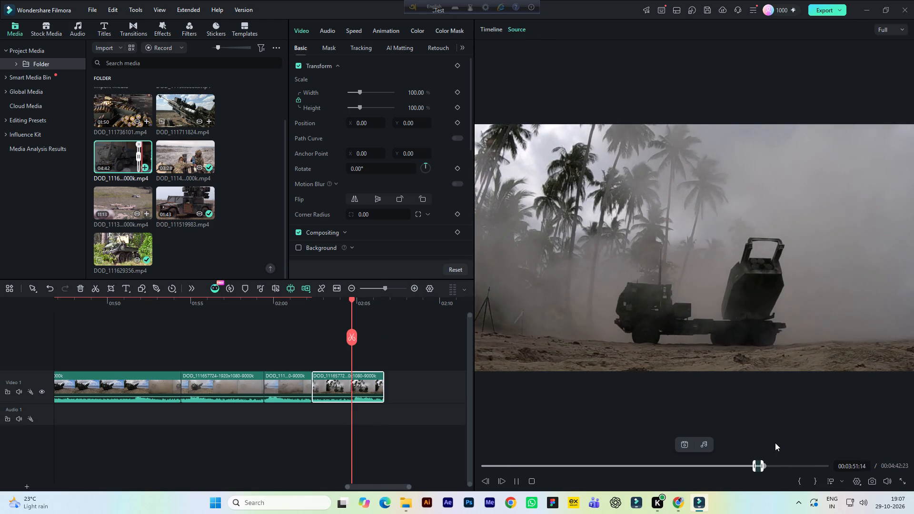